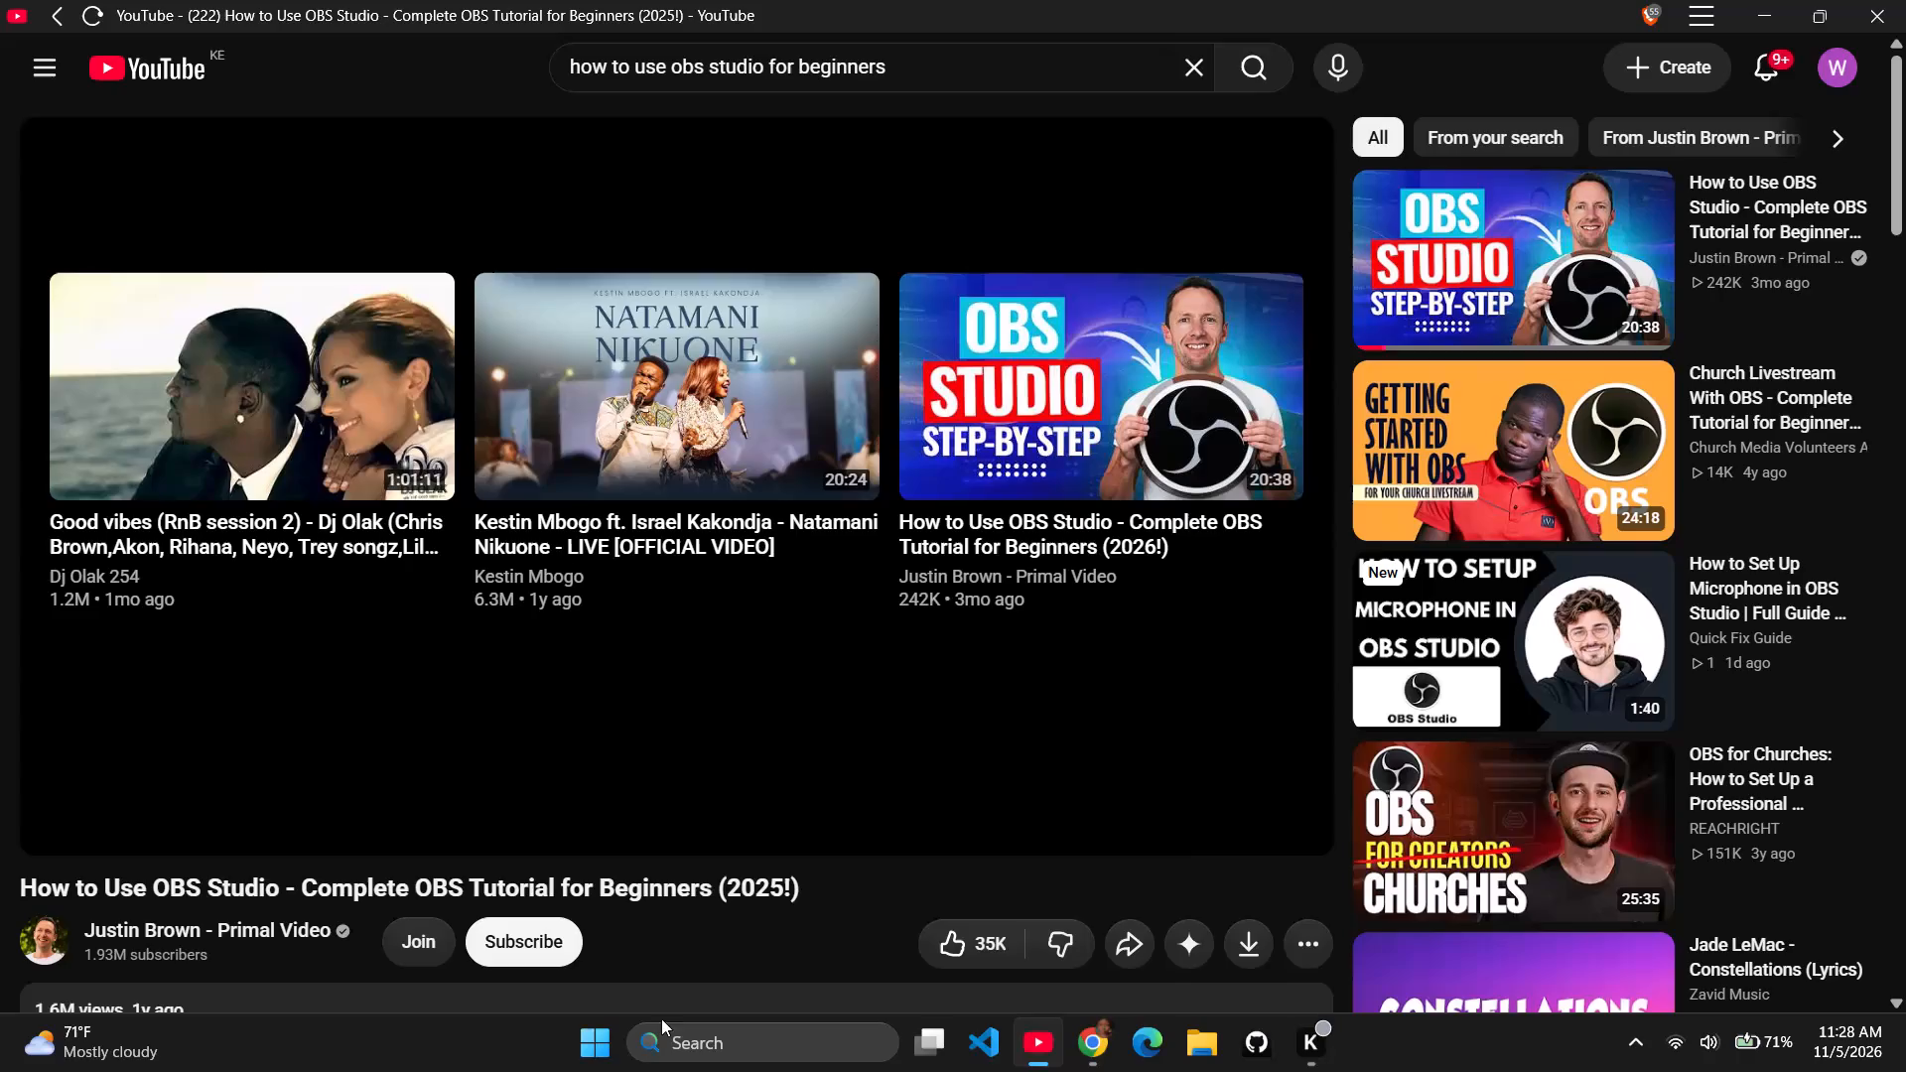
Search the computer for "obs studio" and launch the OBS Studio app.
left_click(578, 1038)
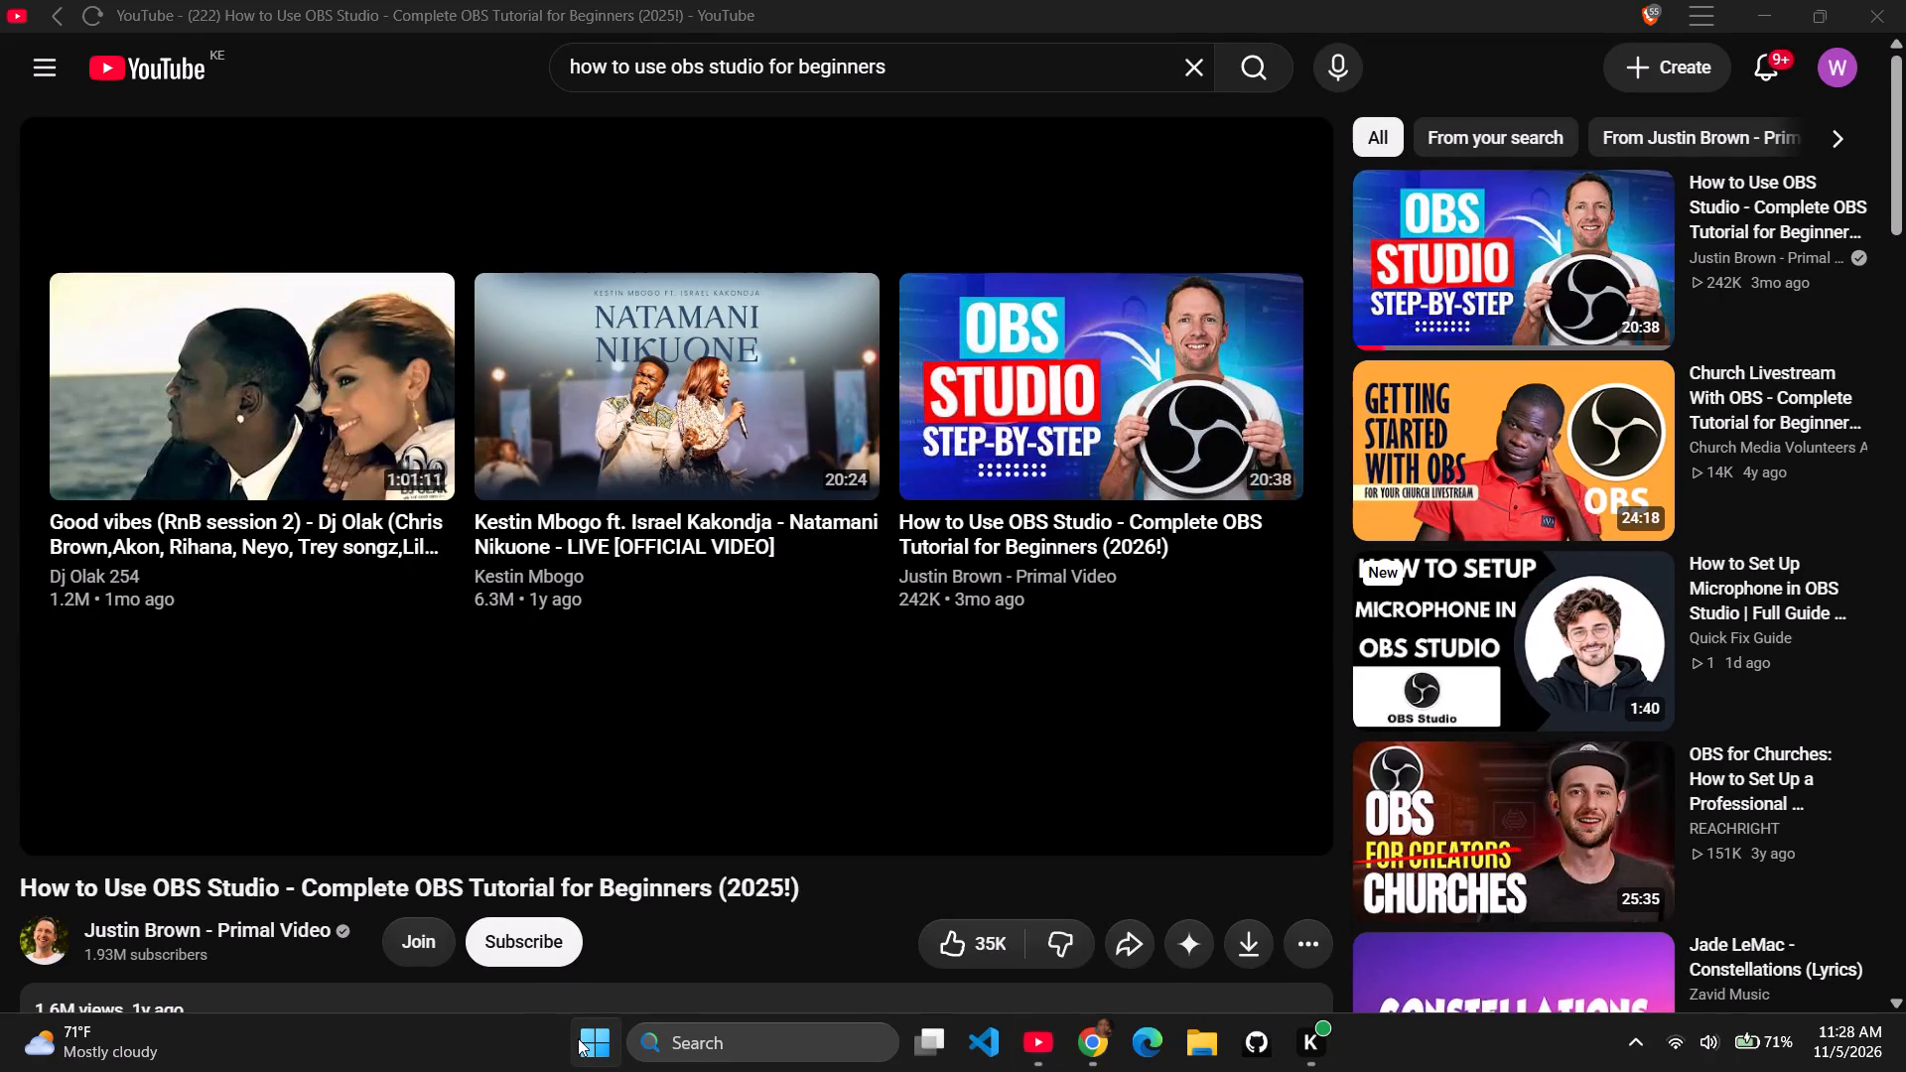
type("obs studio")
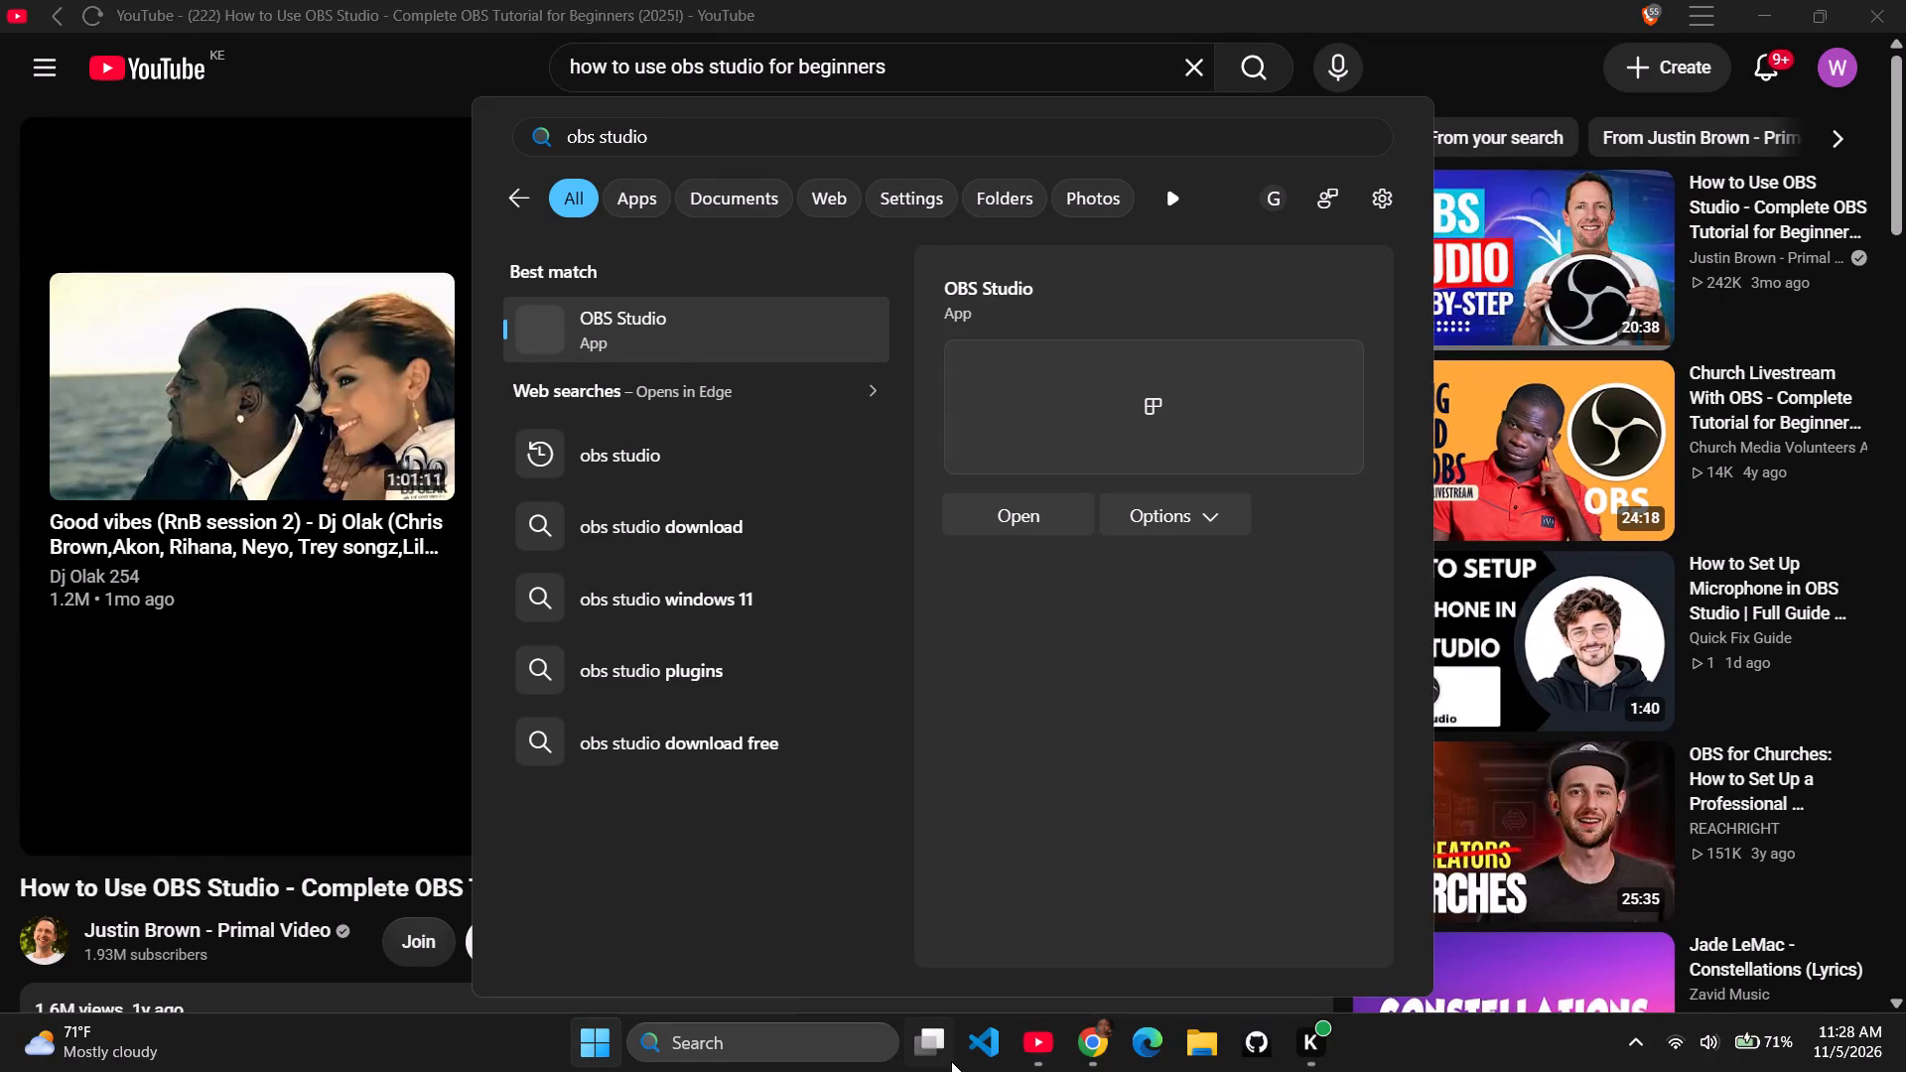
left_click(1022, 517)
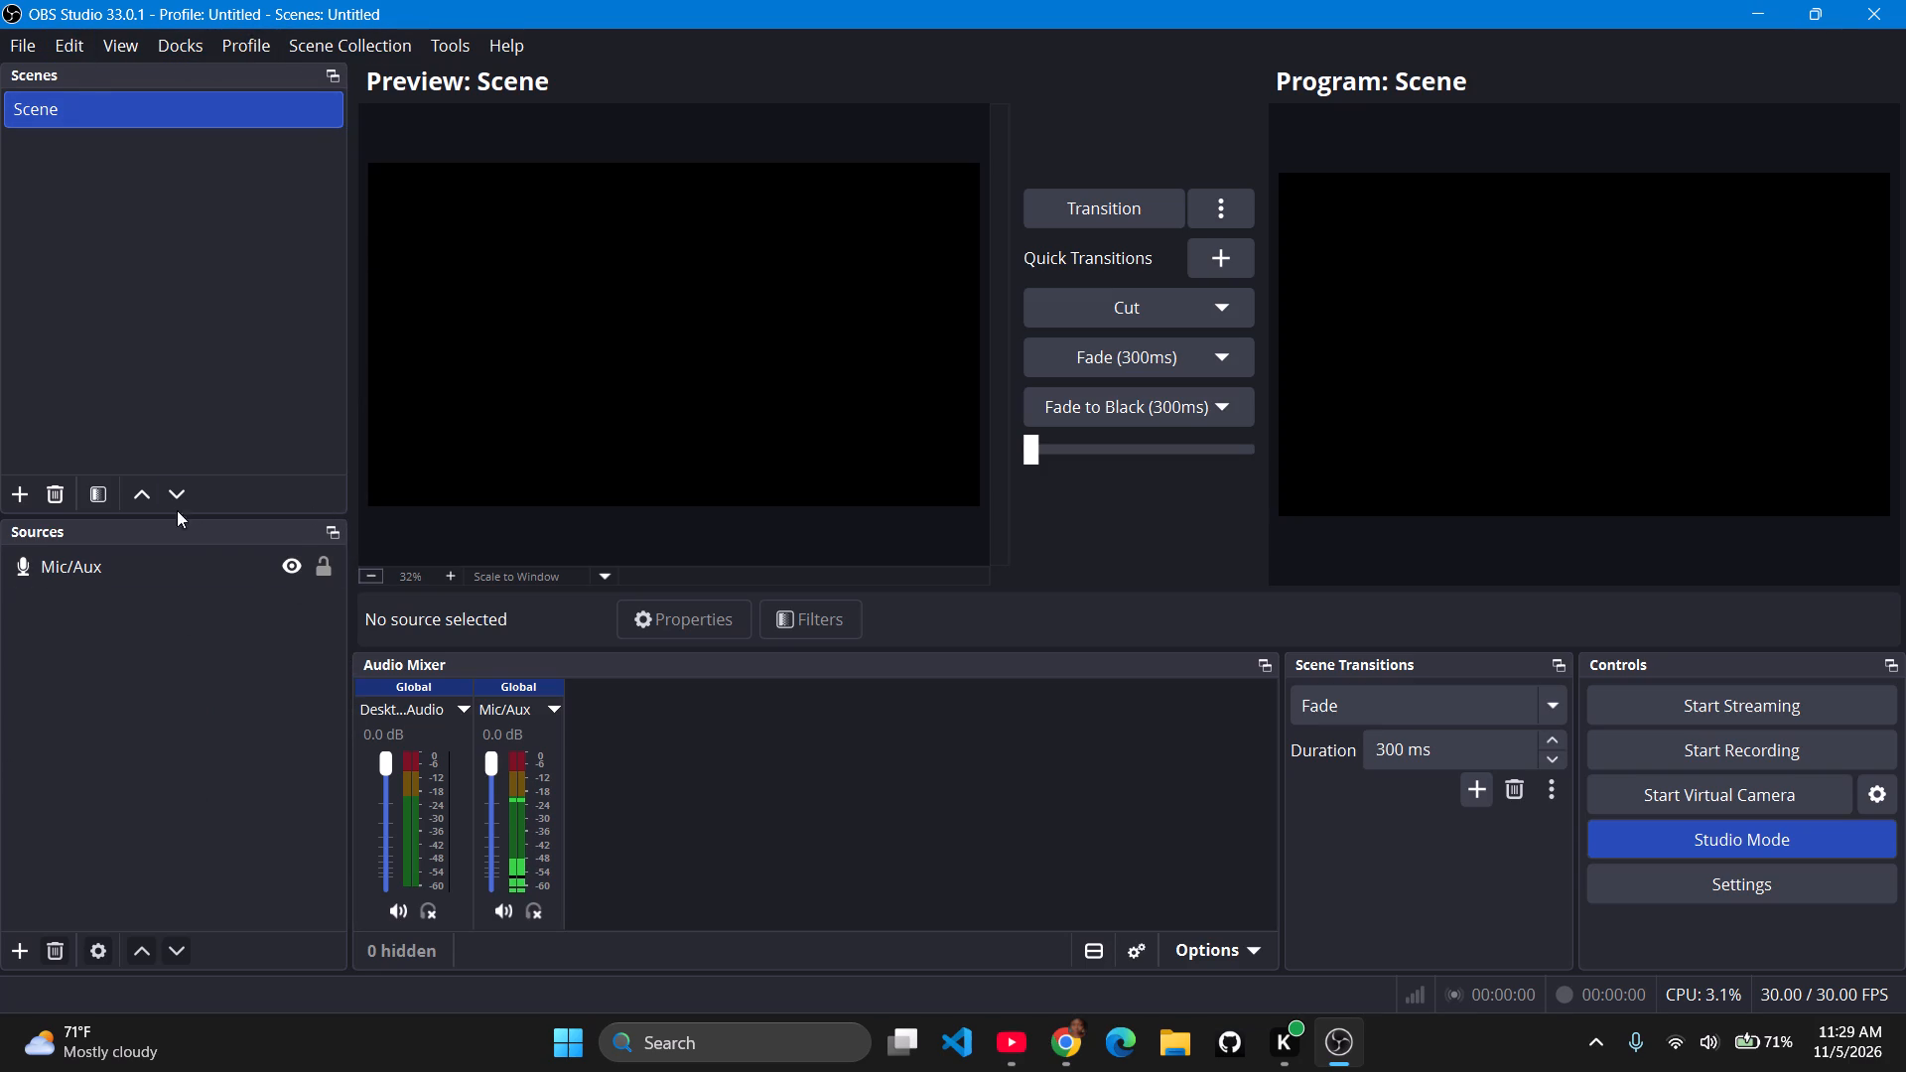
Remove the Mic/Aux source from the scene and confirm its removal.
left_click(313, 563)
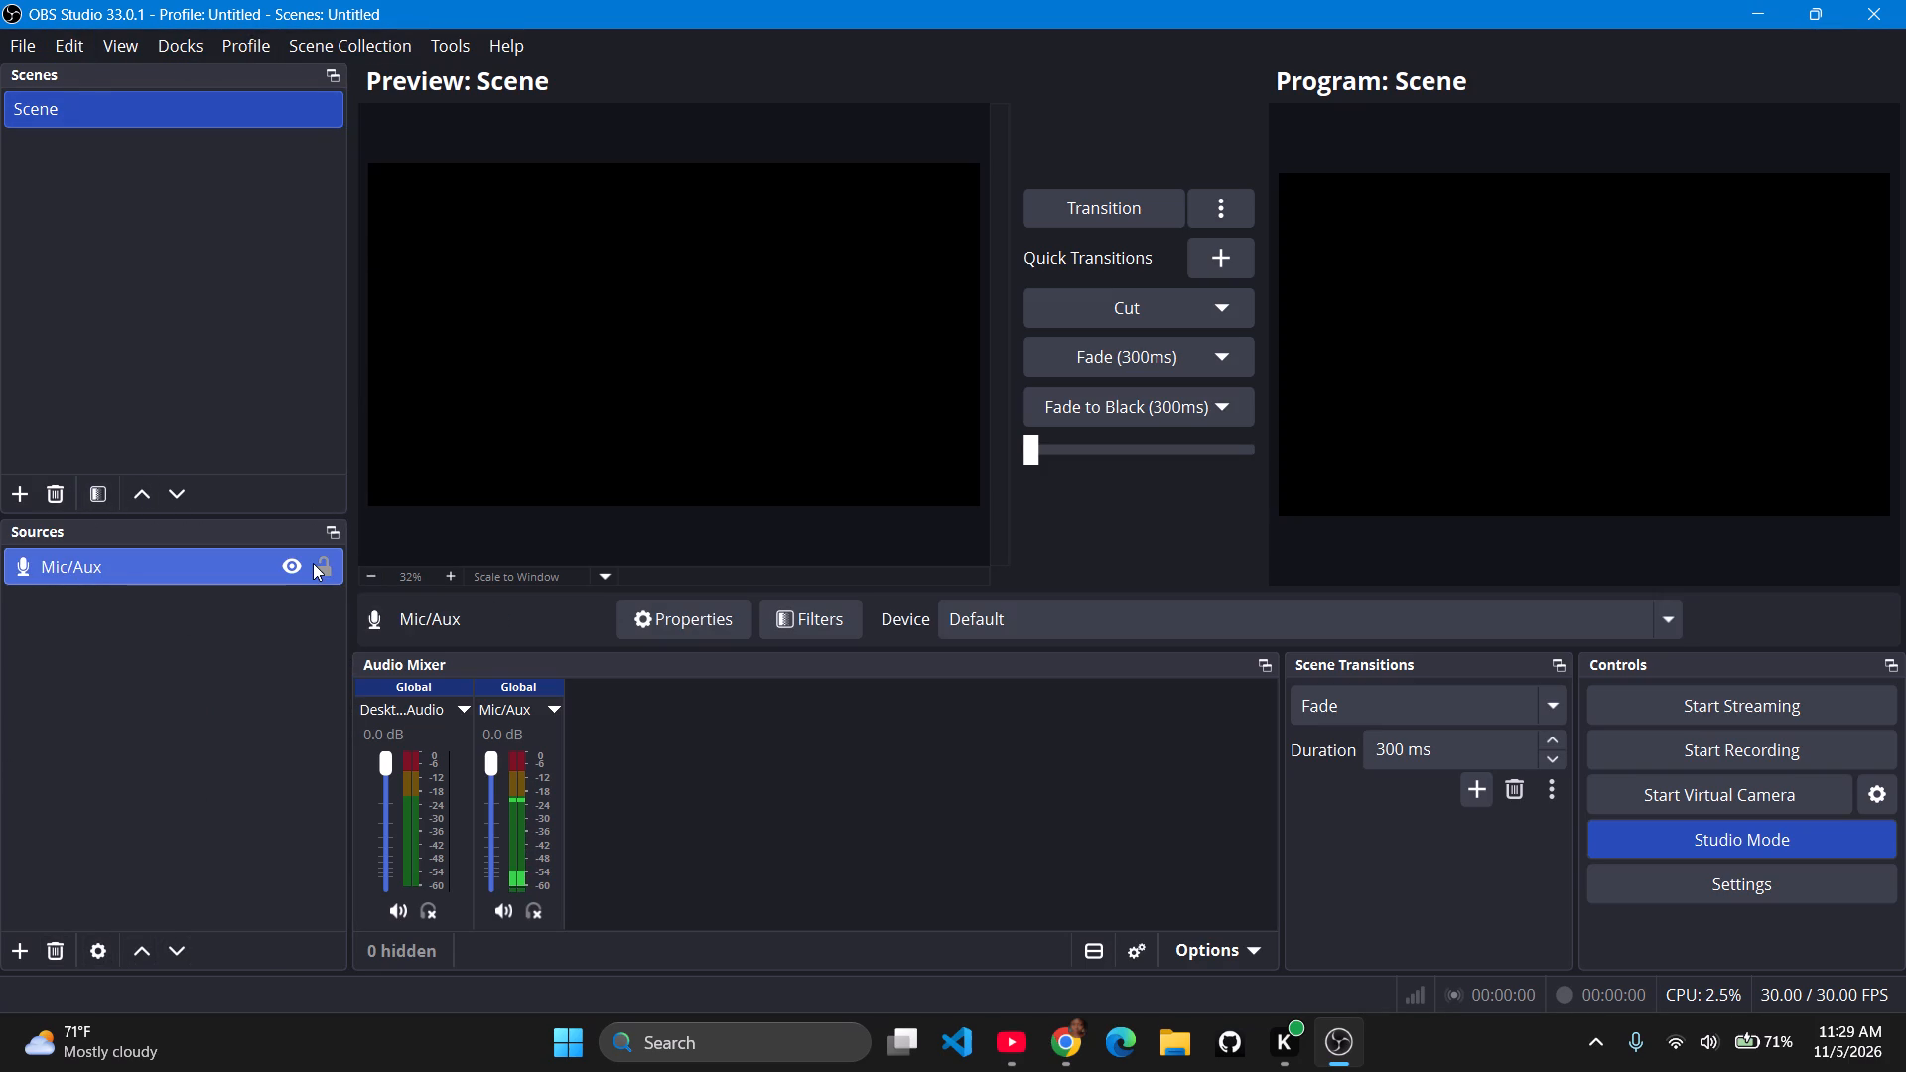
key("Delete")
left_click(962, 521)
left_click(853, 759)
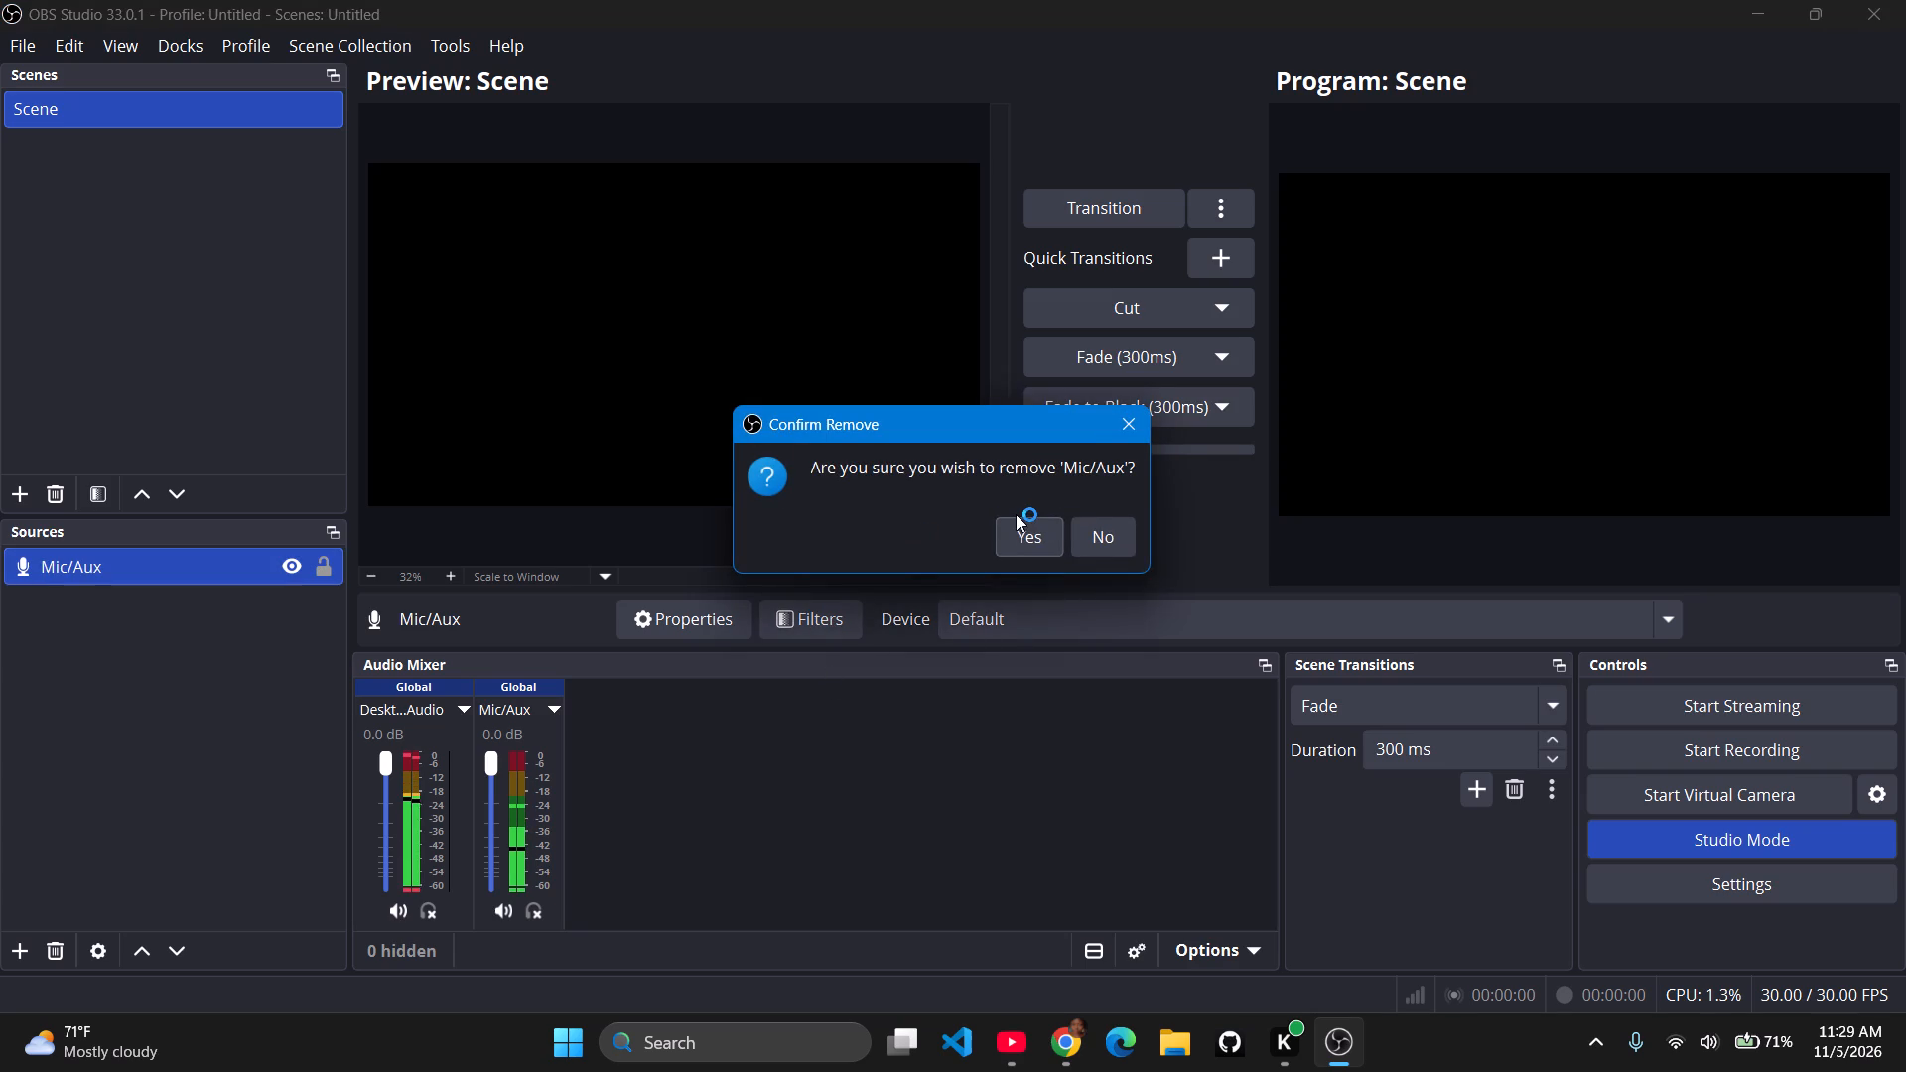
left_click(1021, 532)
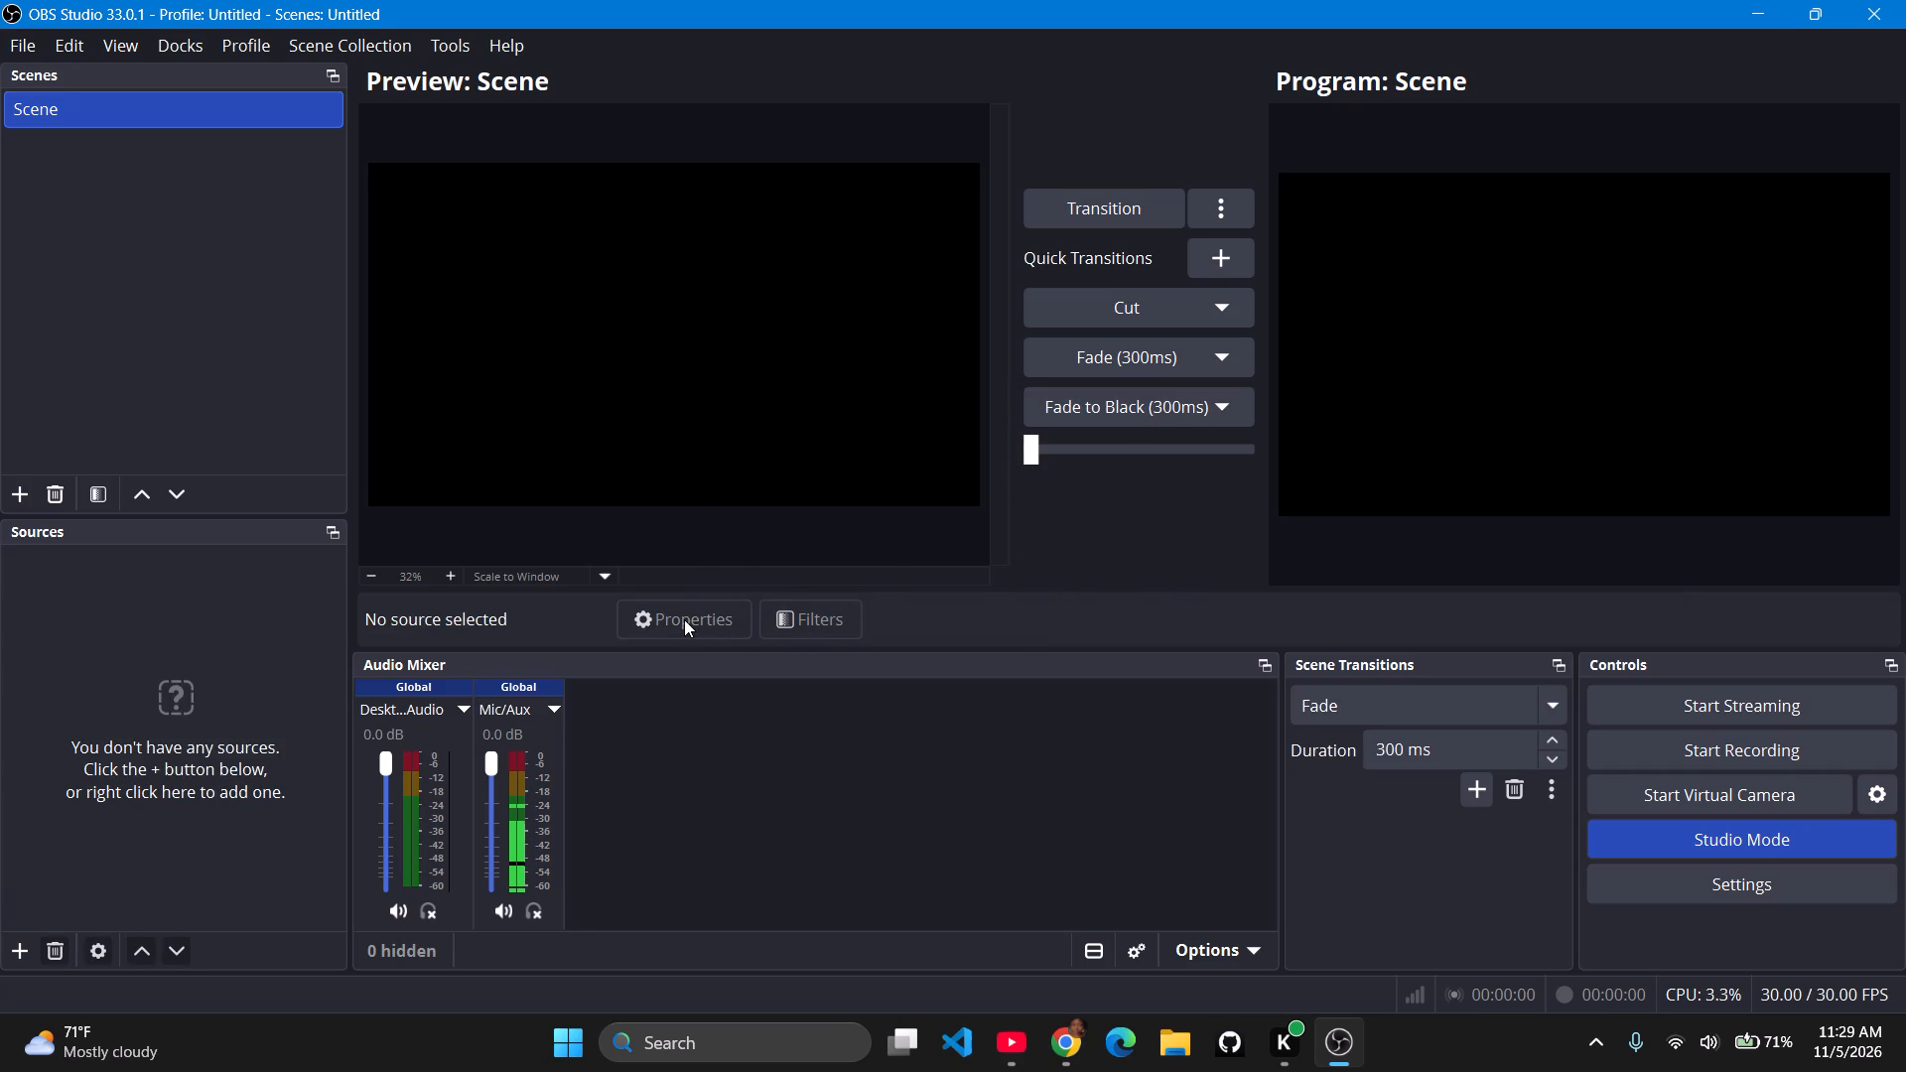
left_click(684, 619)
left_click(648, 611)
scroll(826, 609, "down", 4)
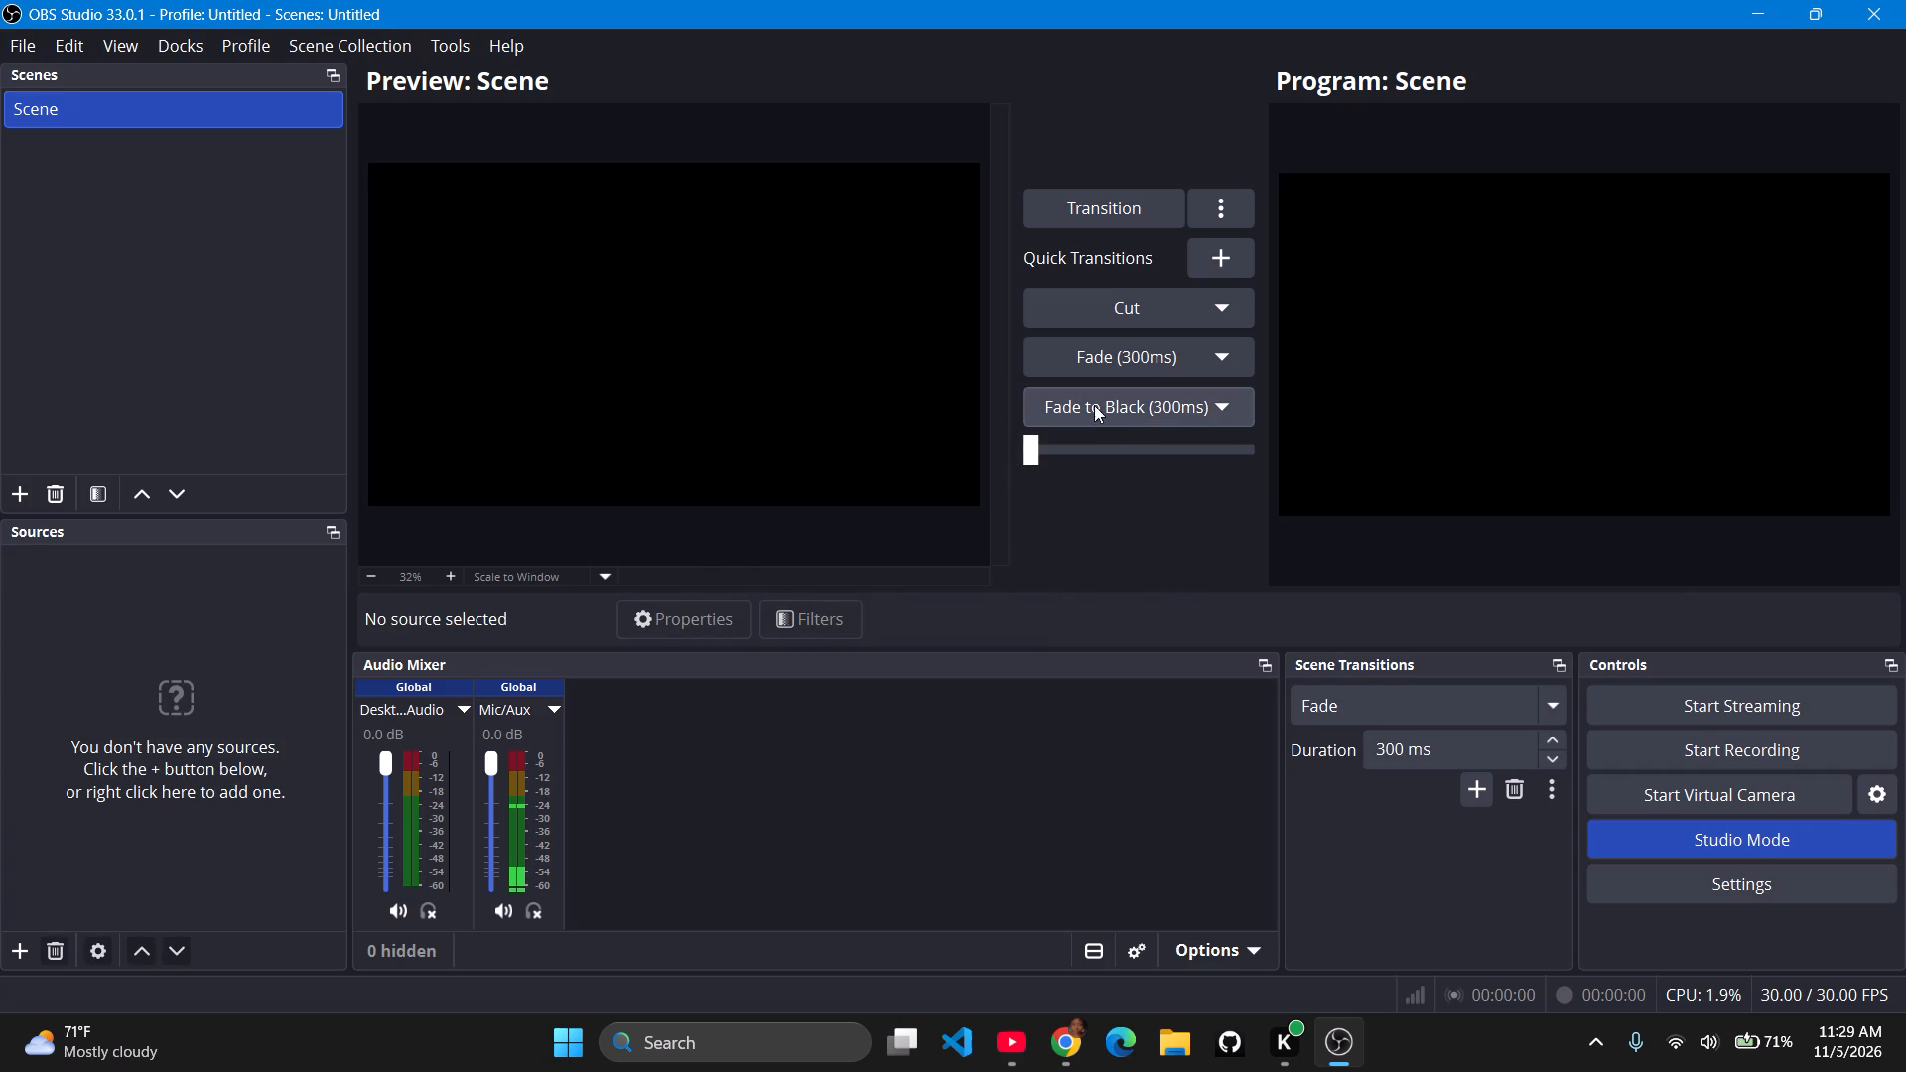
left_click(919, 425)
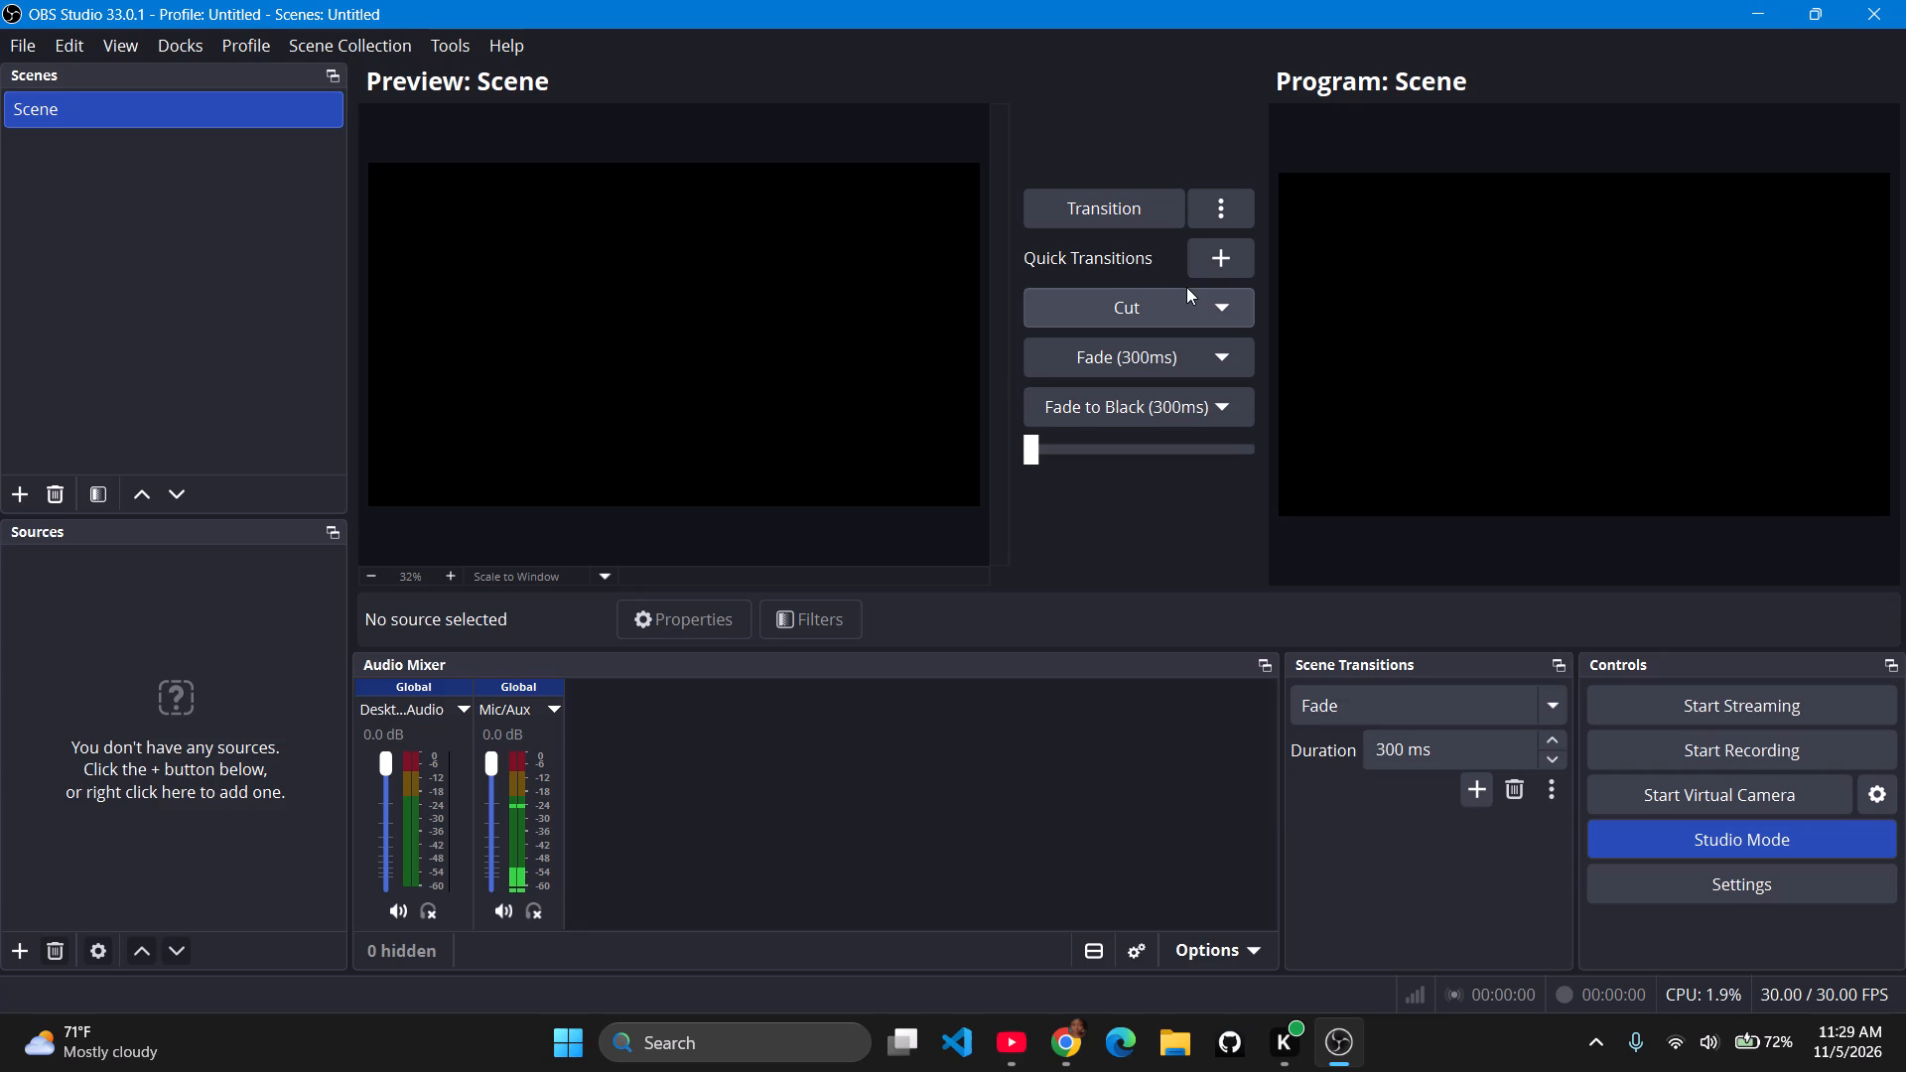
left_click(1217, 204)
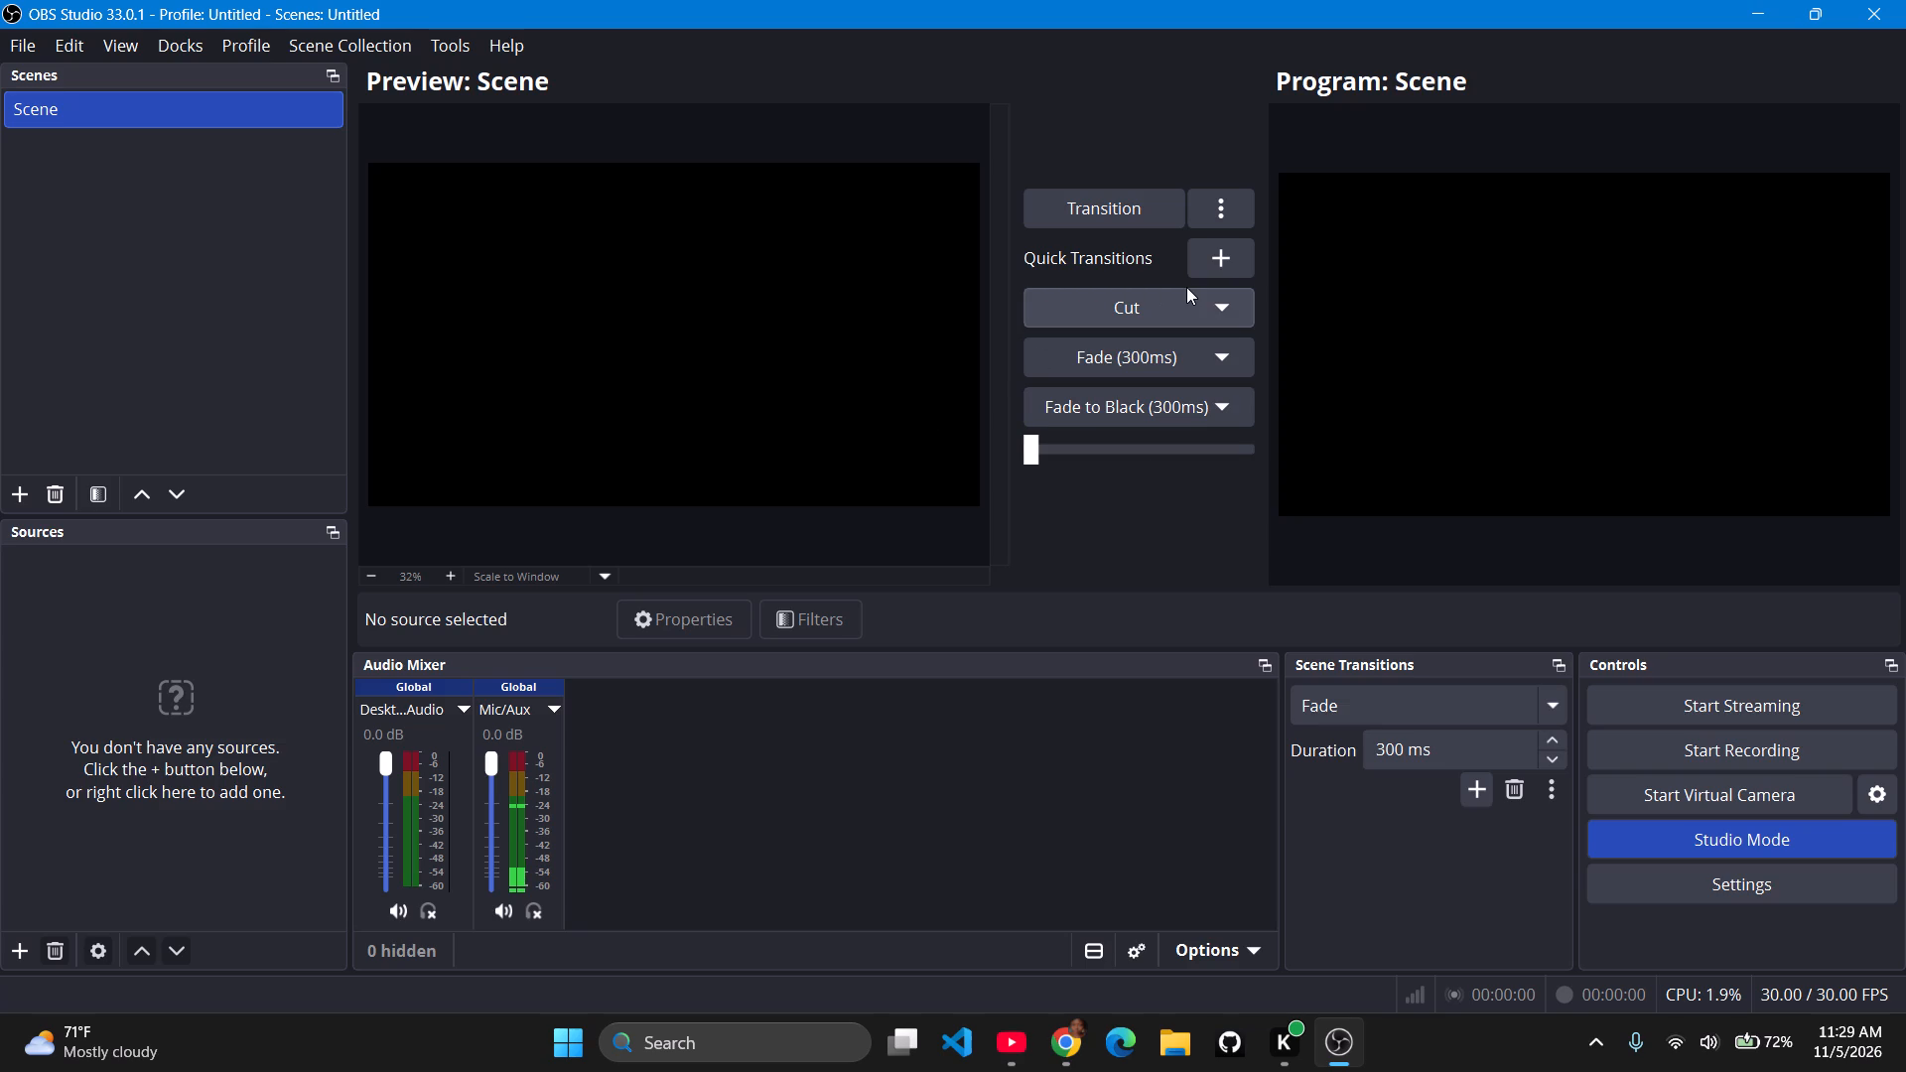
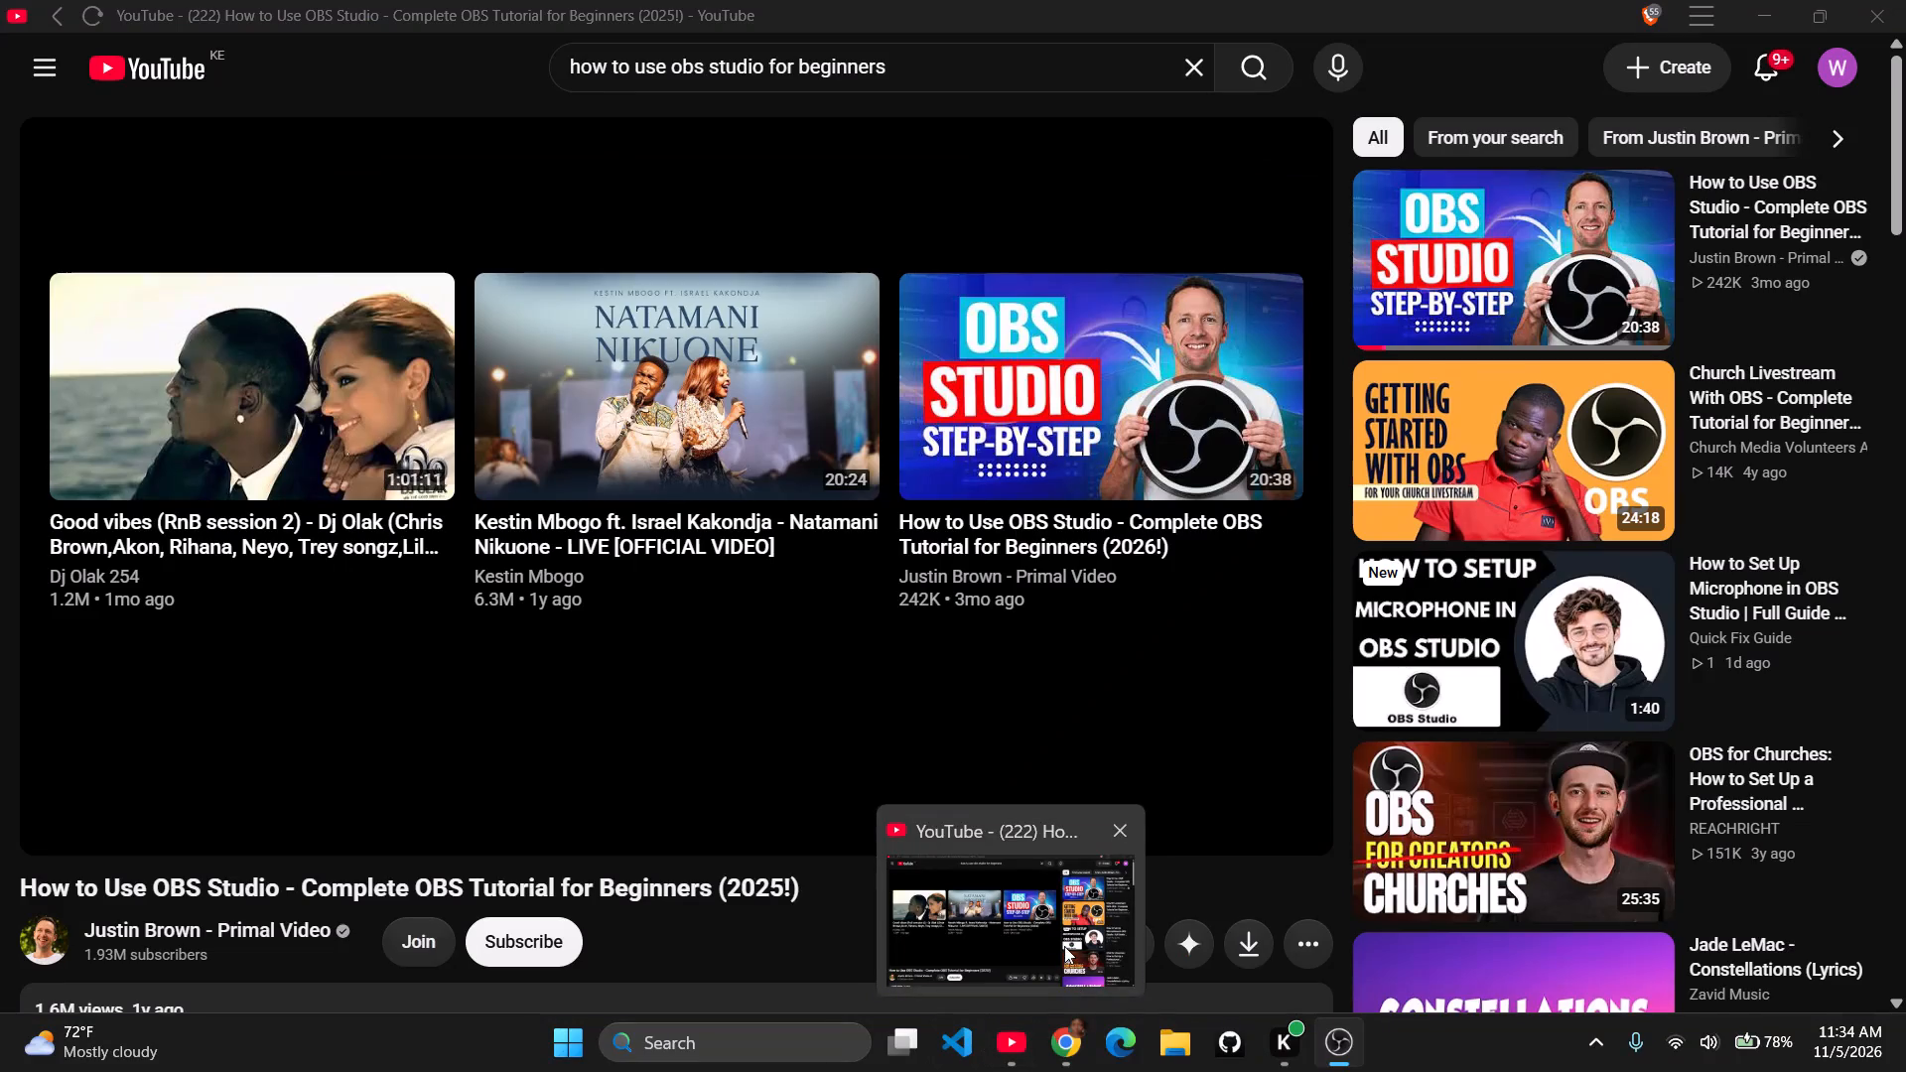
Switch to the YouTube window and snap it side by side with OBS Studio in a two-column half-and-half layout.
left_click(1064, 946)
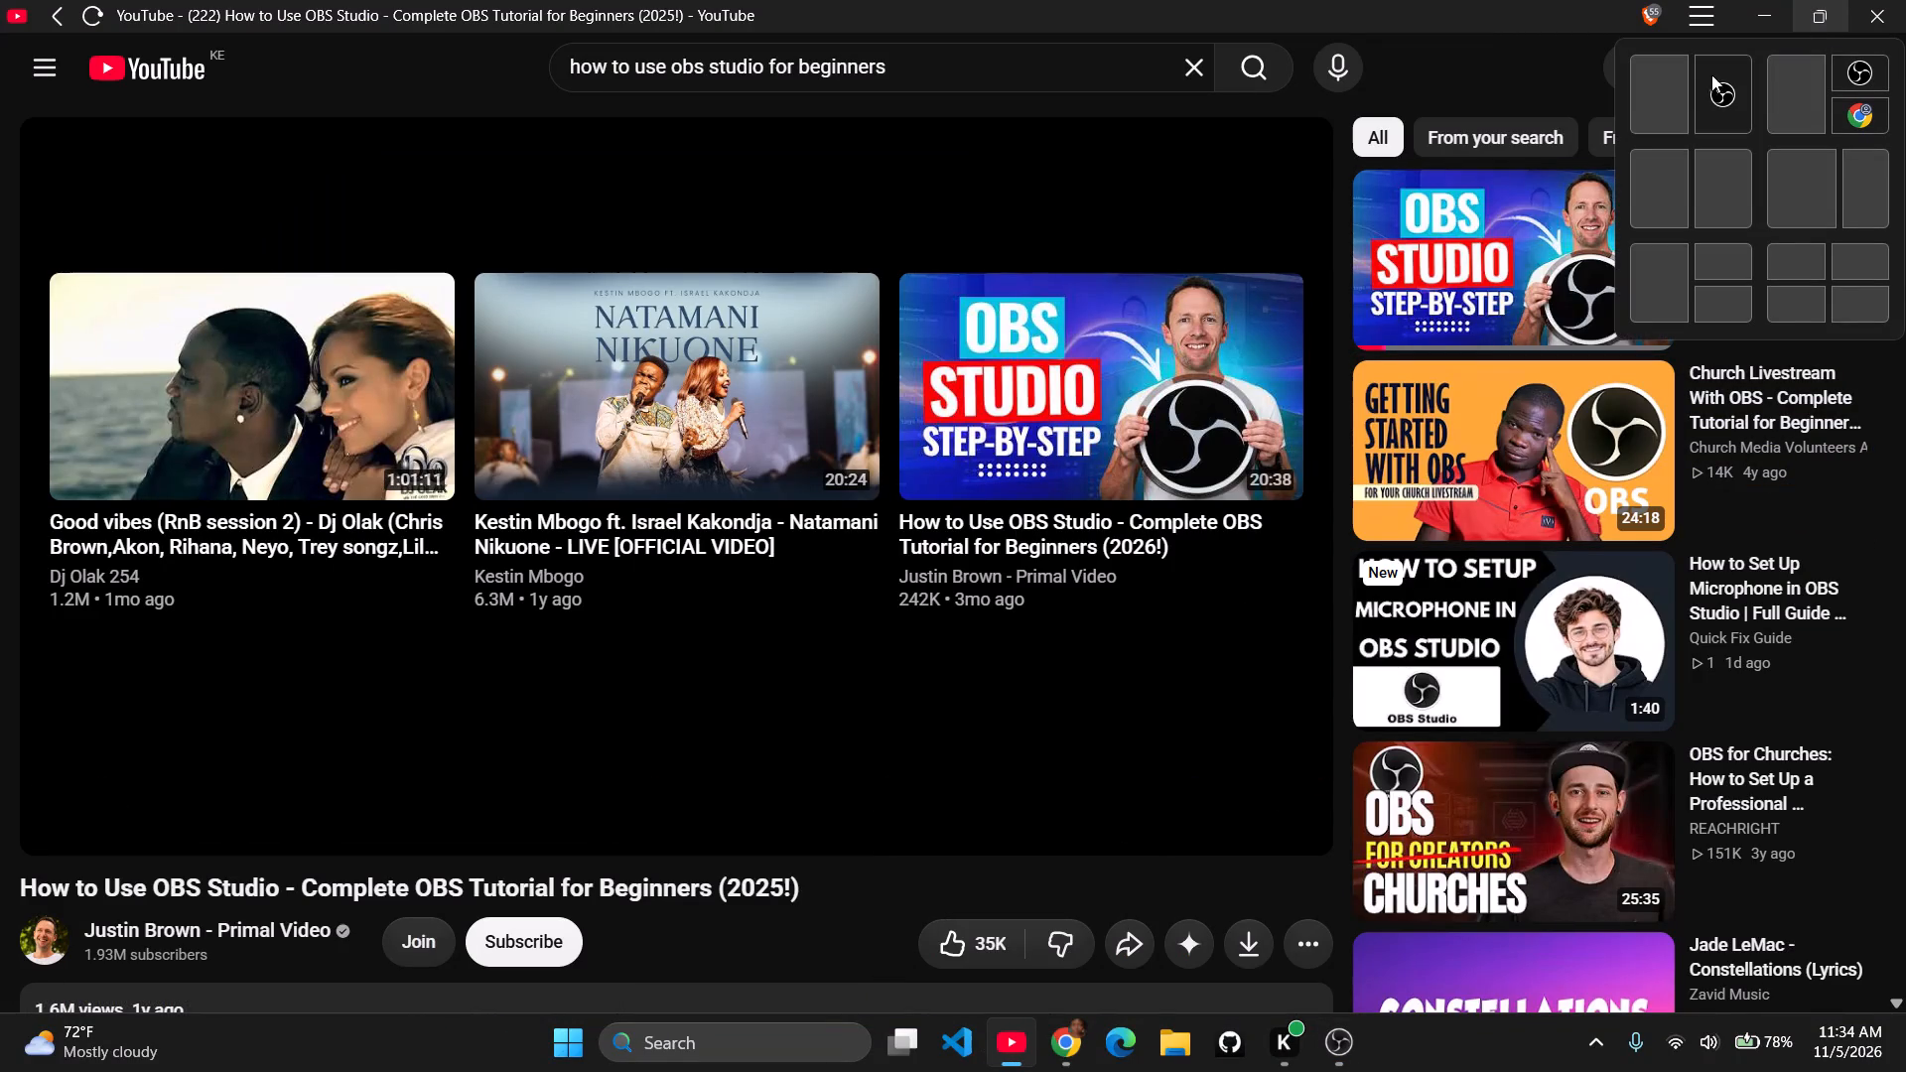
left_click(1675, 112)
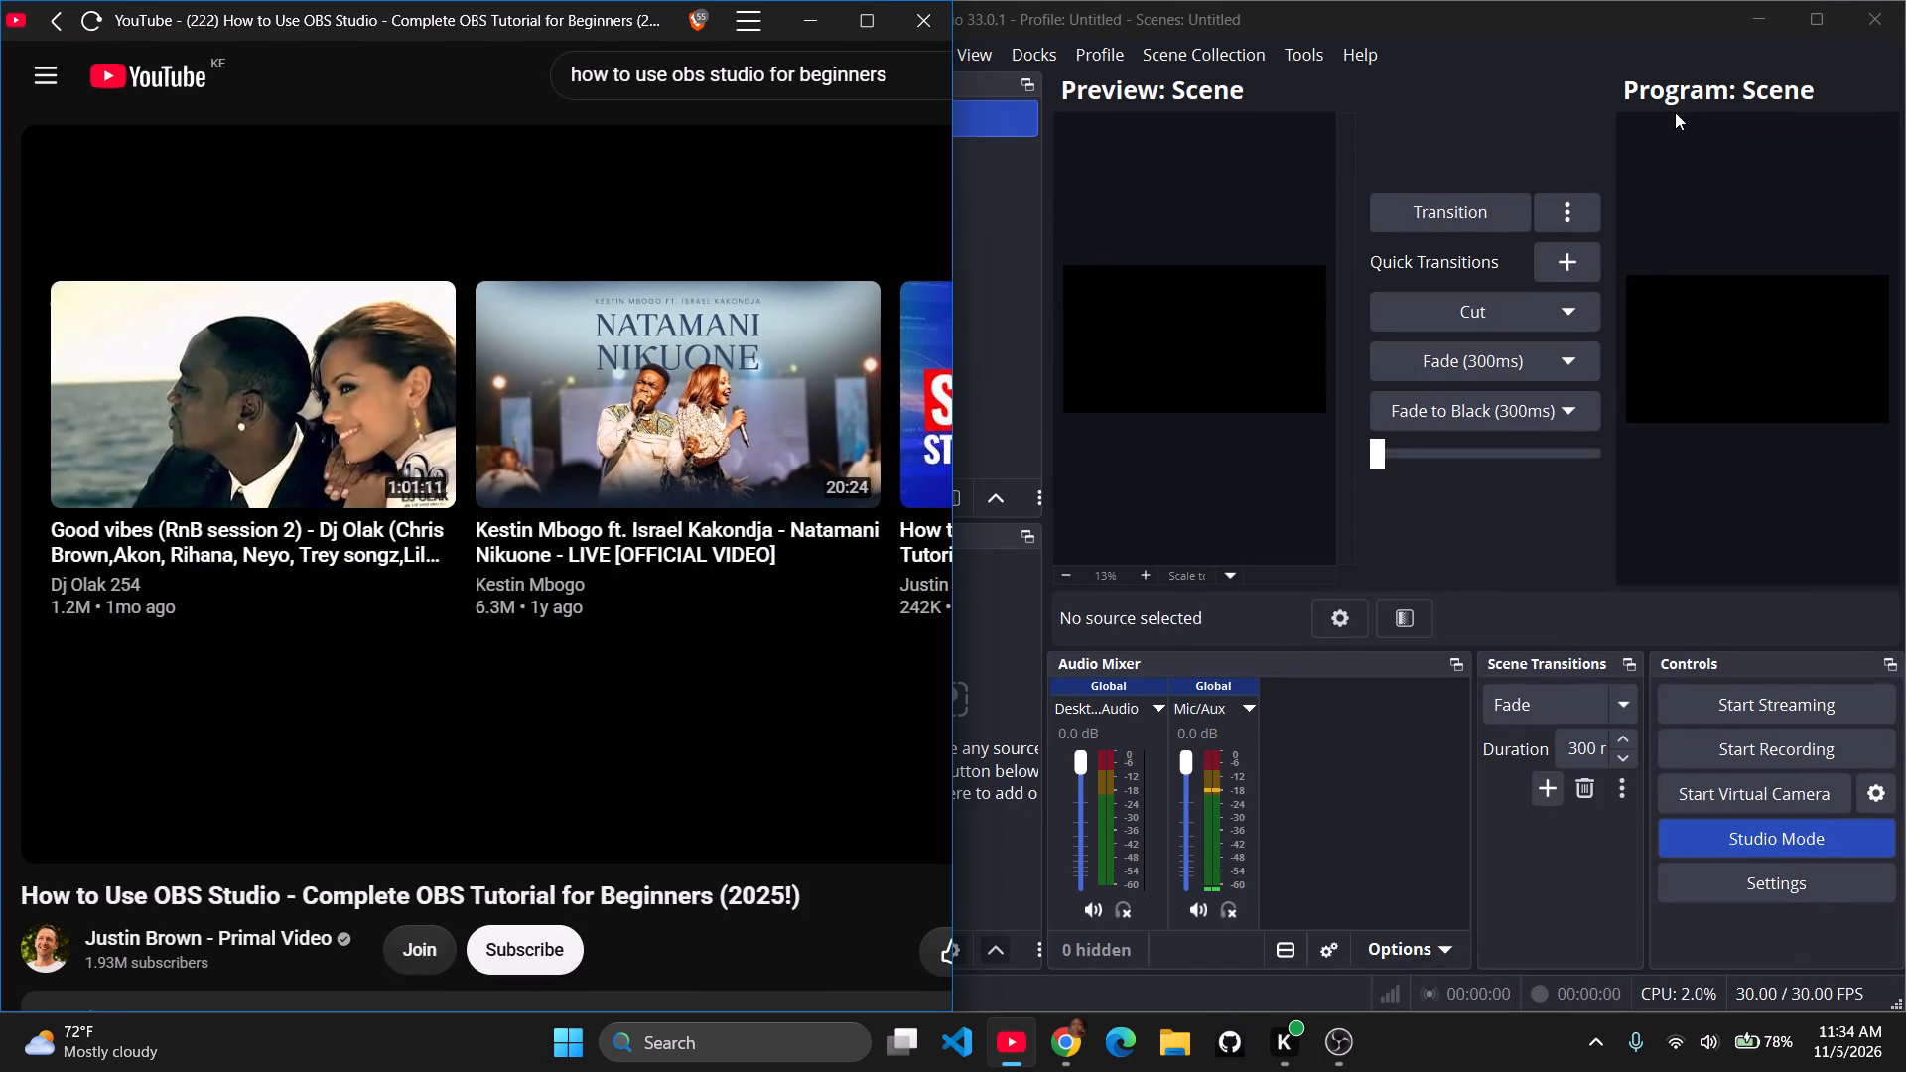
Go back to the YouTube search results and open "How to Use OBS Studio - Complete OBS Tutorial for Beginners (2025!)".
scroll(617, 414, "down", 1)
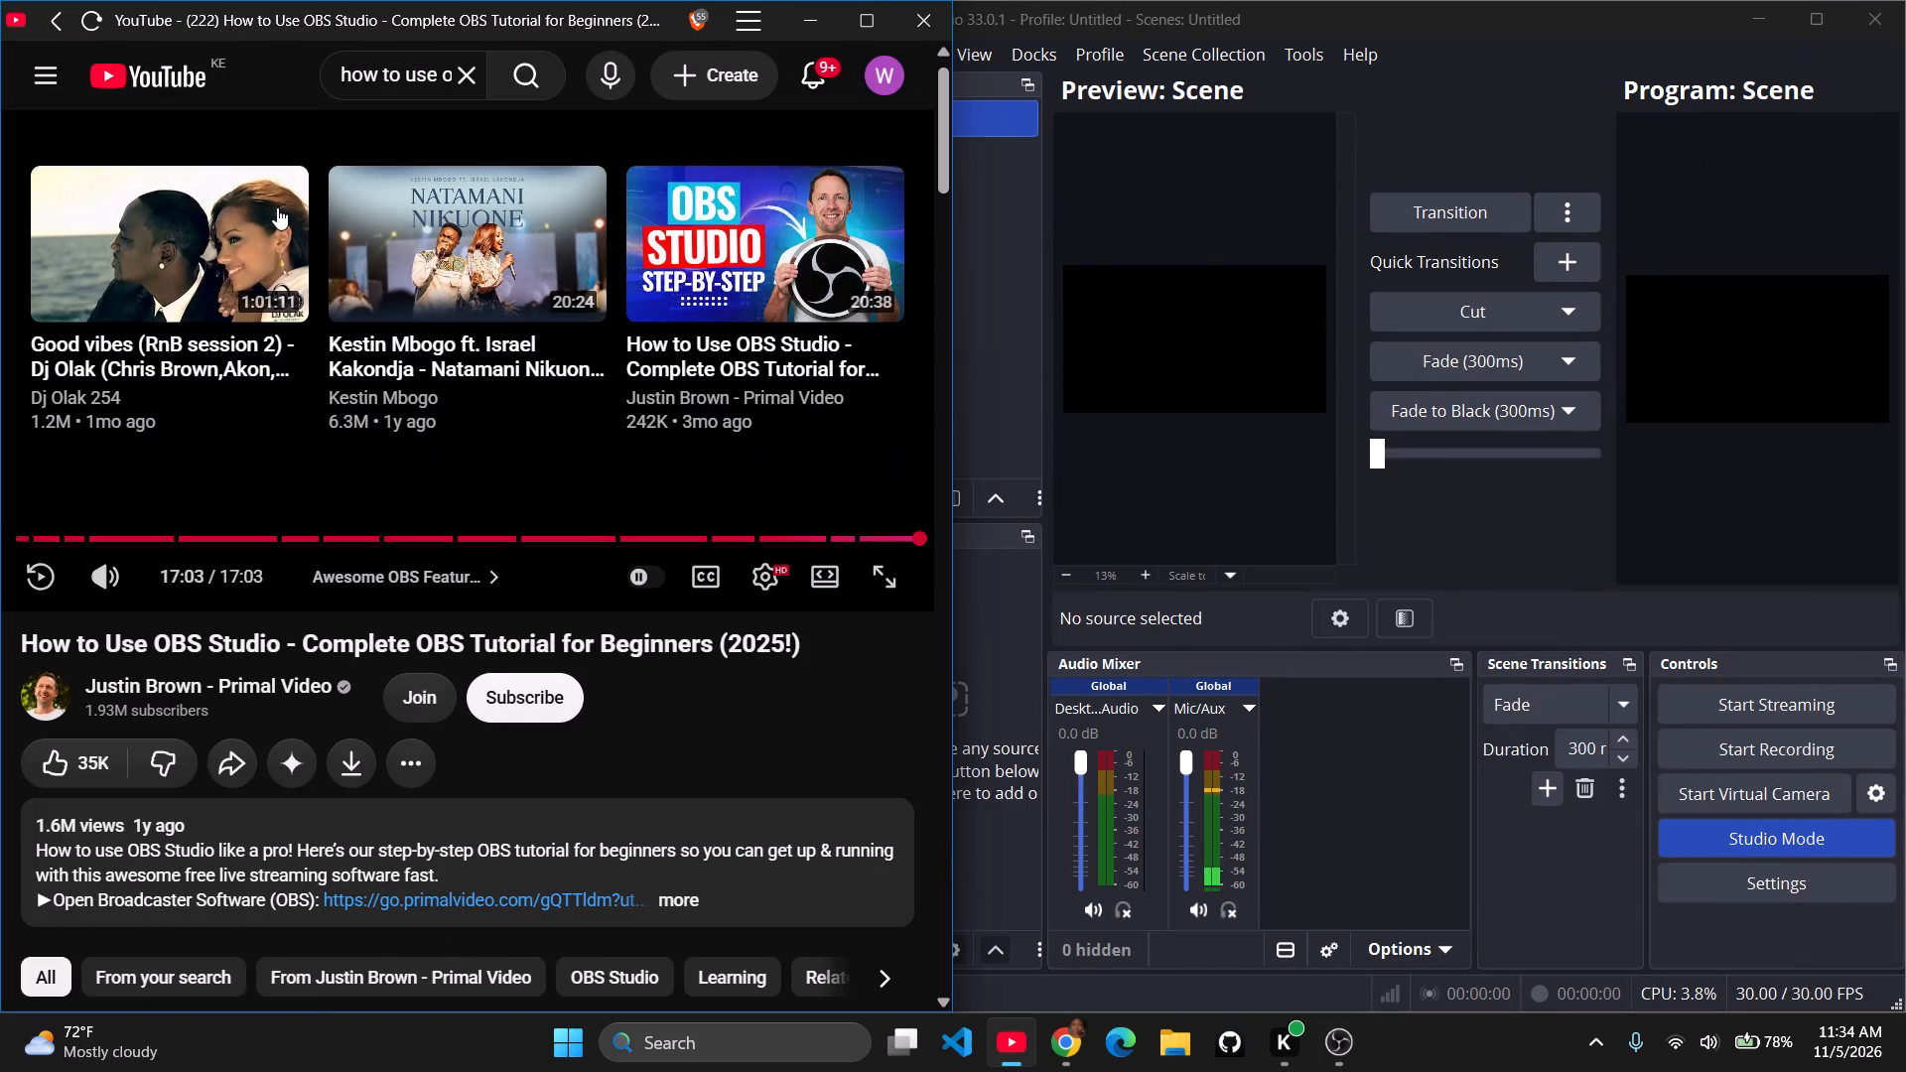
left_click(58, 34)
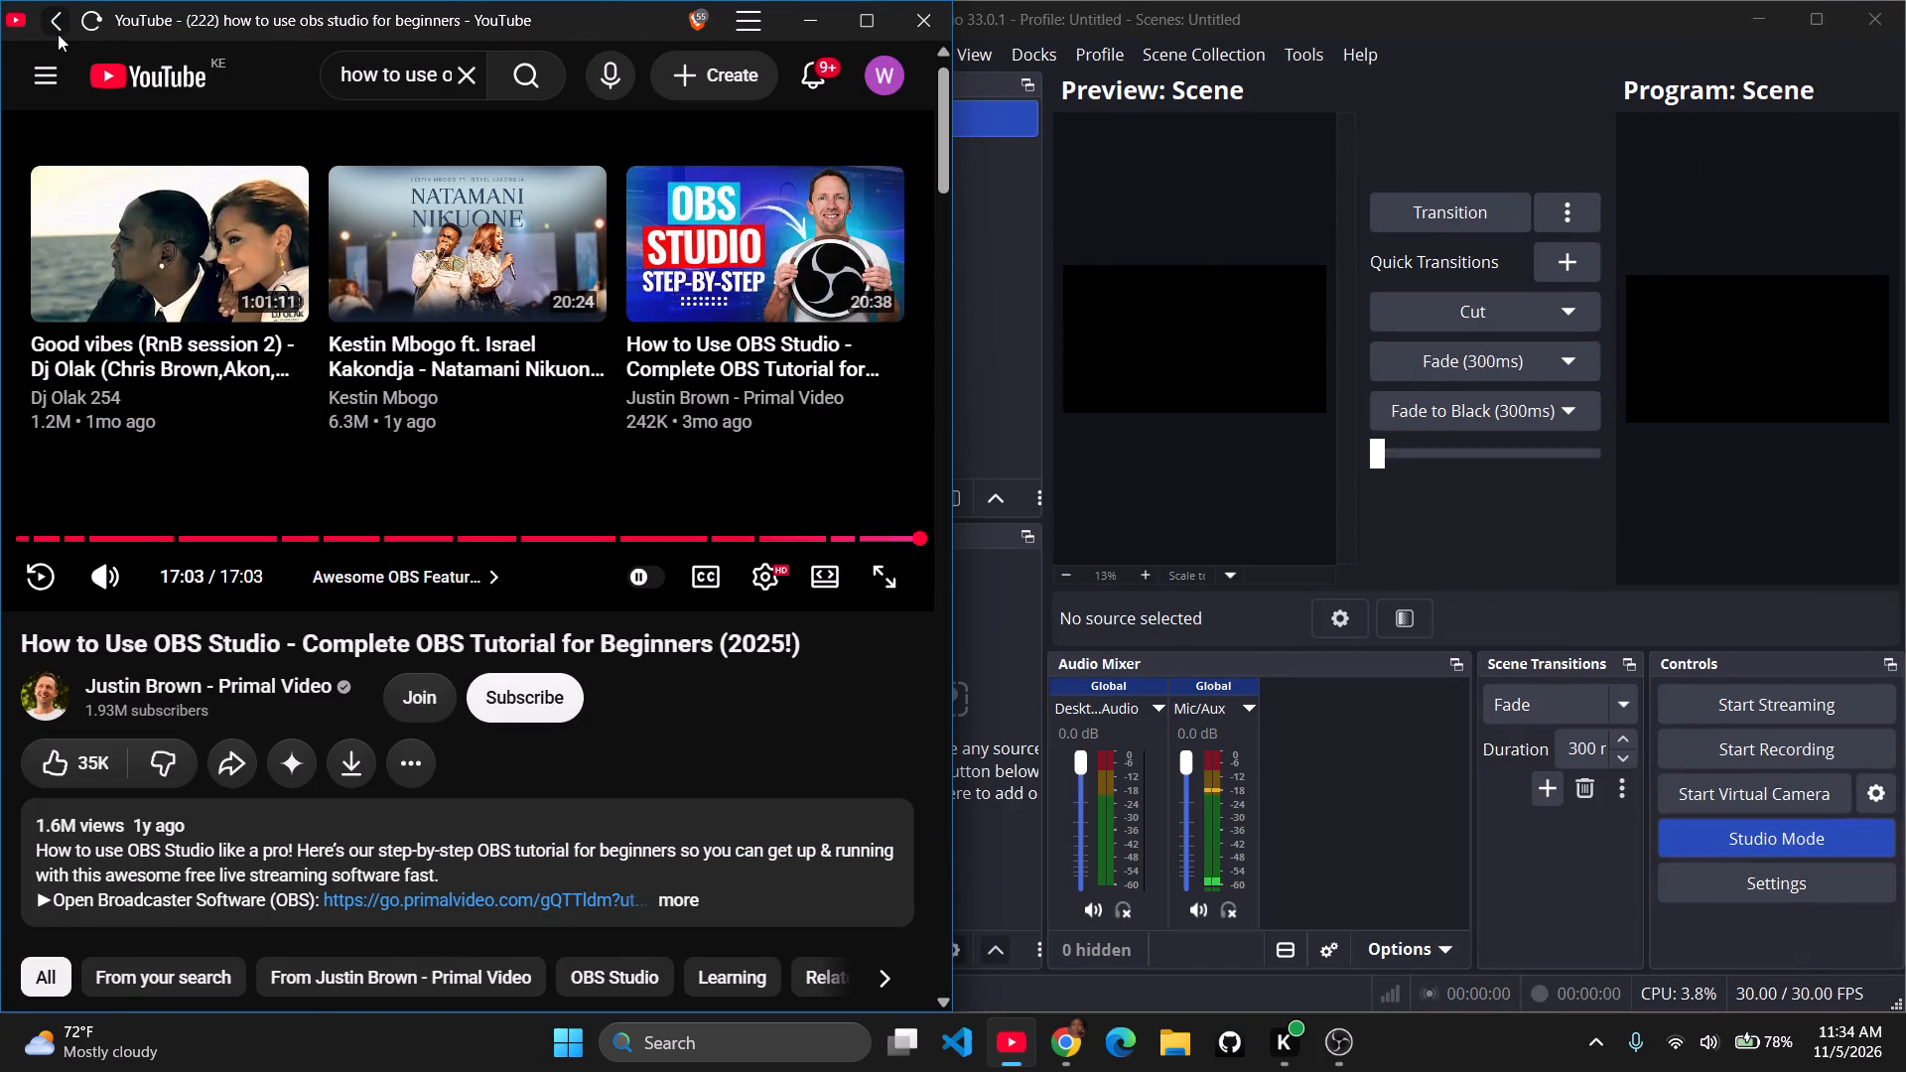
left_click_drag(58, 34, 171, 252)
left_click(171, 252)
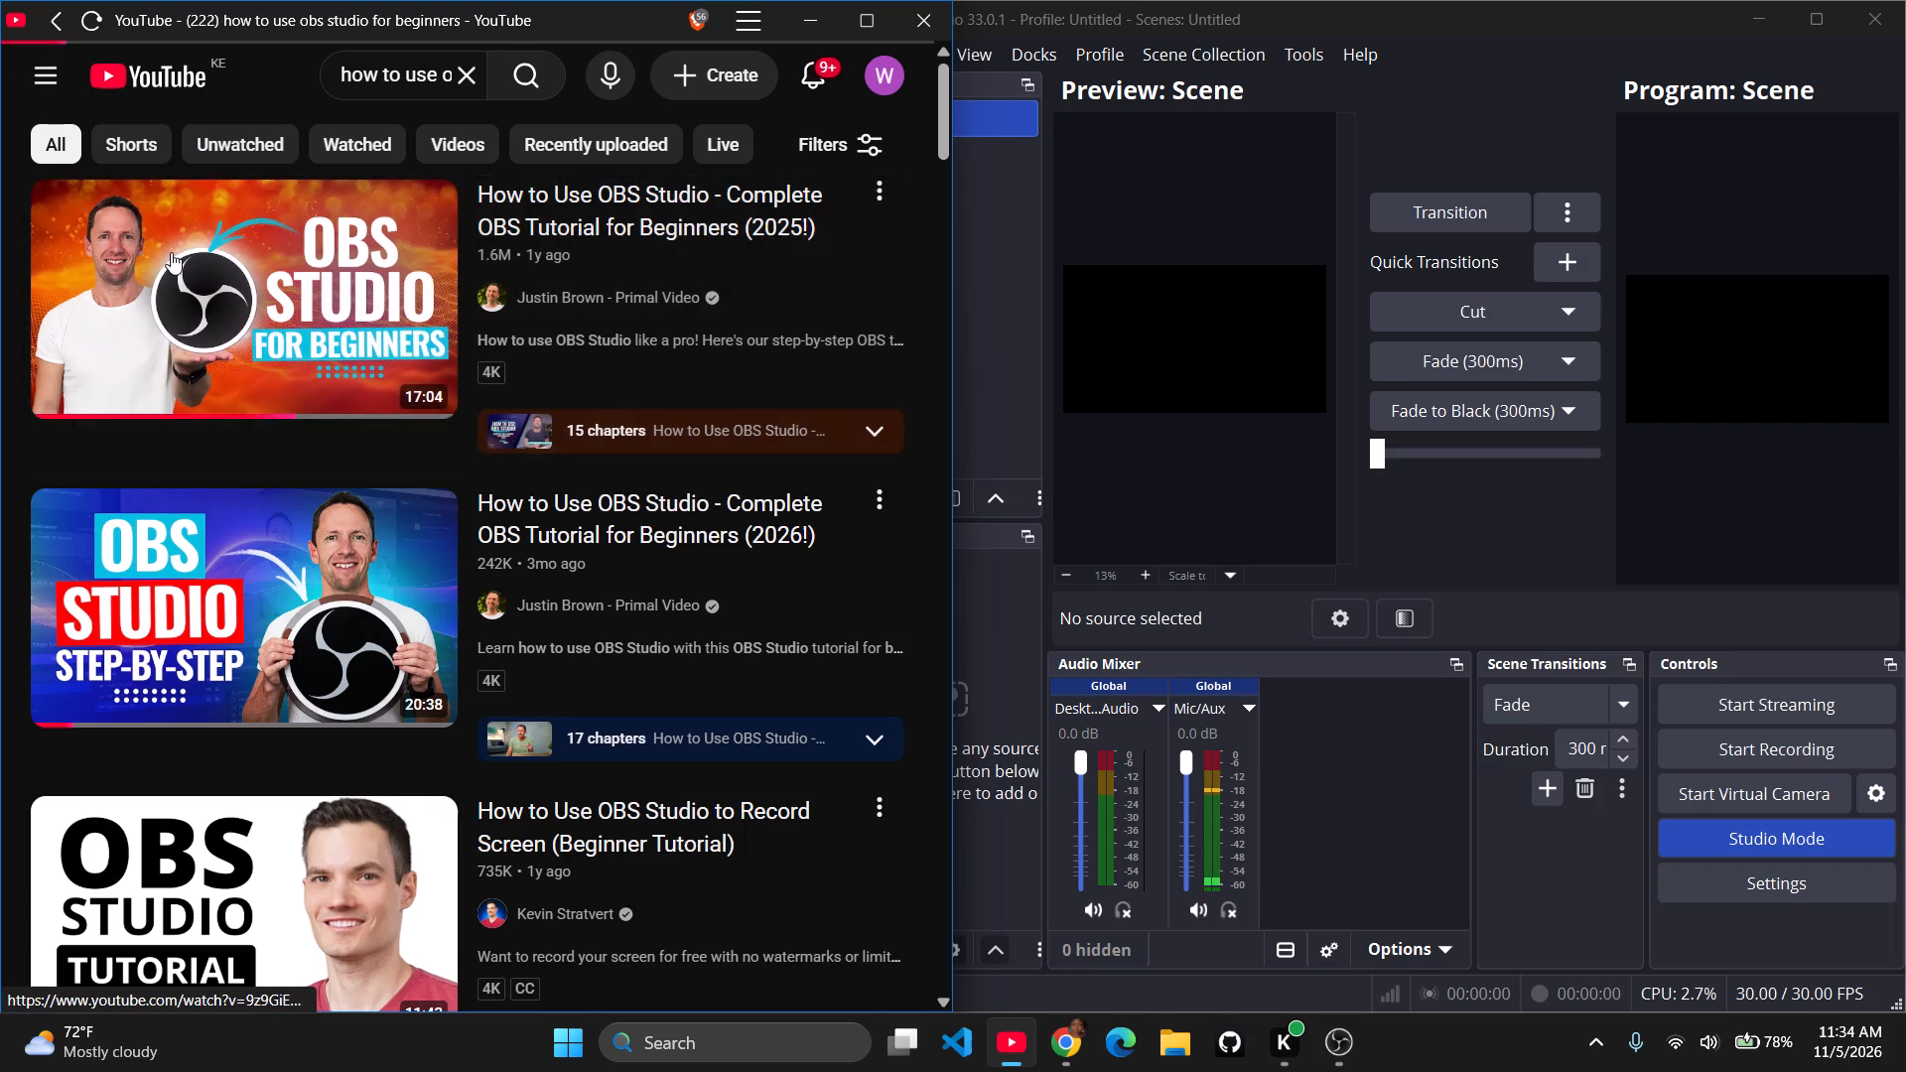
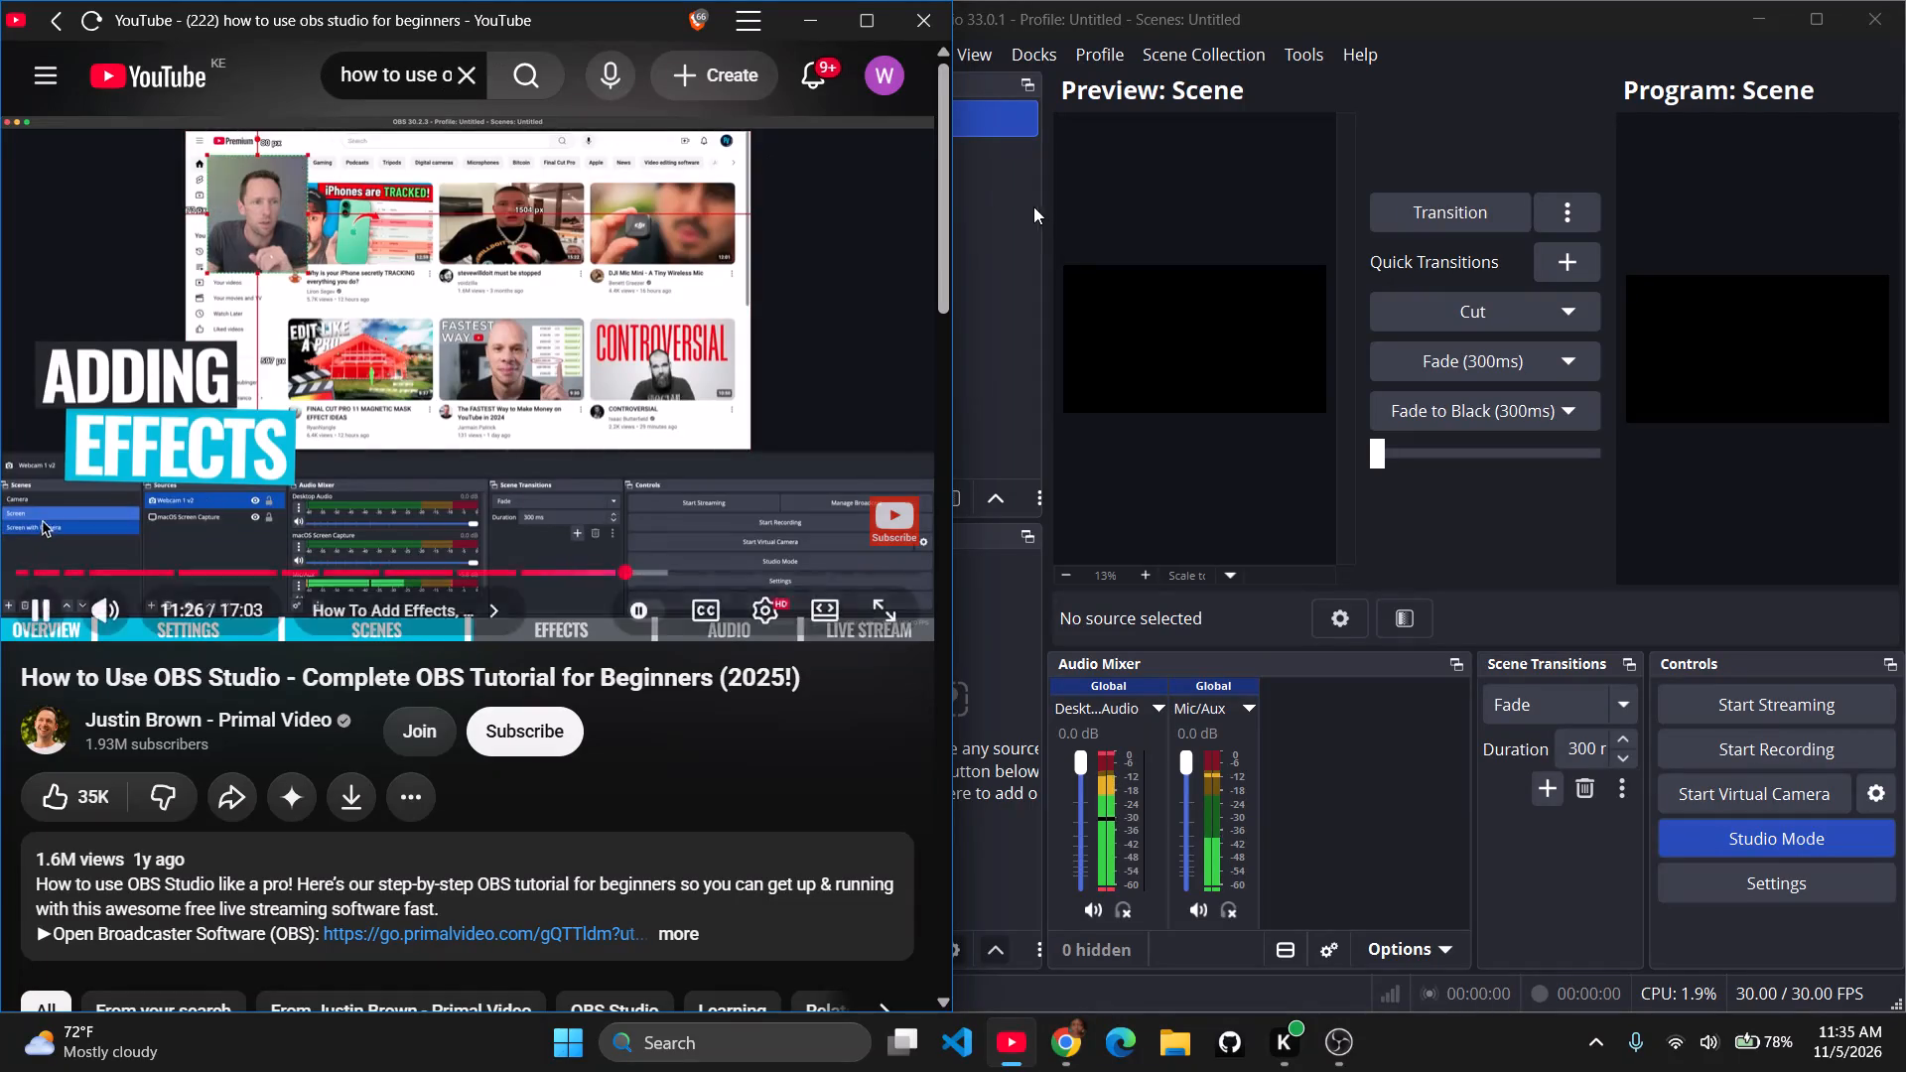
Jump the tutorial video back to its overview section near the beginning.
scroll(1037, 208, "right", 8)
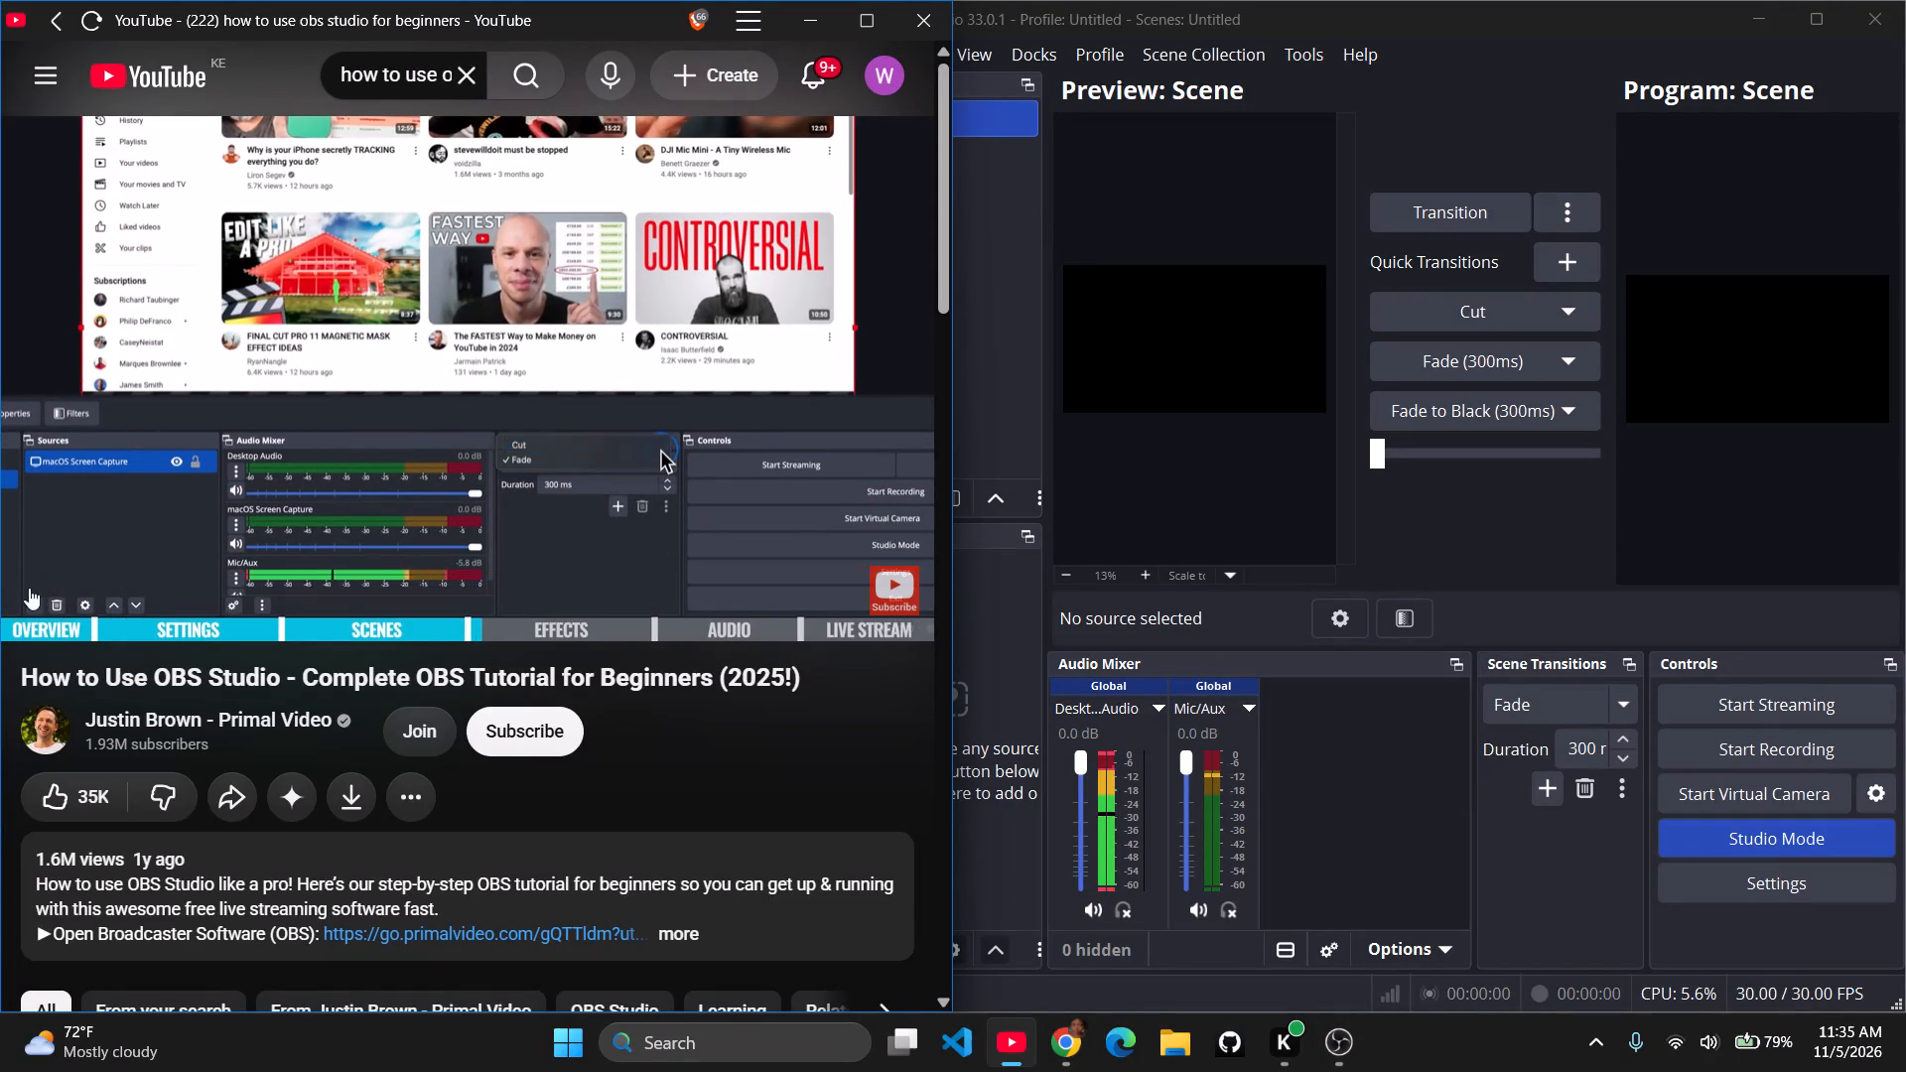
left_click(29, 569)
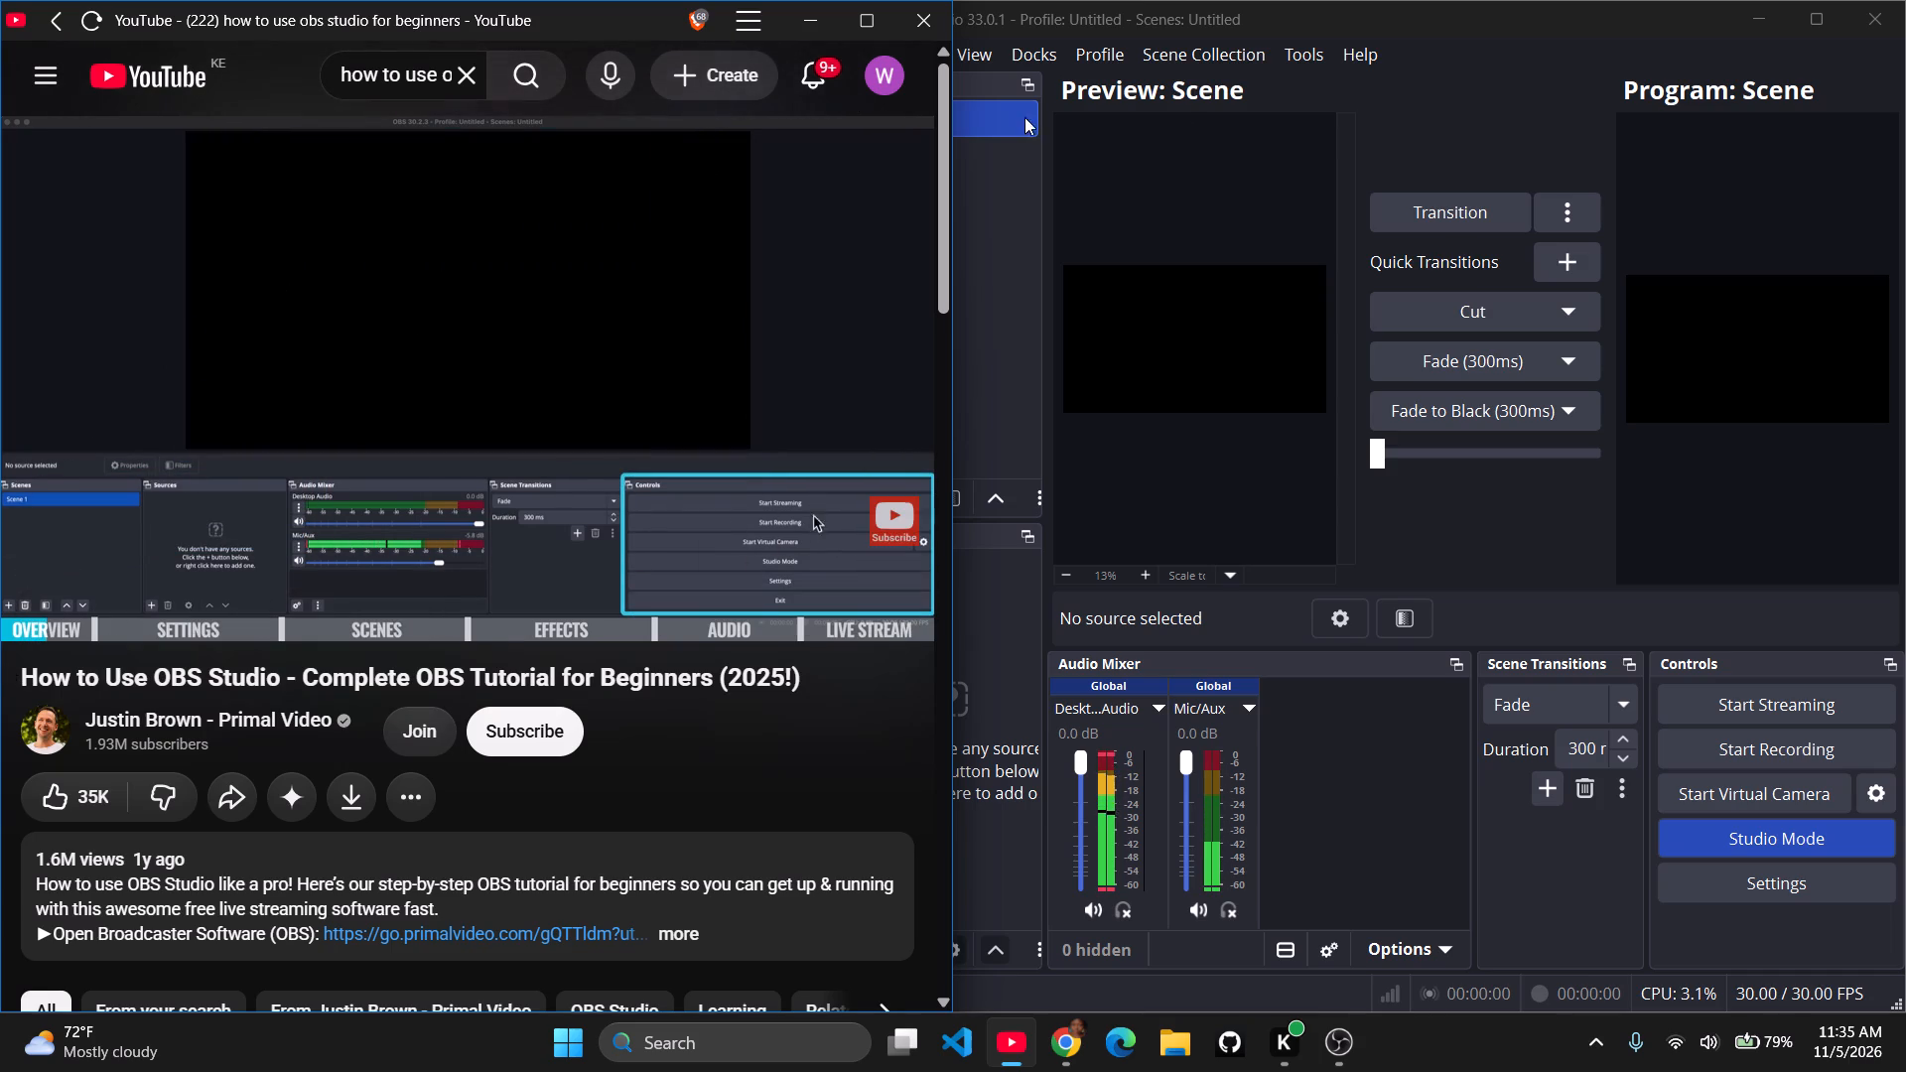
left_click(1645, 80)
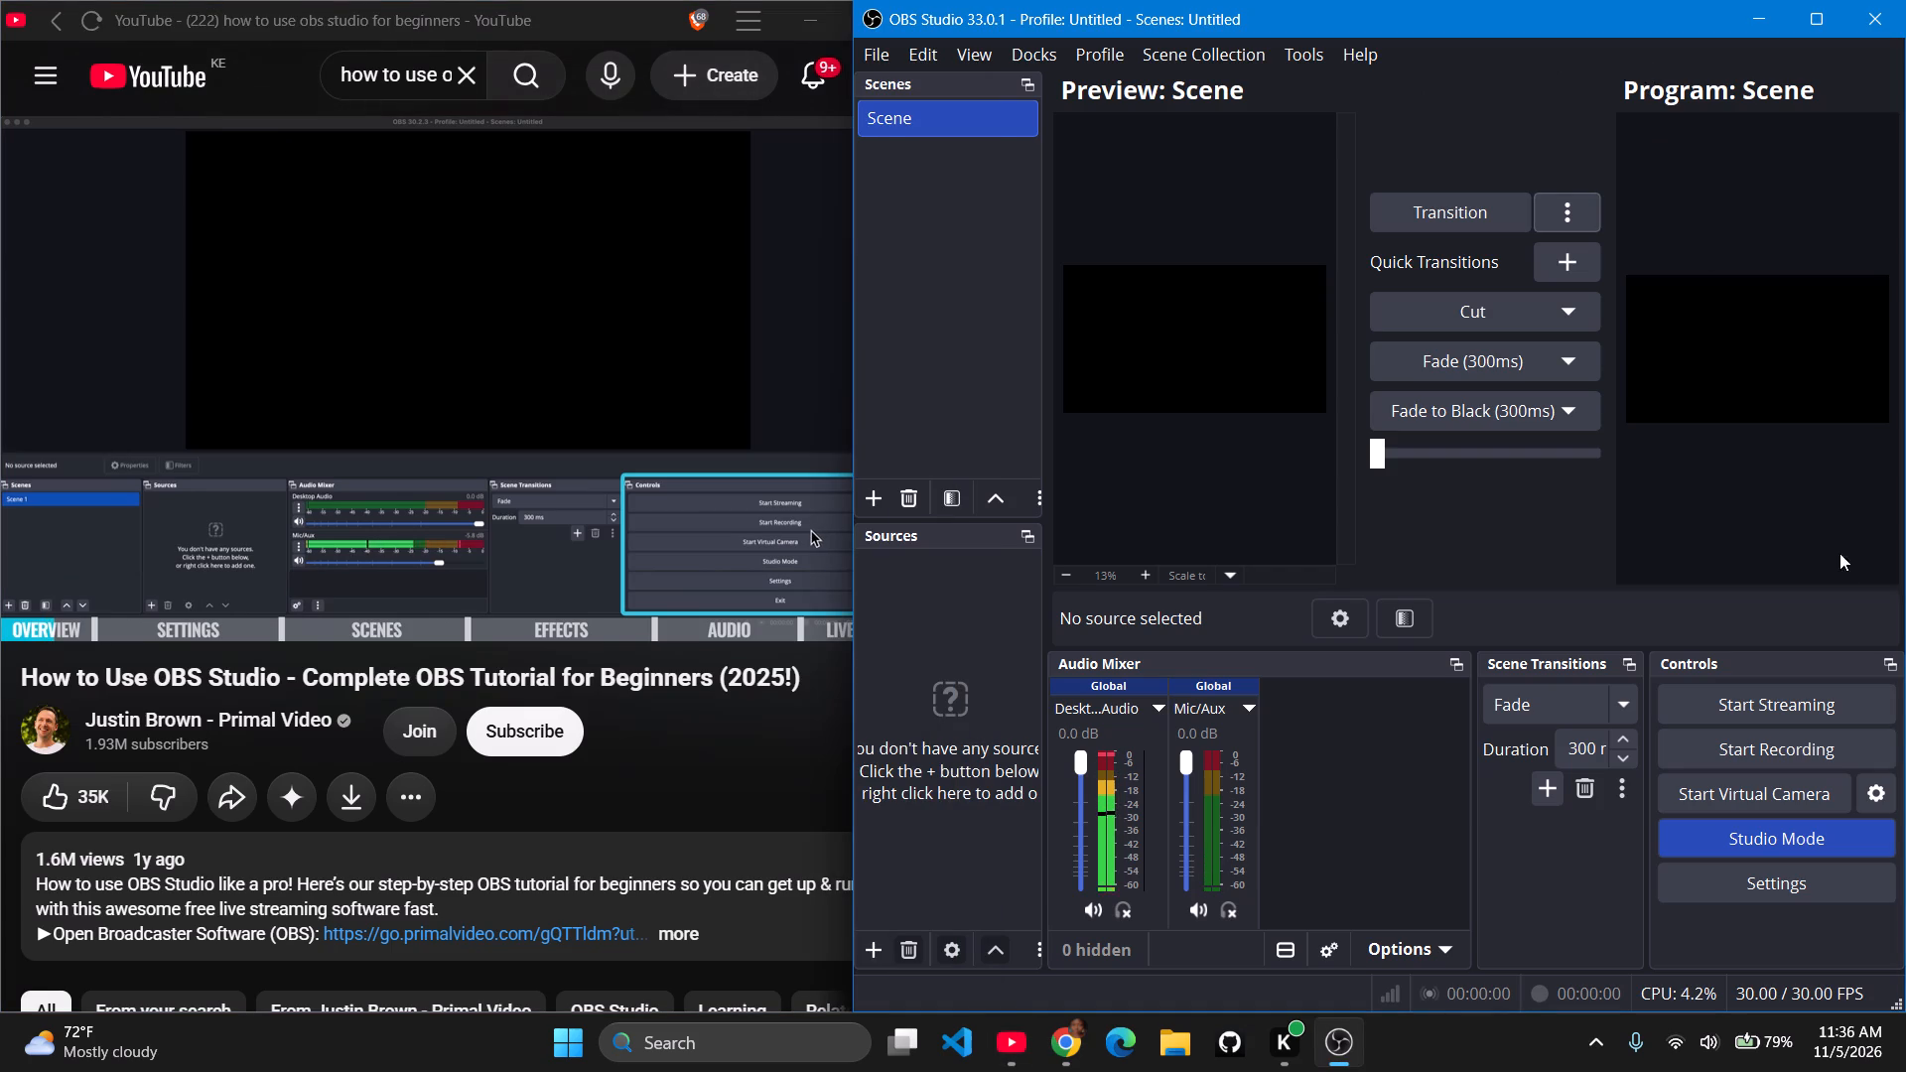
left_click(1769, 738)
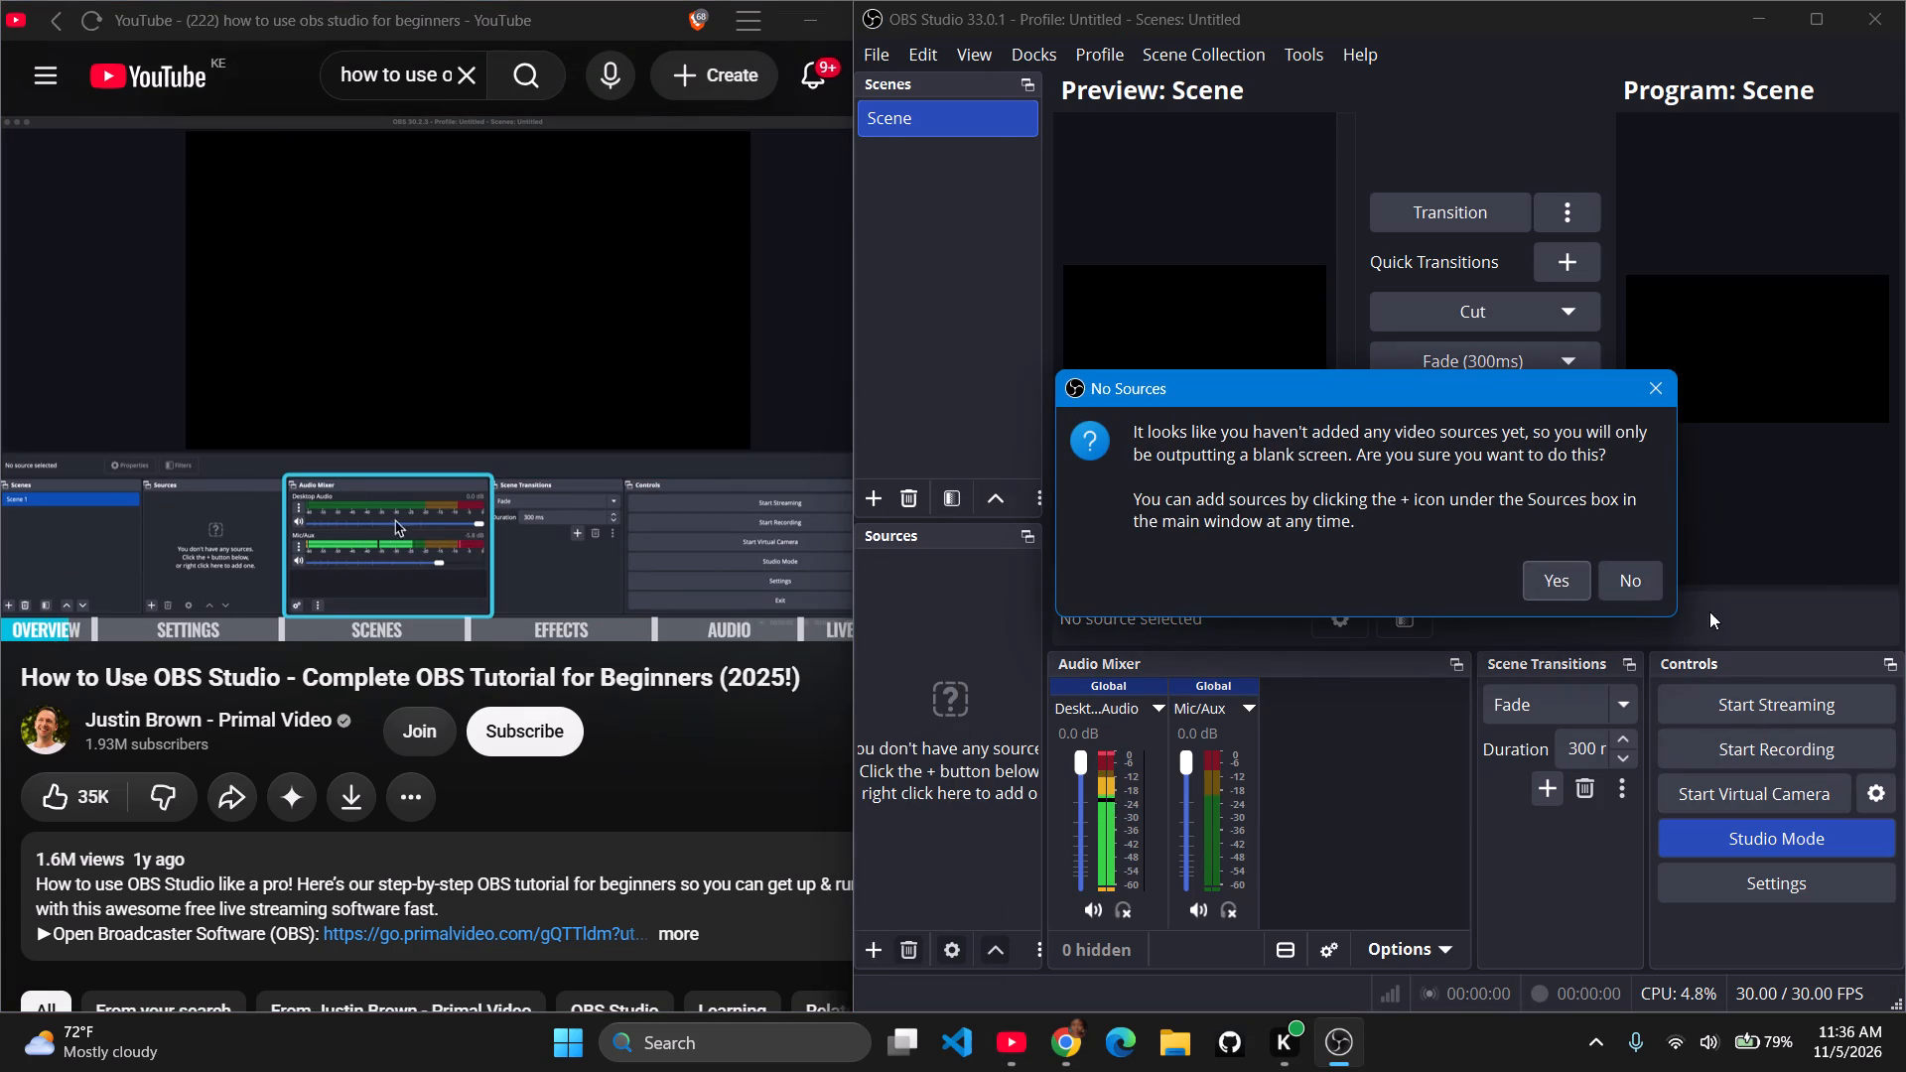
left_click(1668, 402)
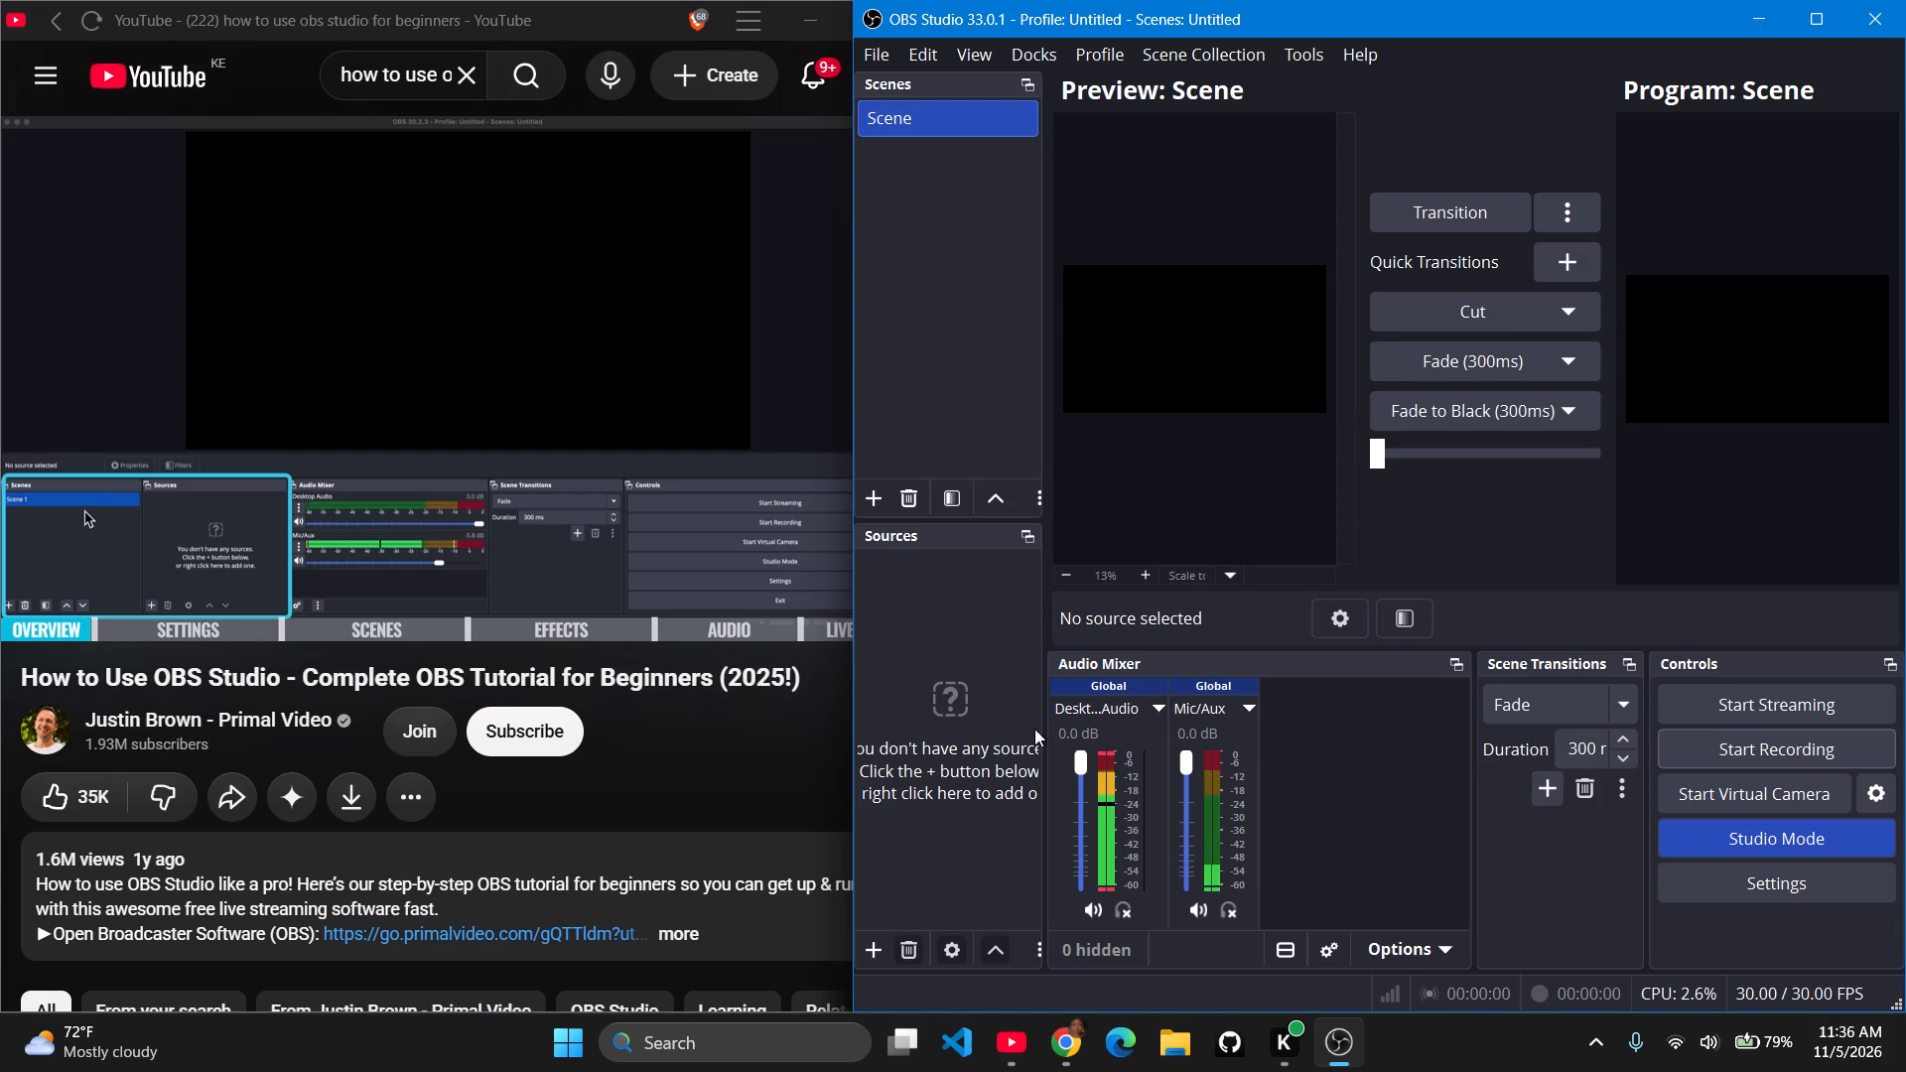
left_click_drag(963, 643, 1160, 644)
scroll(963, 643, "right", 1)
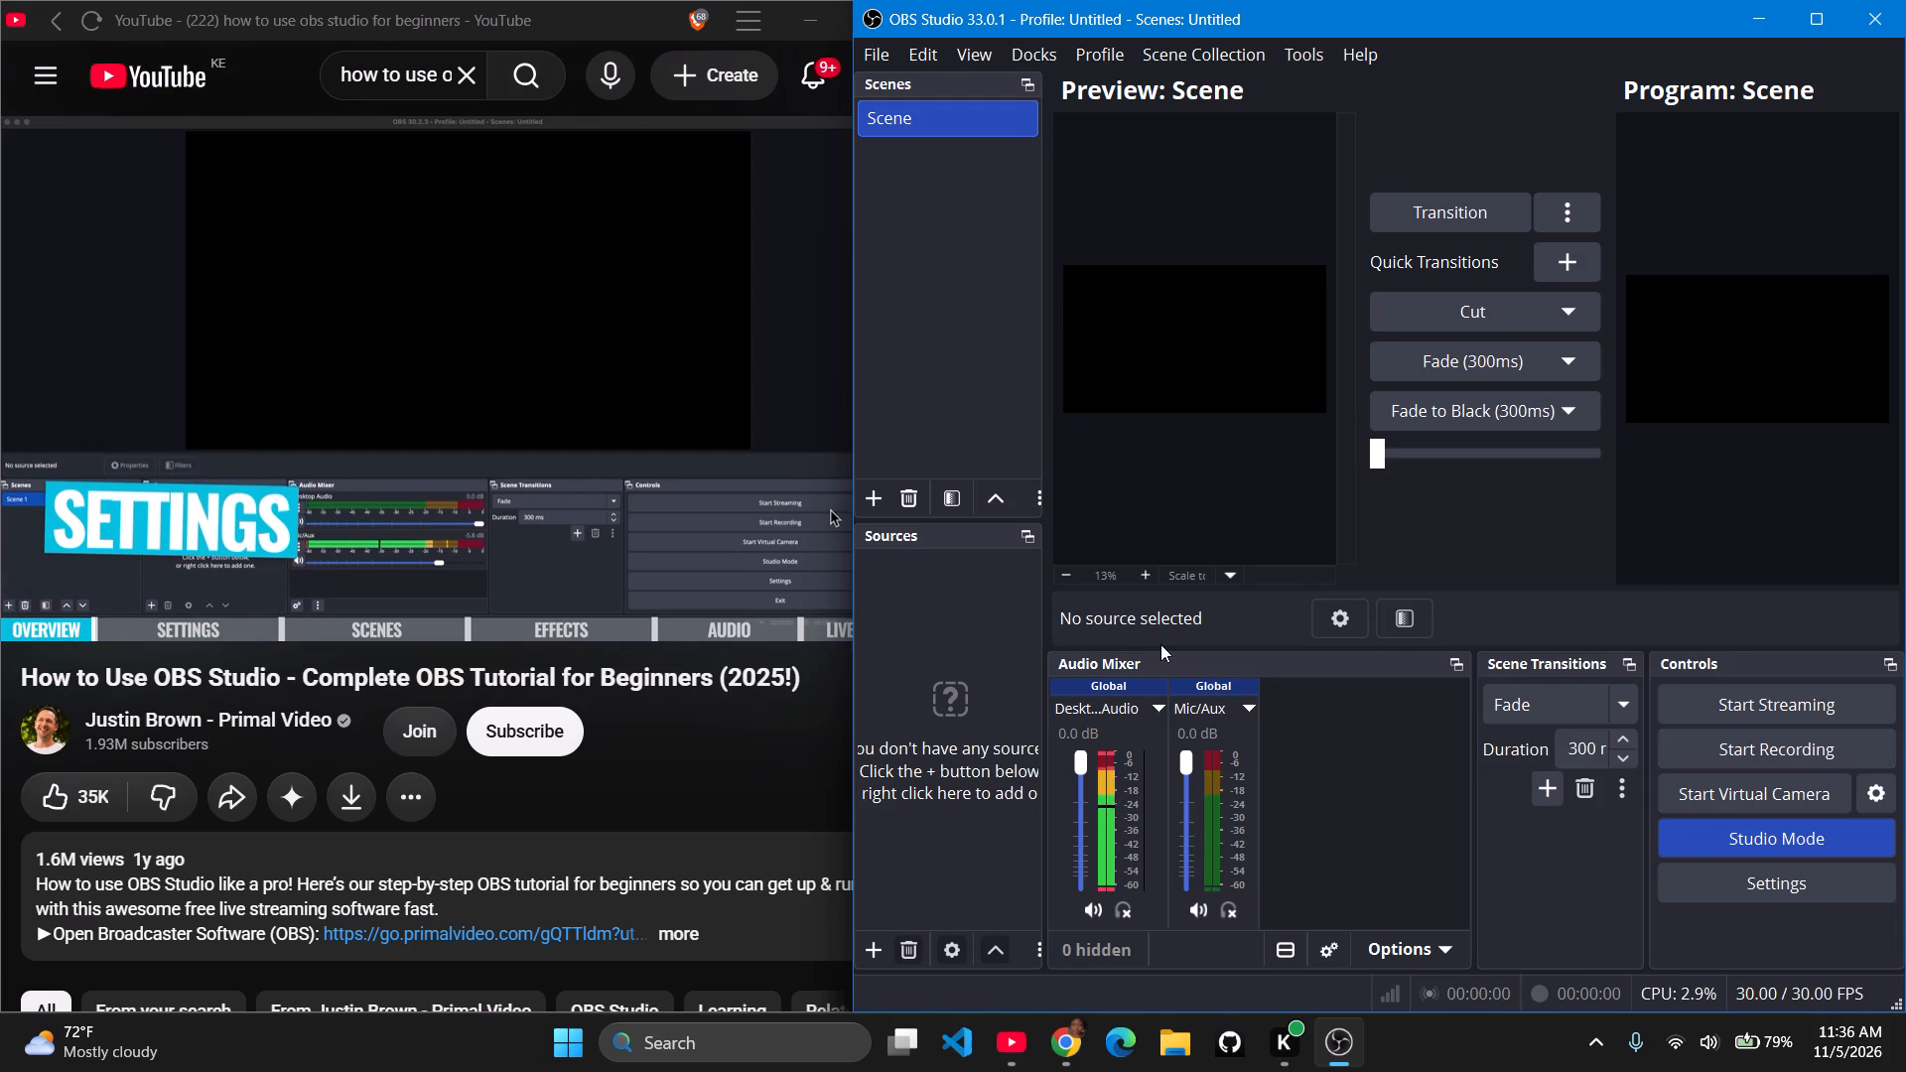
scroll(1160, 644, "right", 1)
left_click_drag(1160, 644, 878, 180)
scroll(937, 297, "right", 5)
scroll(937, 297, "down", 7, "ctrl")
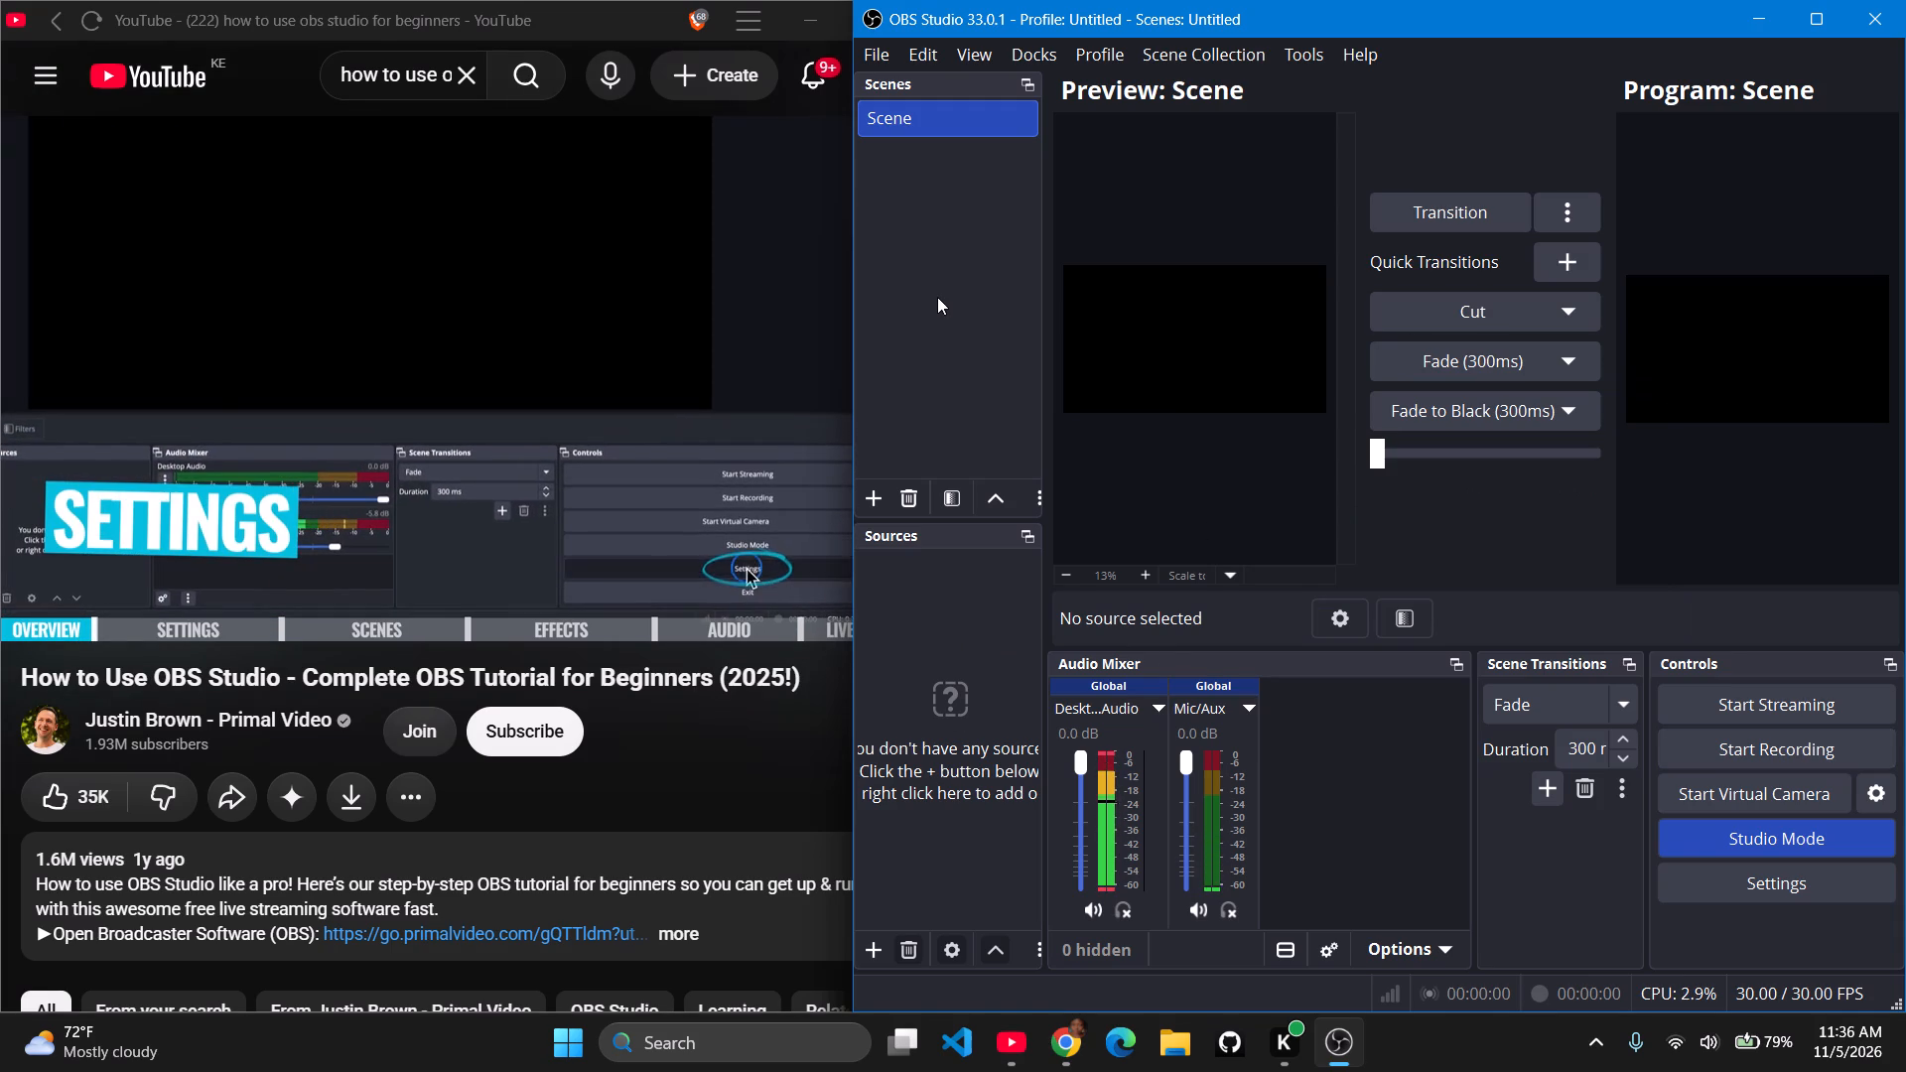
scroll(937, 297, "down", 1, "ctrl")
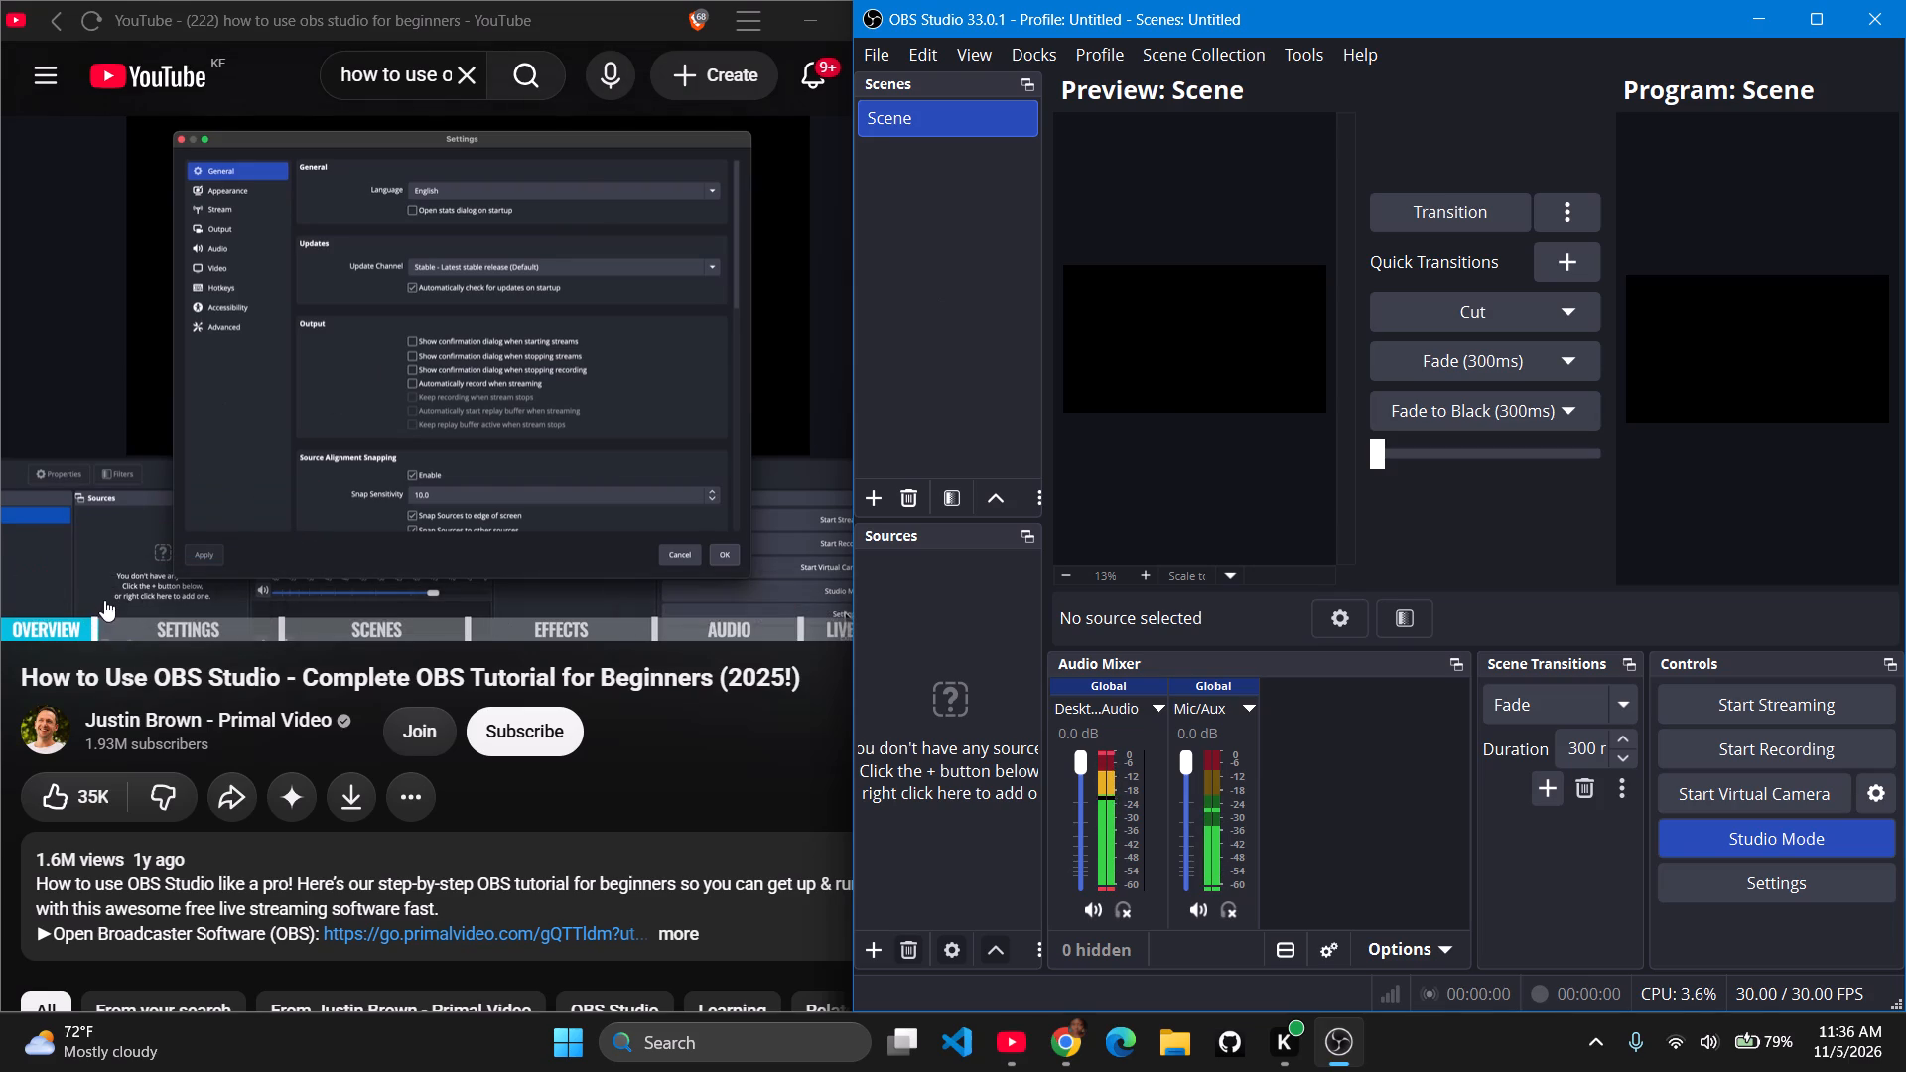
Go back to the tutorial video at its settings walkthrough, and open the Video settings in OBS Studio.
left_click(59, 576)
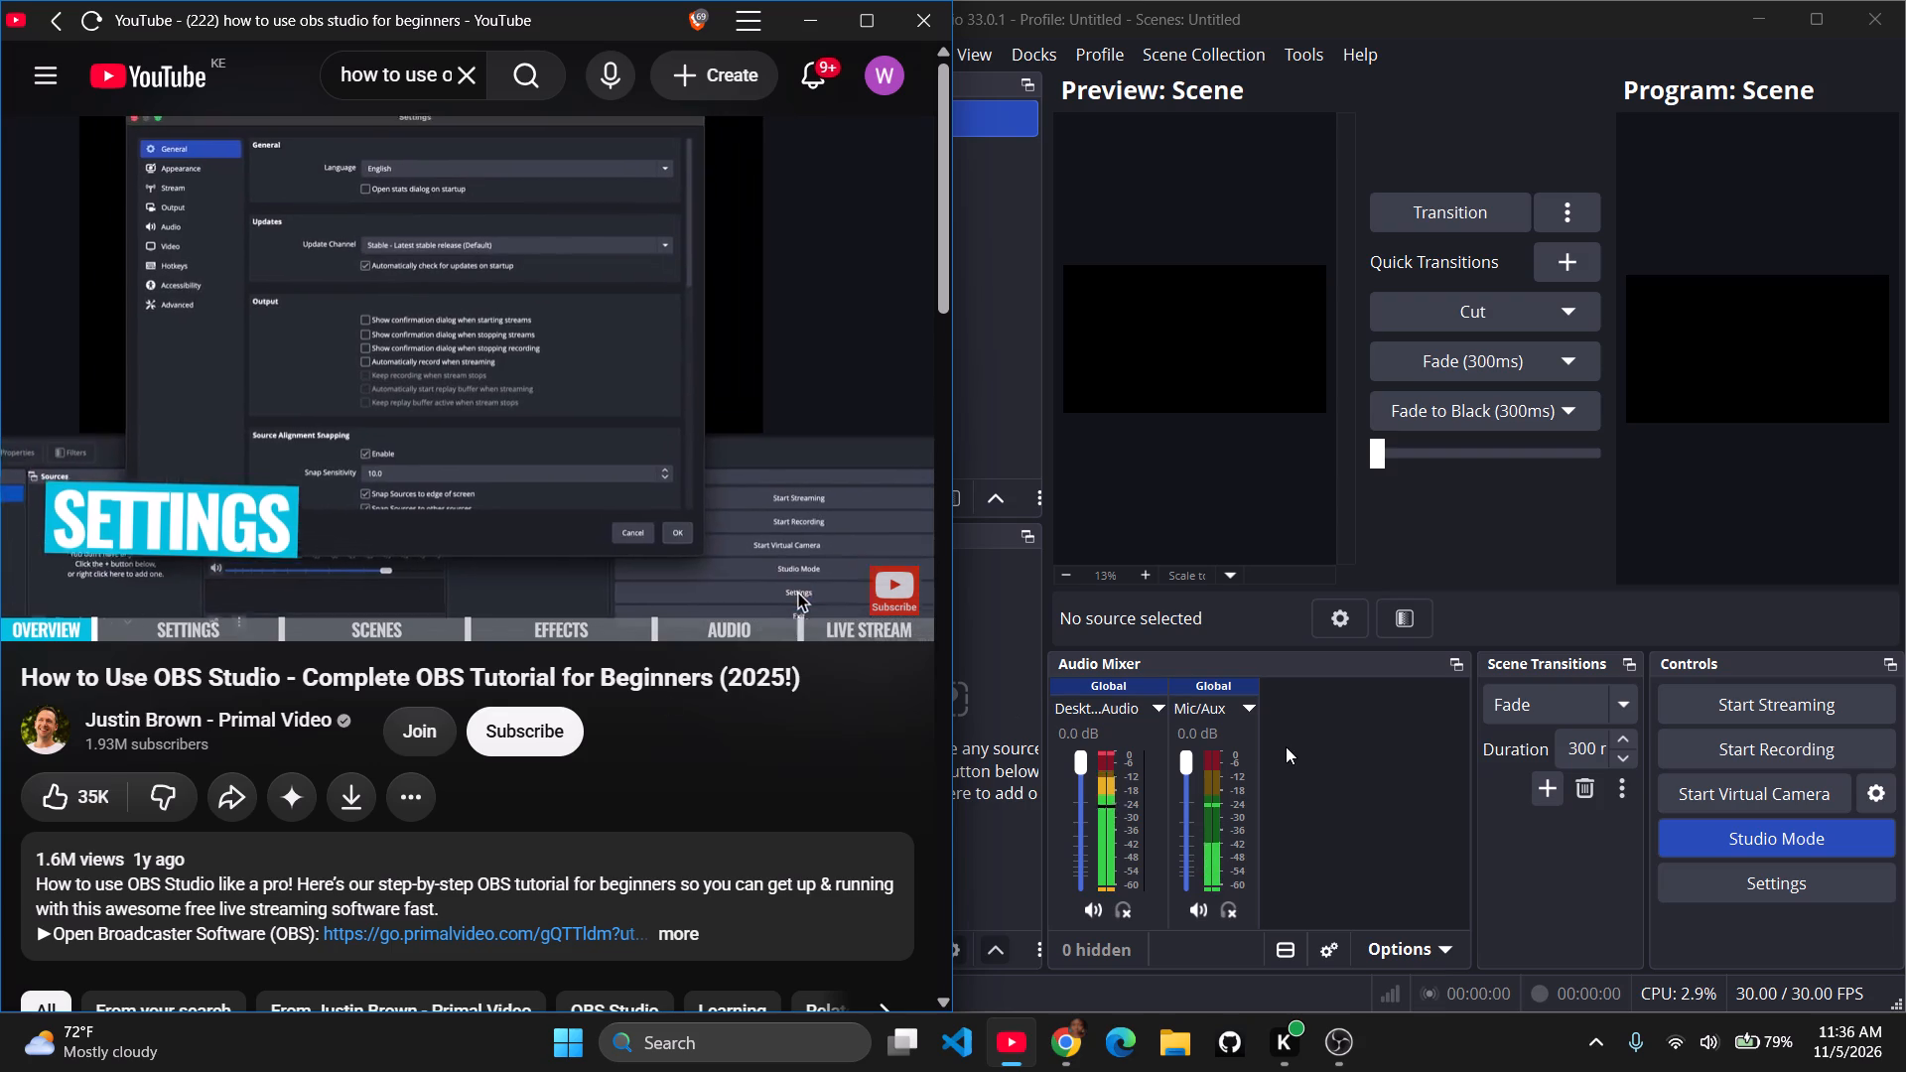
left_click(1792, 893)
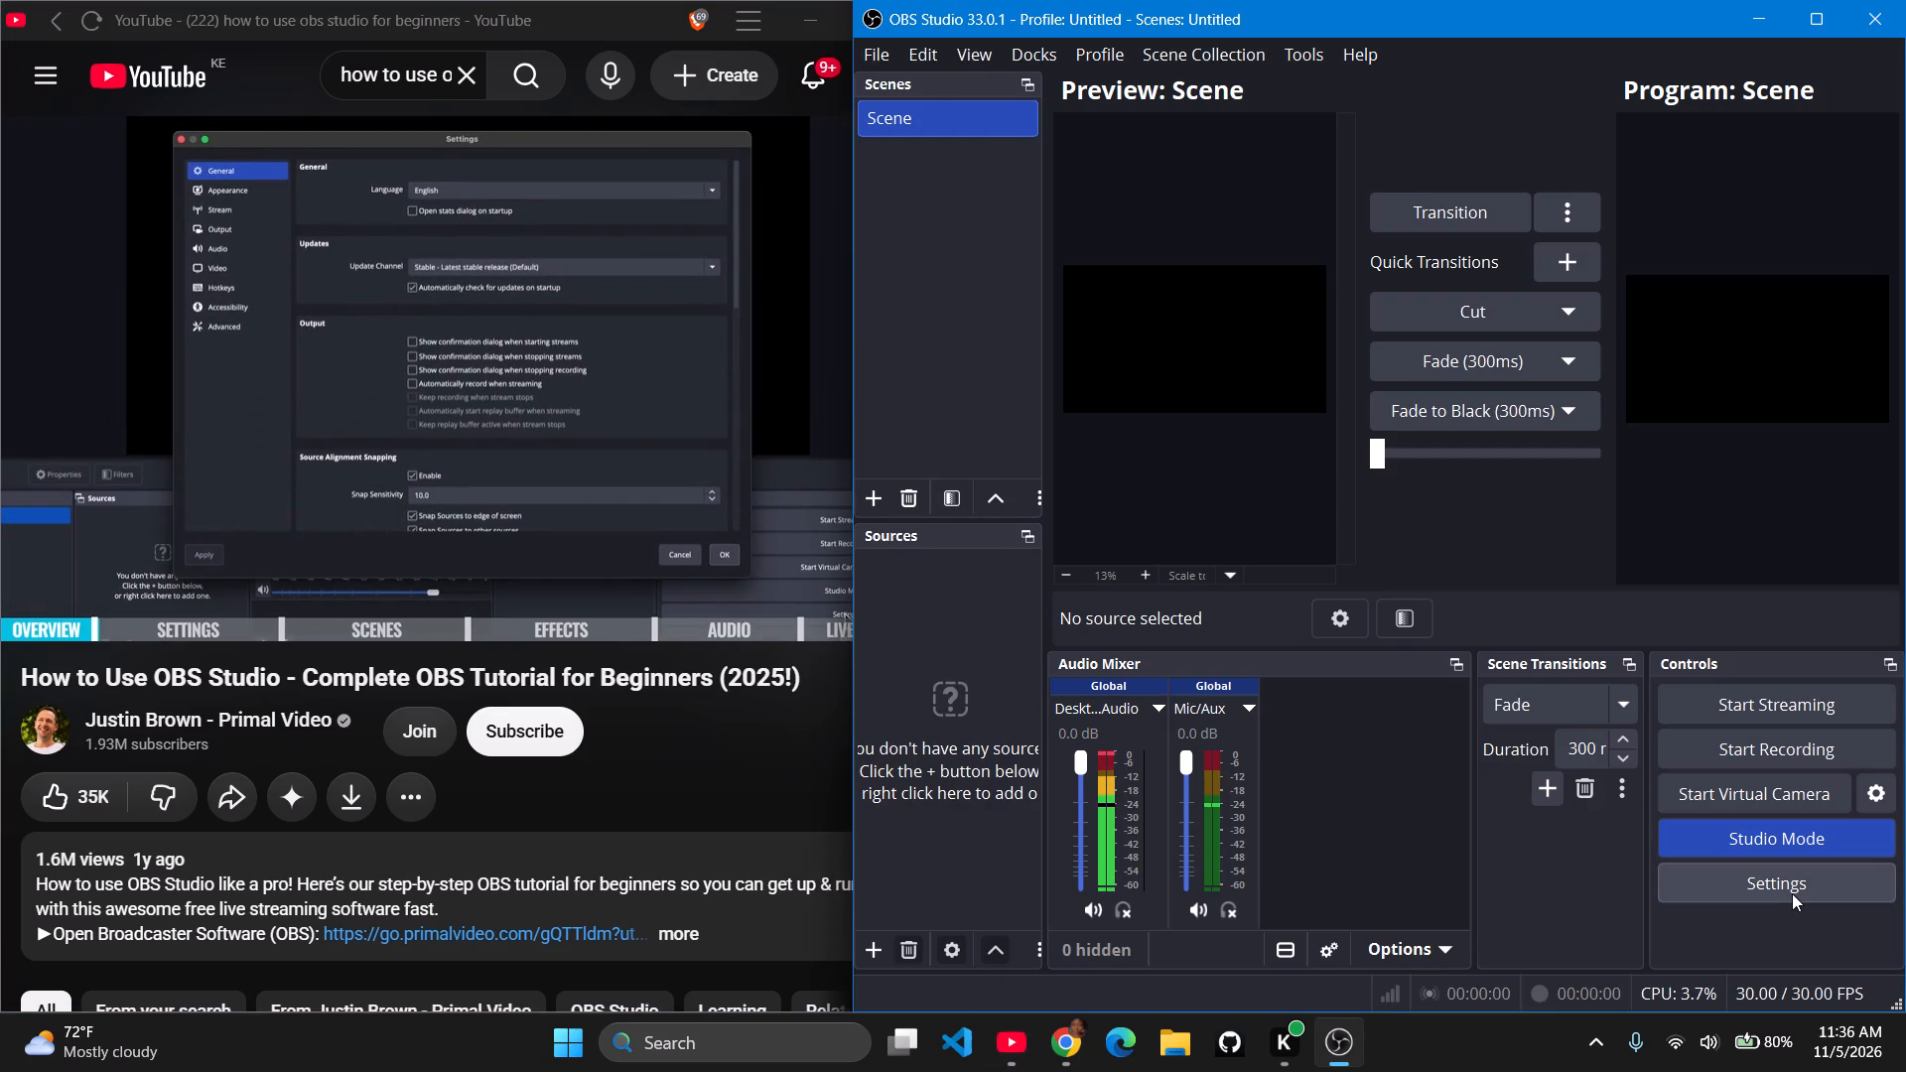
left_click(1776, 825)
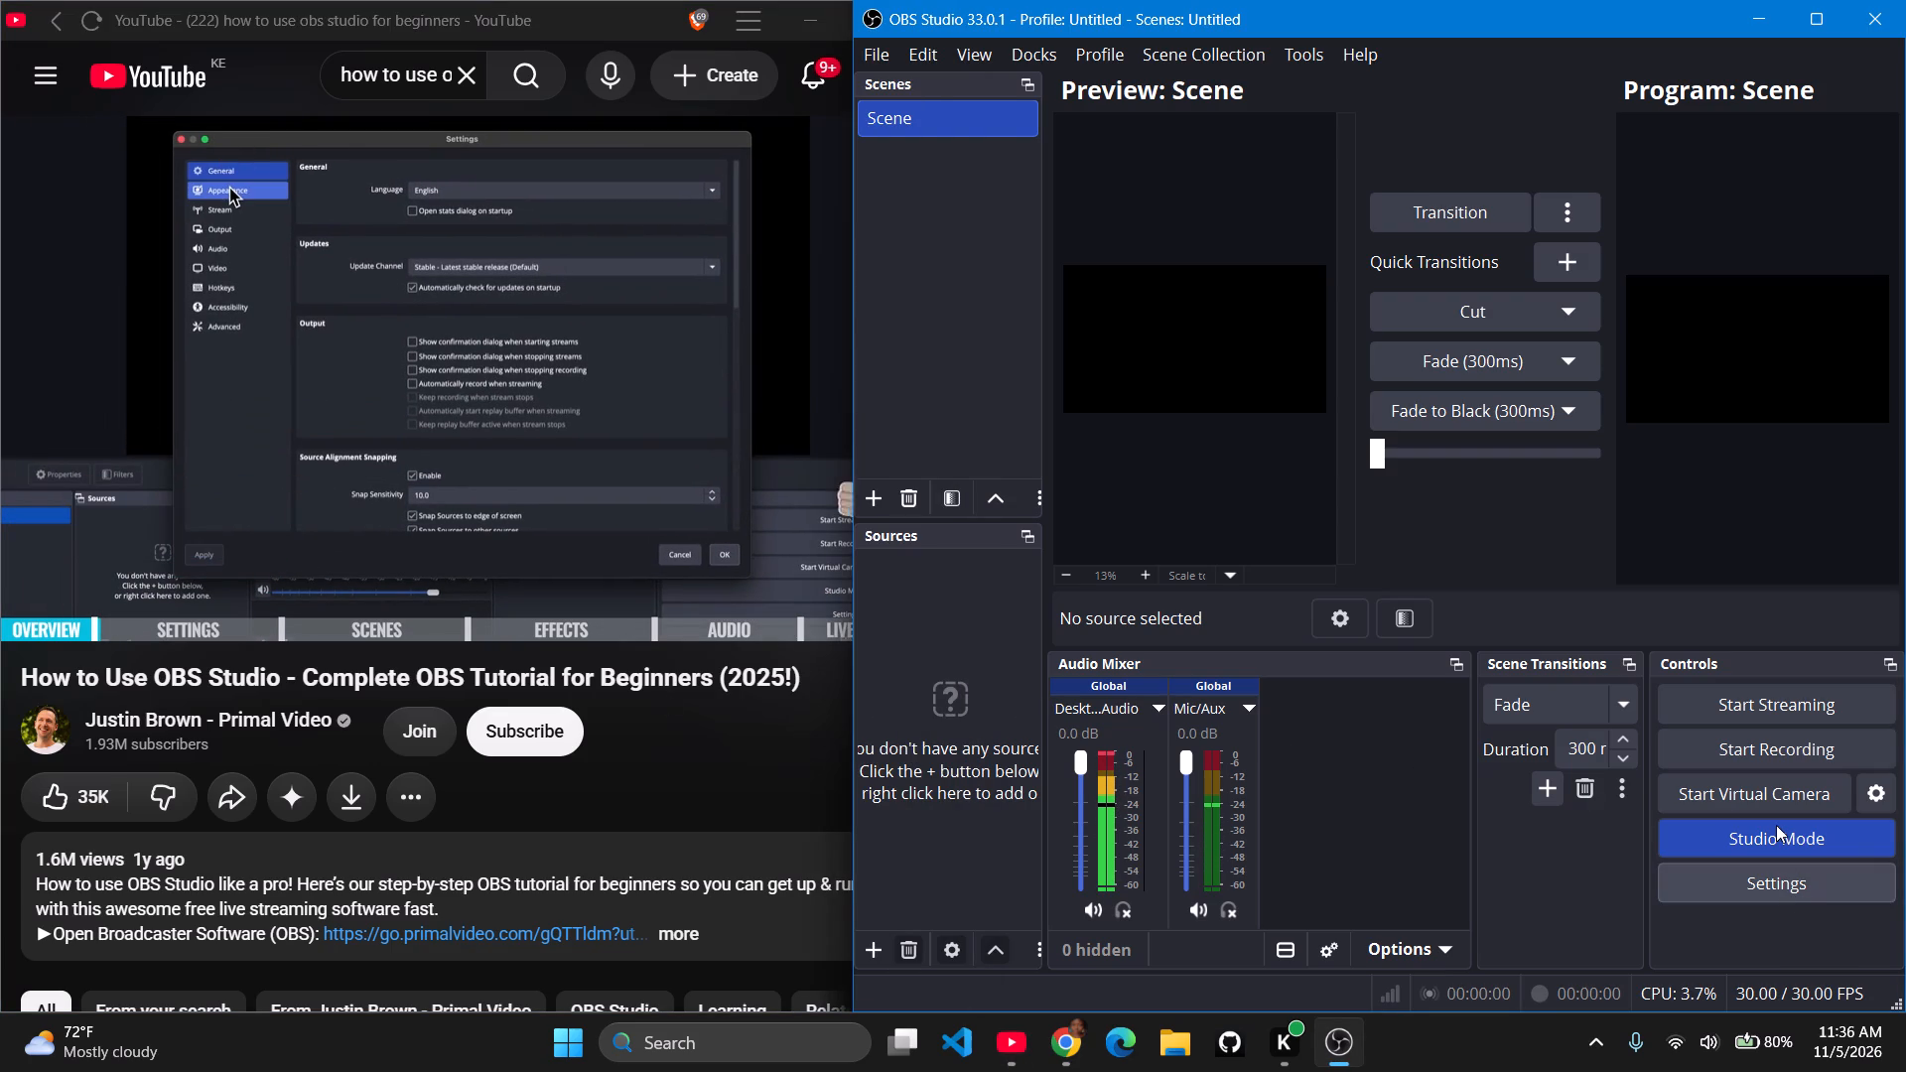
key("space")
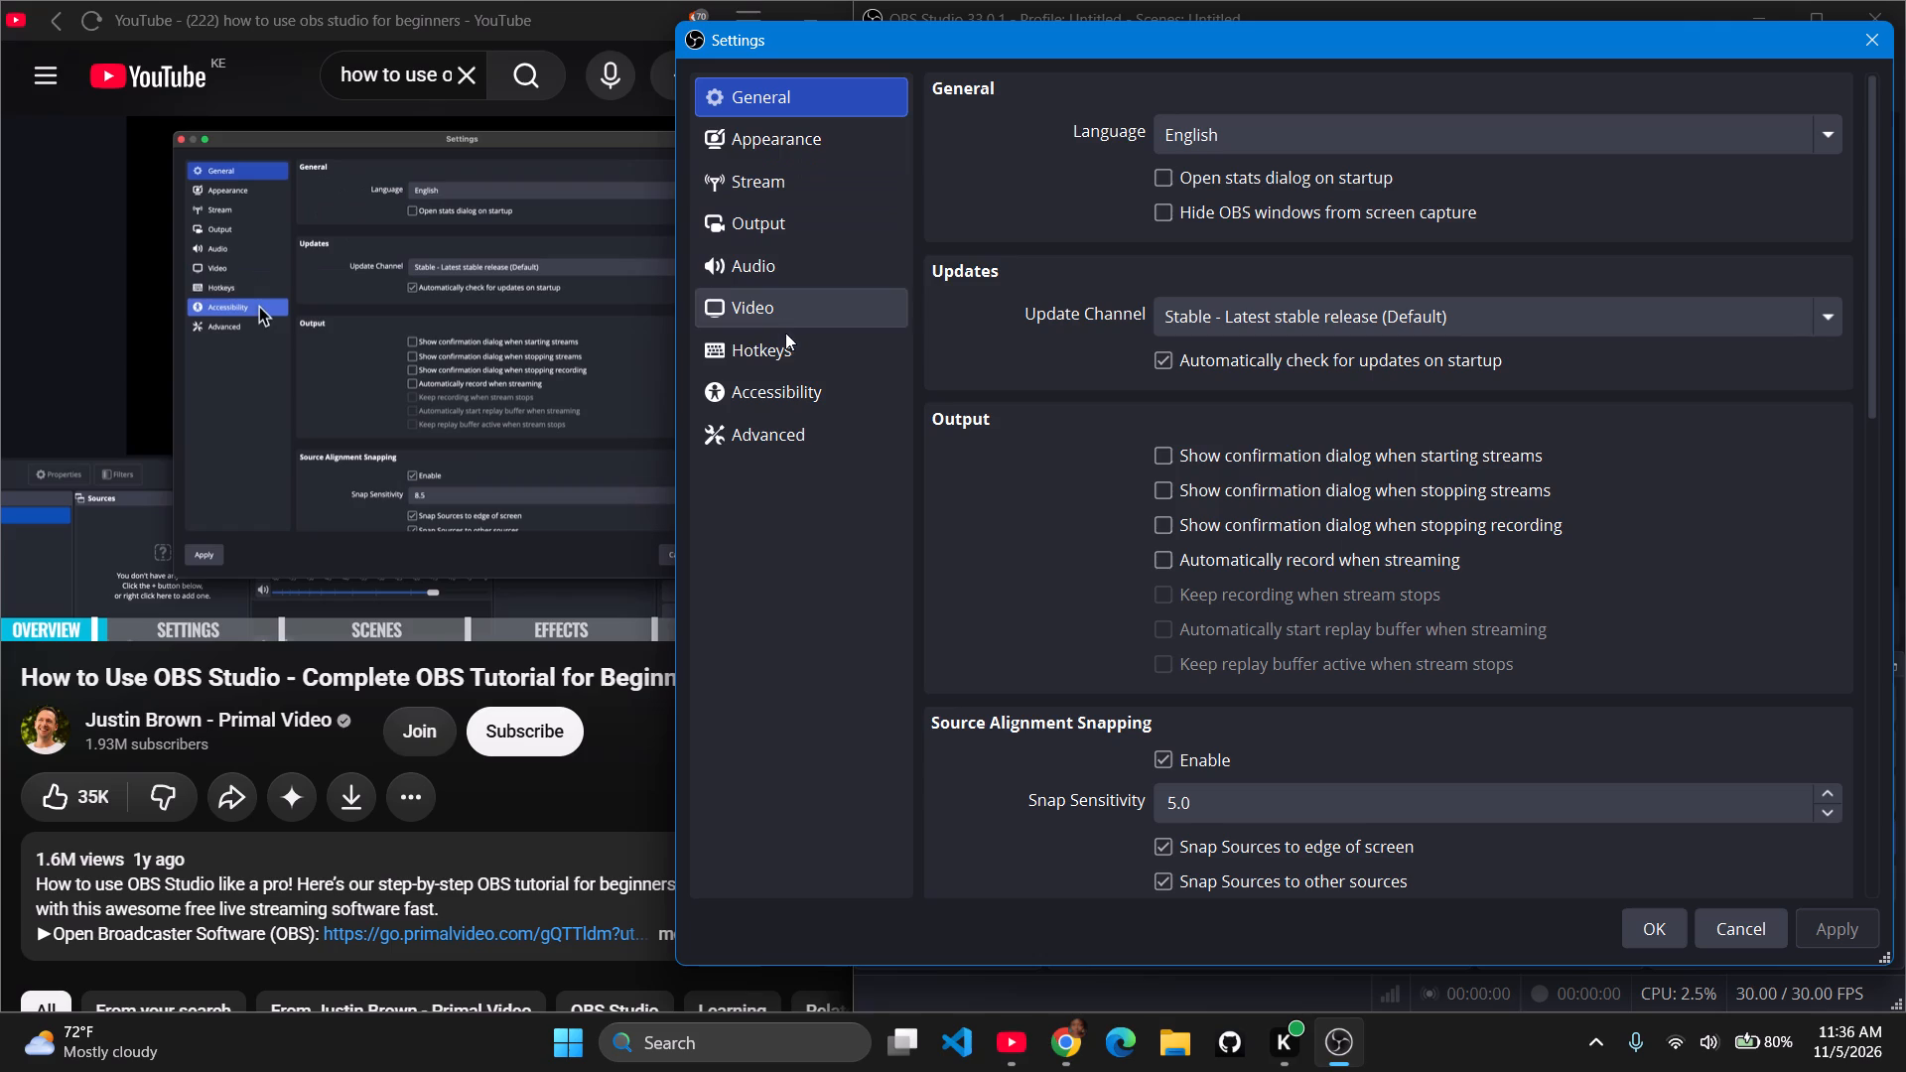
left_click(774, 297)
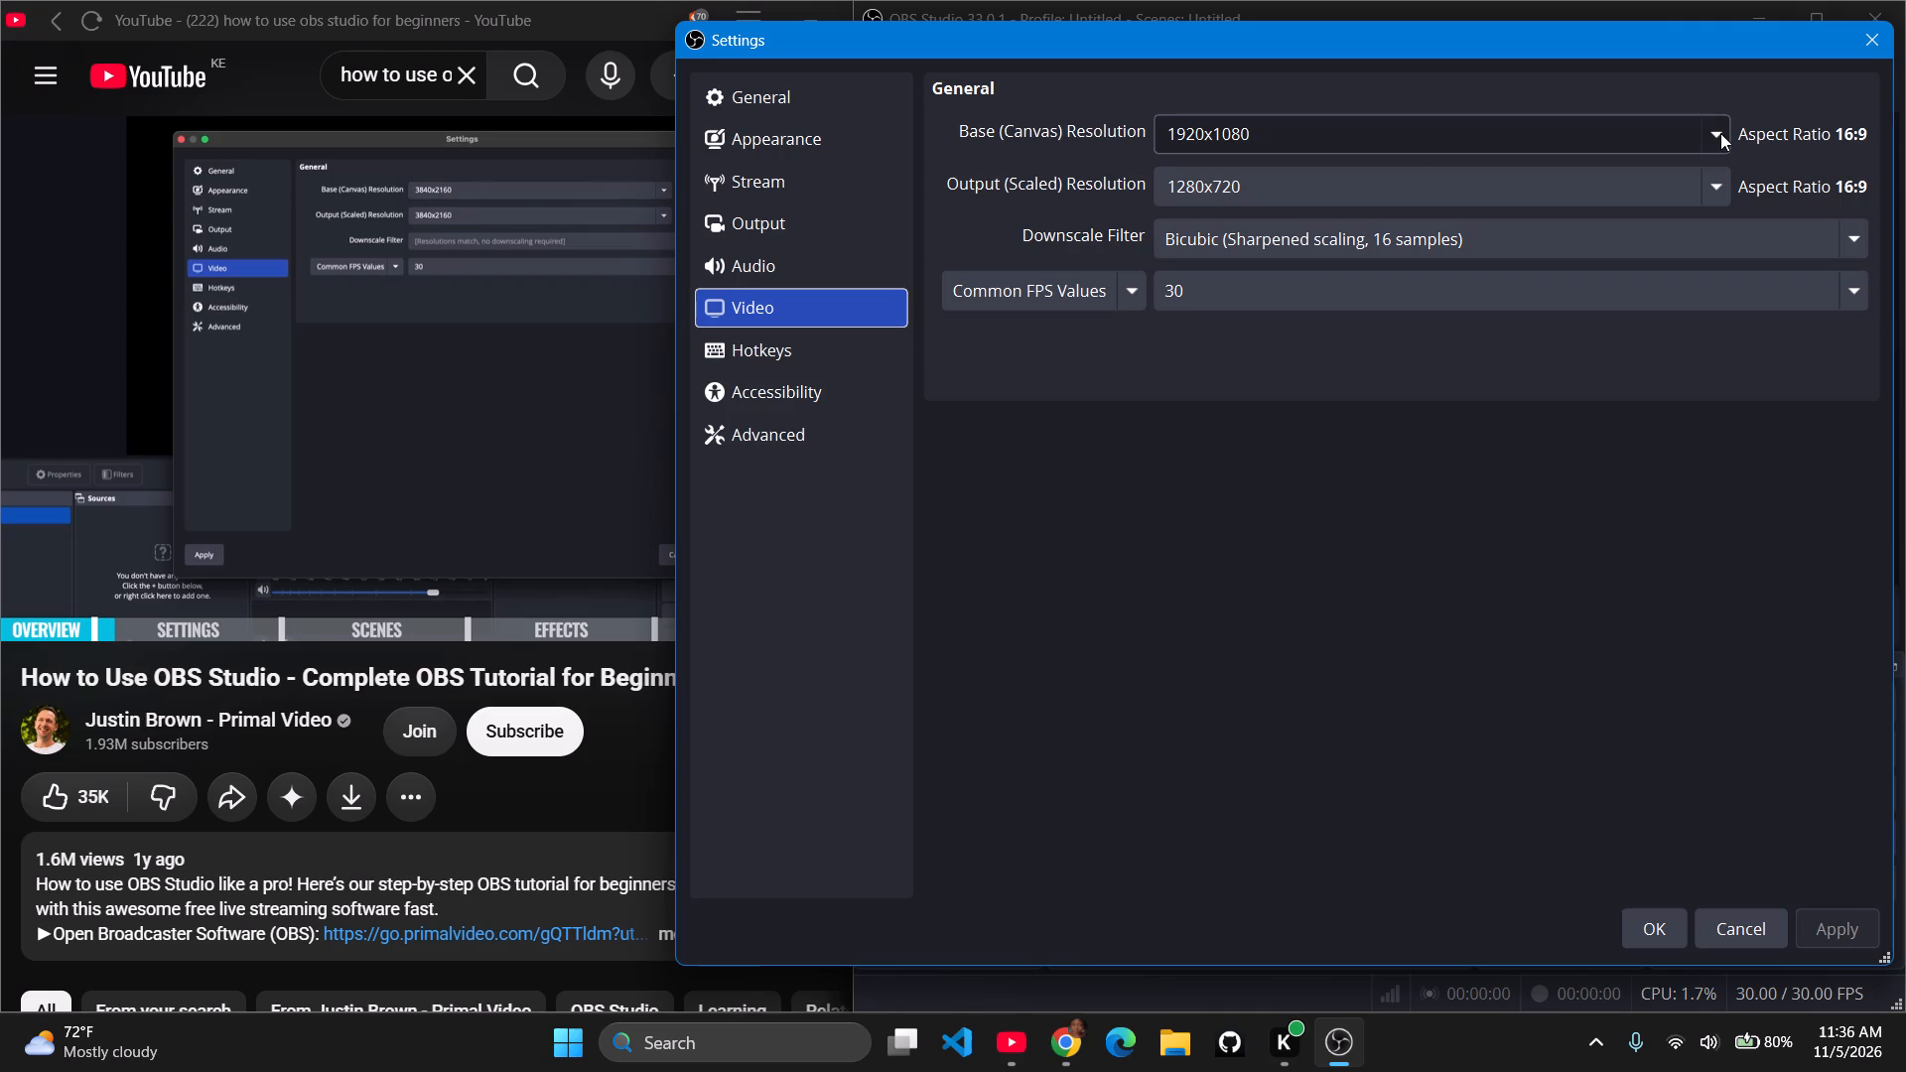
Check the available choices for the Base (Canvas) Resolution.
left_click(1720, 132)
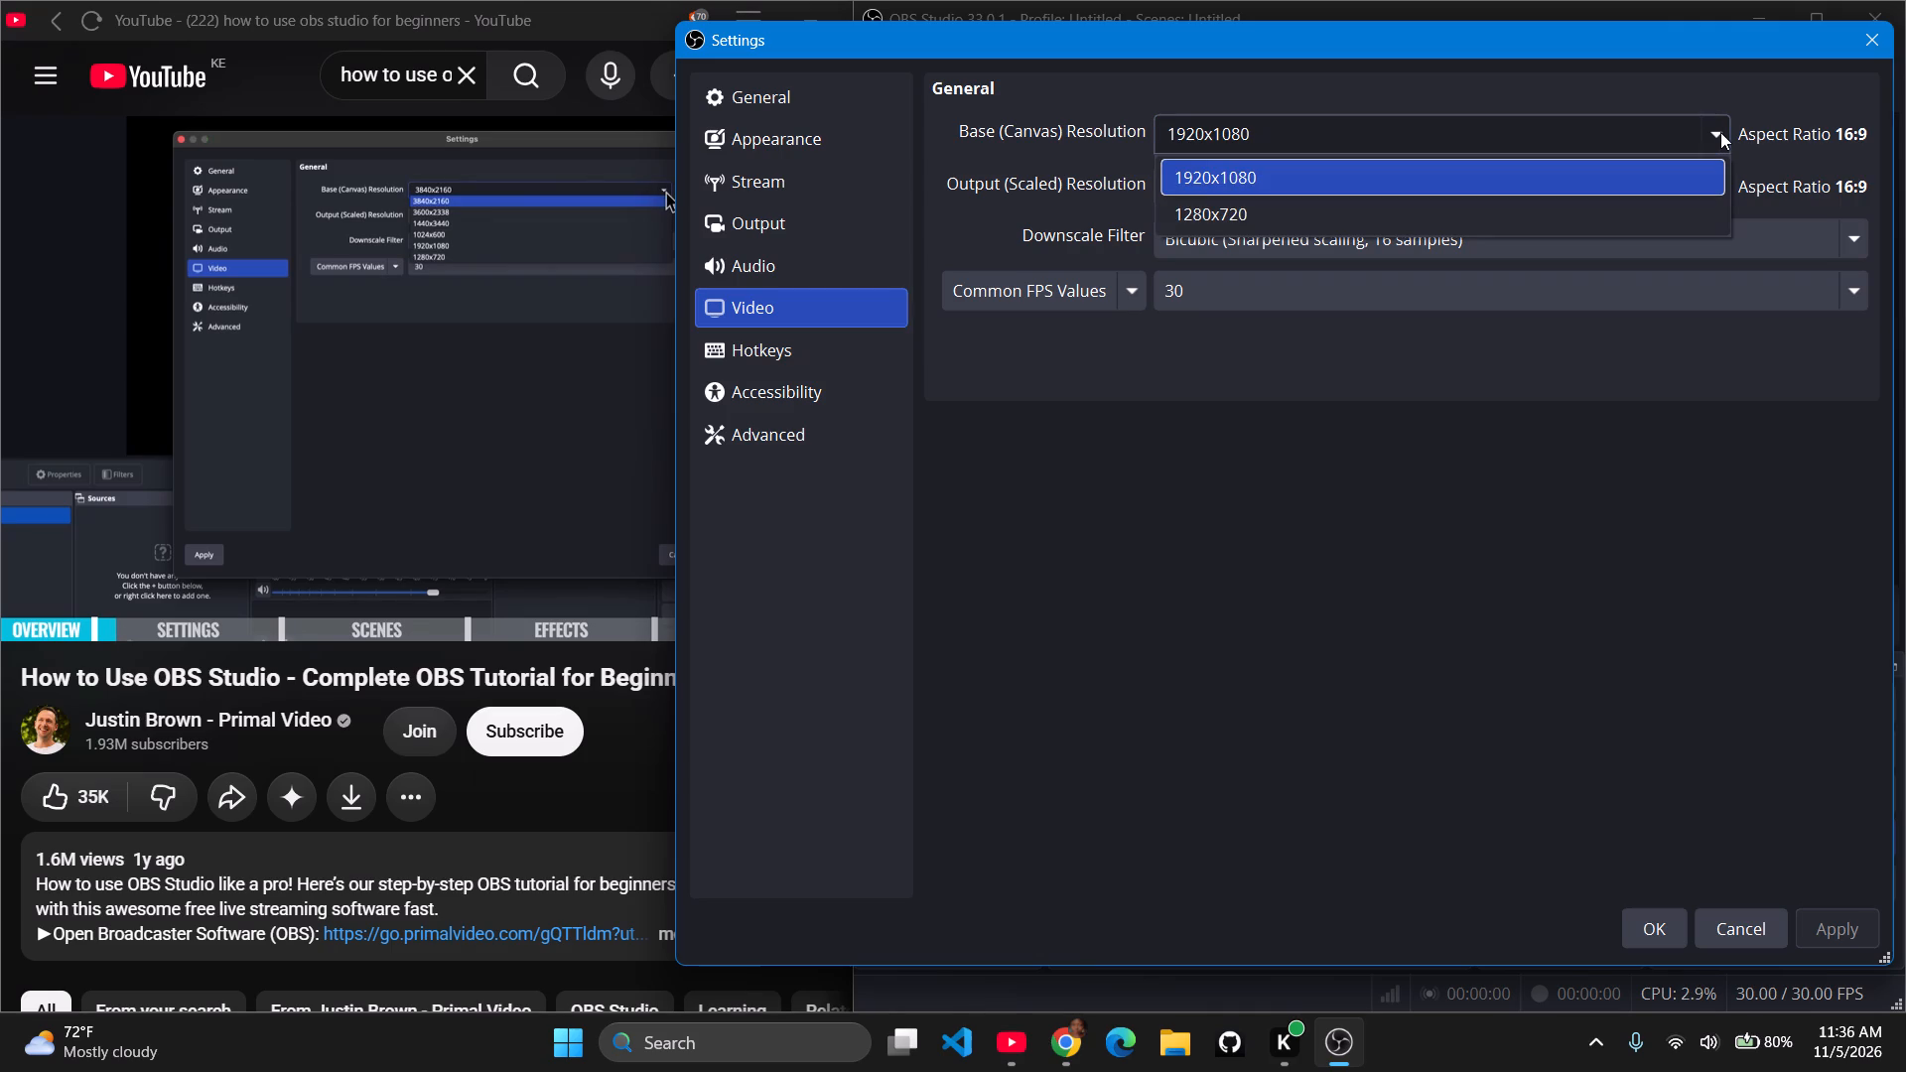
left_click(1491, 442)
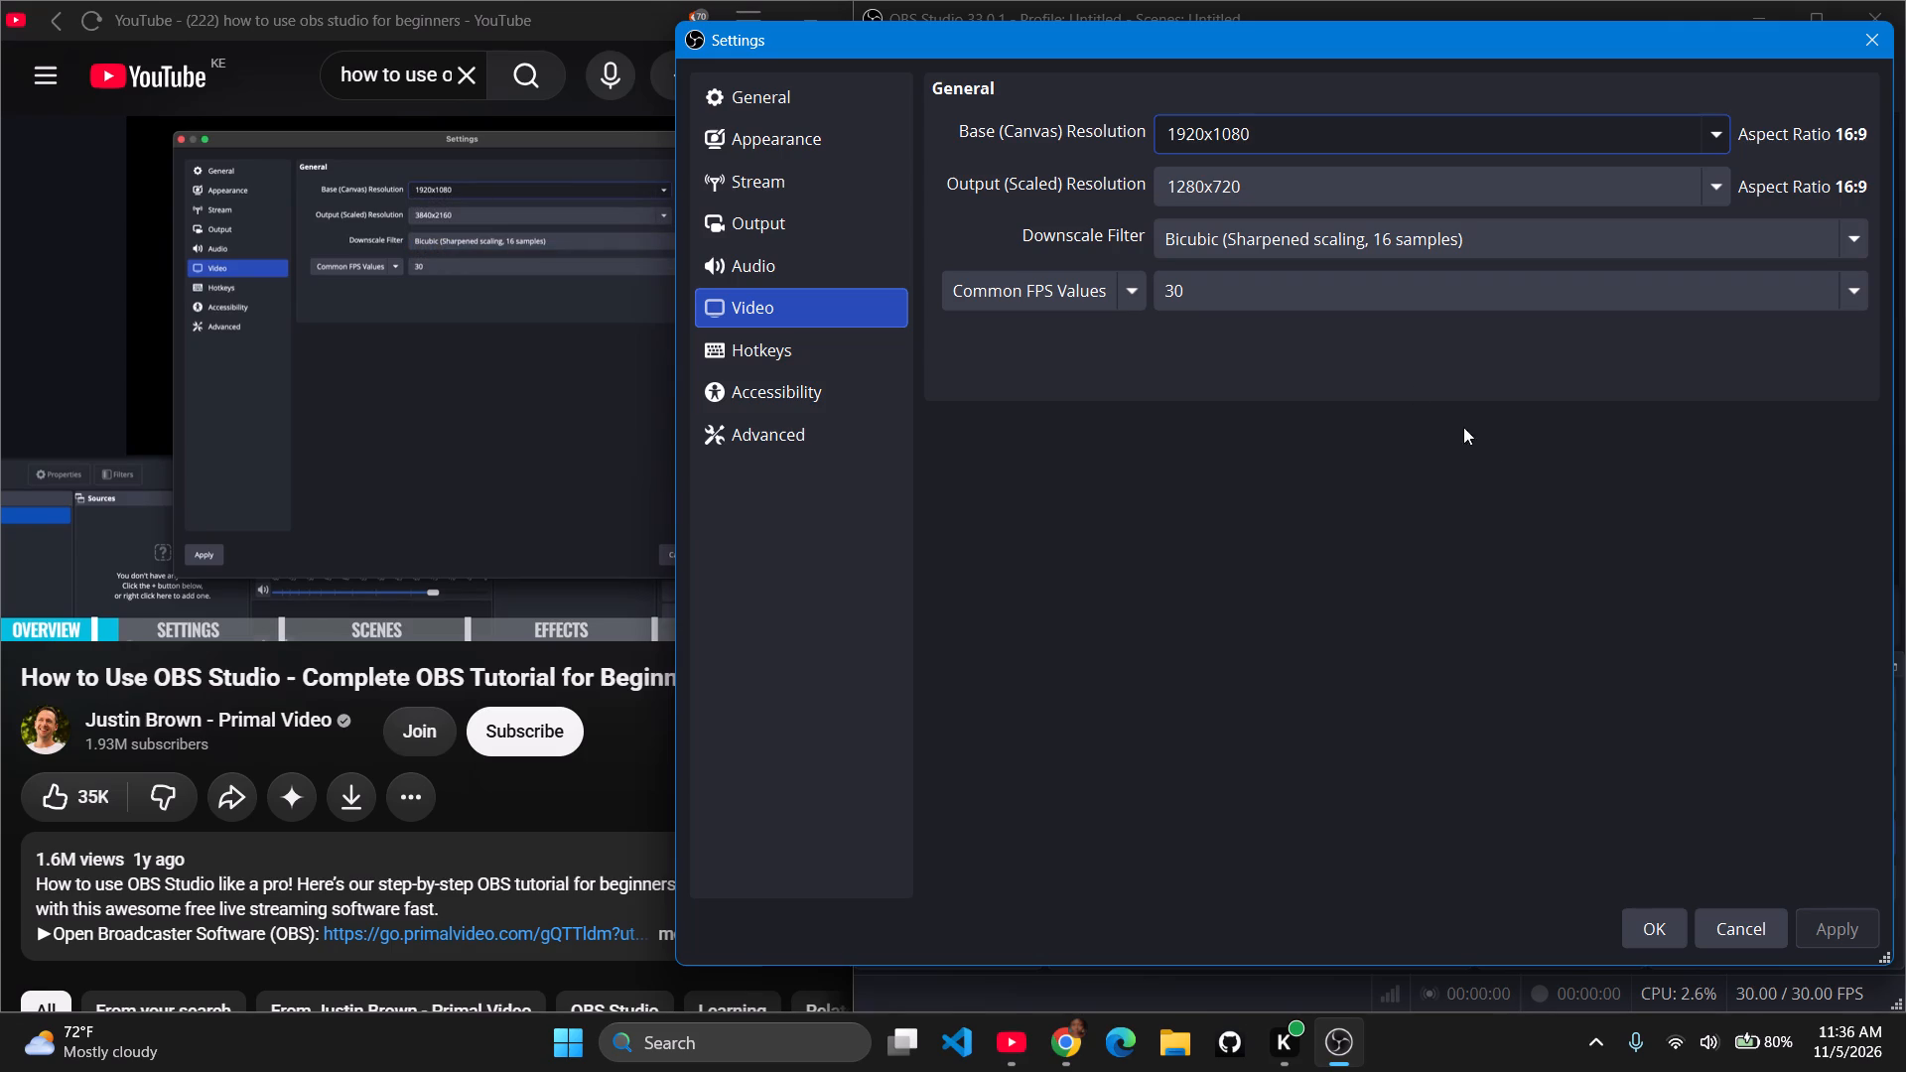
left_click(1325, 376)
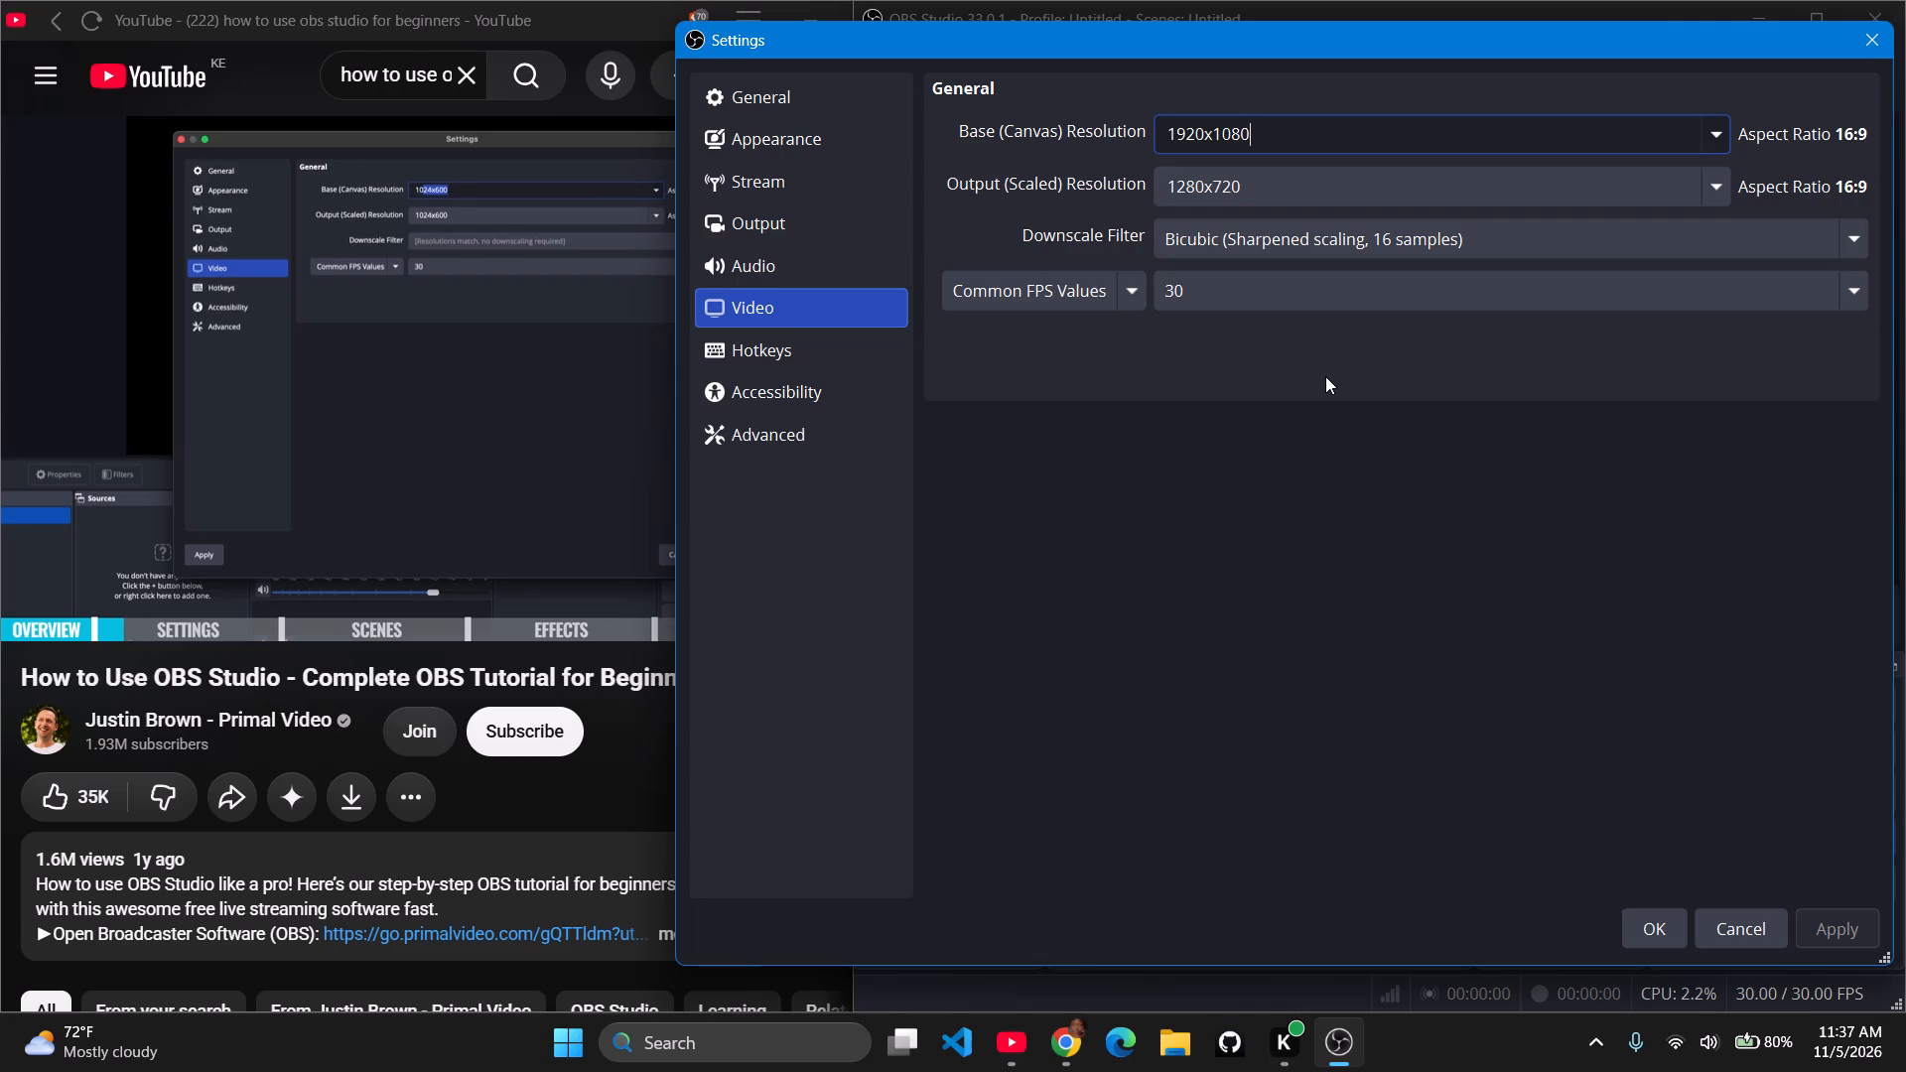
Set the Output (Scaled) Resolution to 1920x1080 in the Video settings.
left_click(1725, 183)
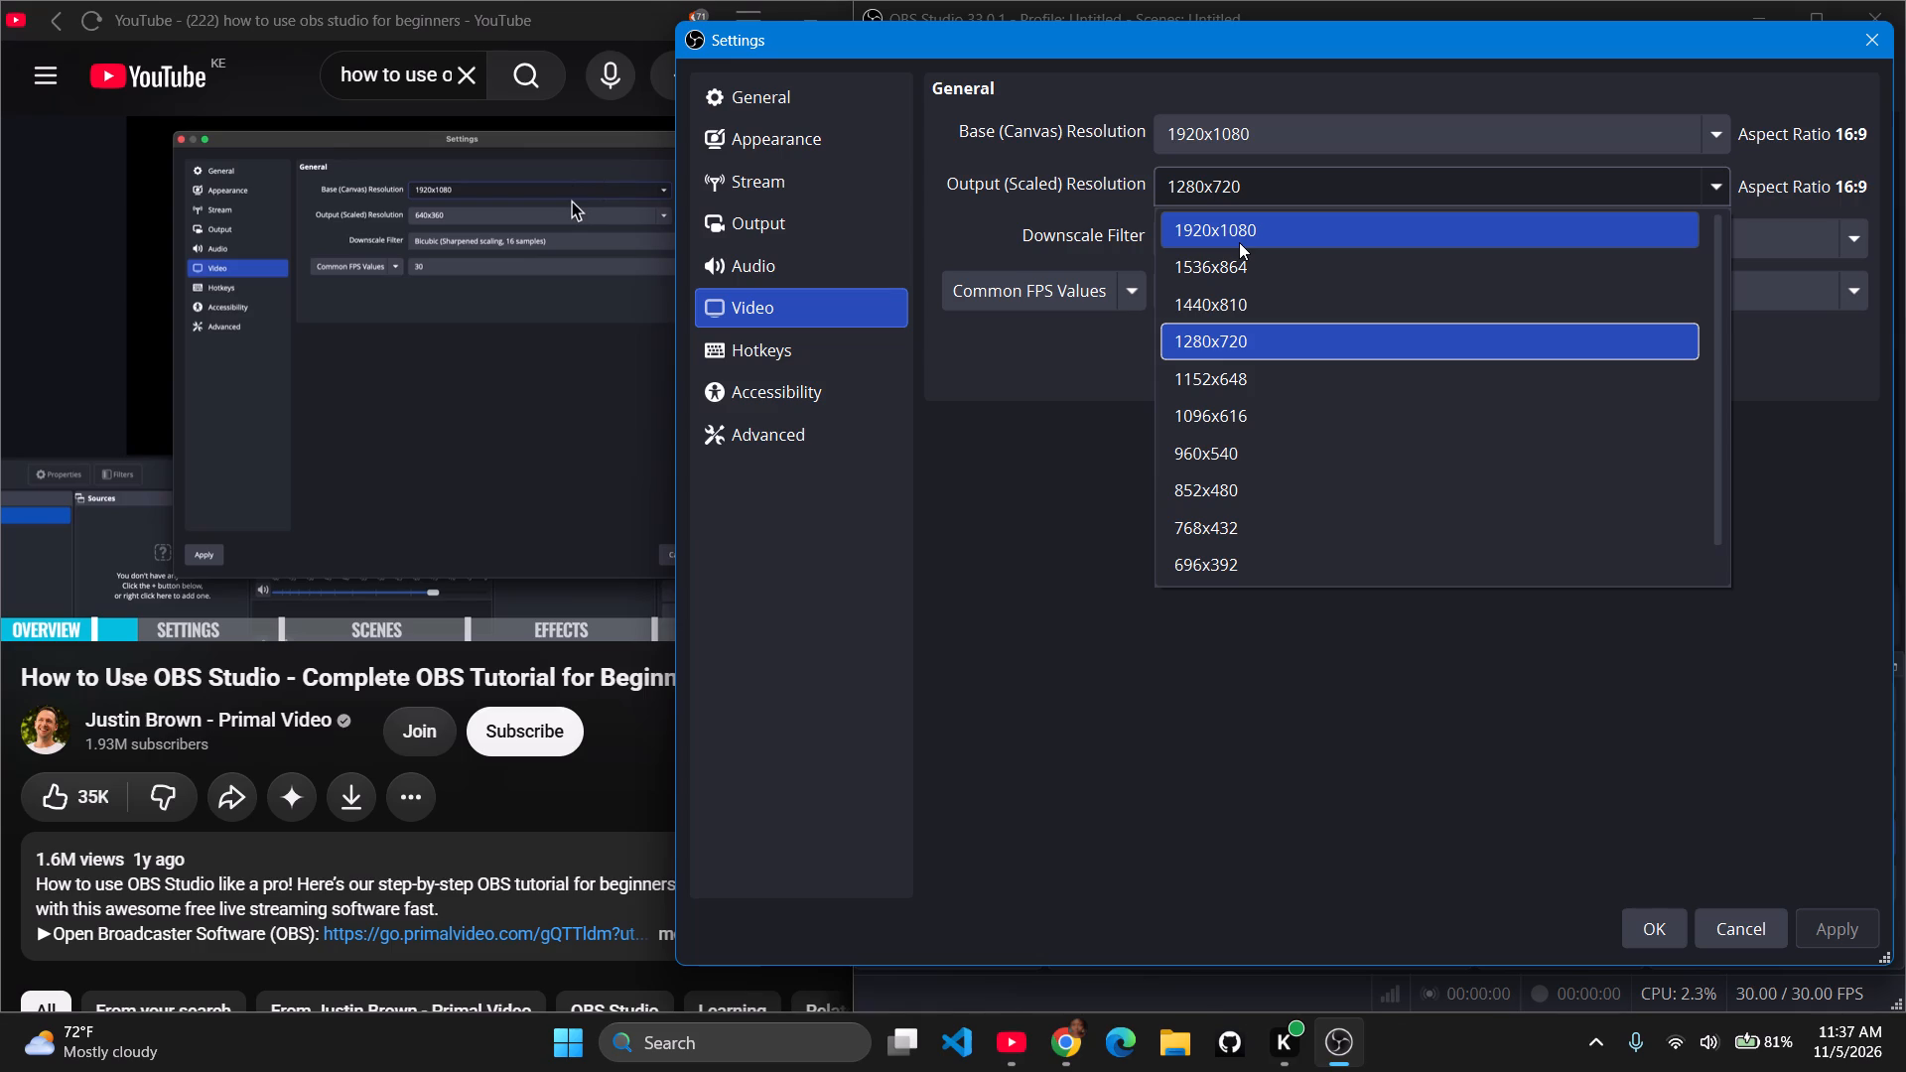
left_click(1239, 242)
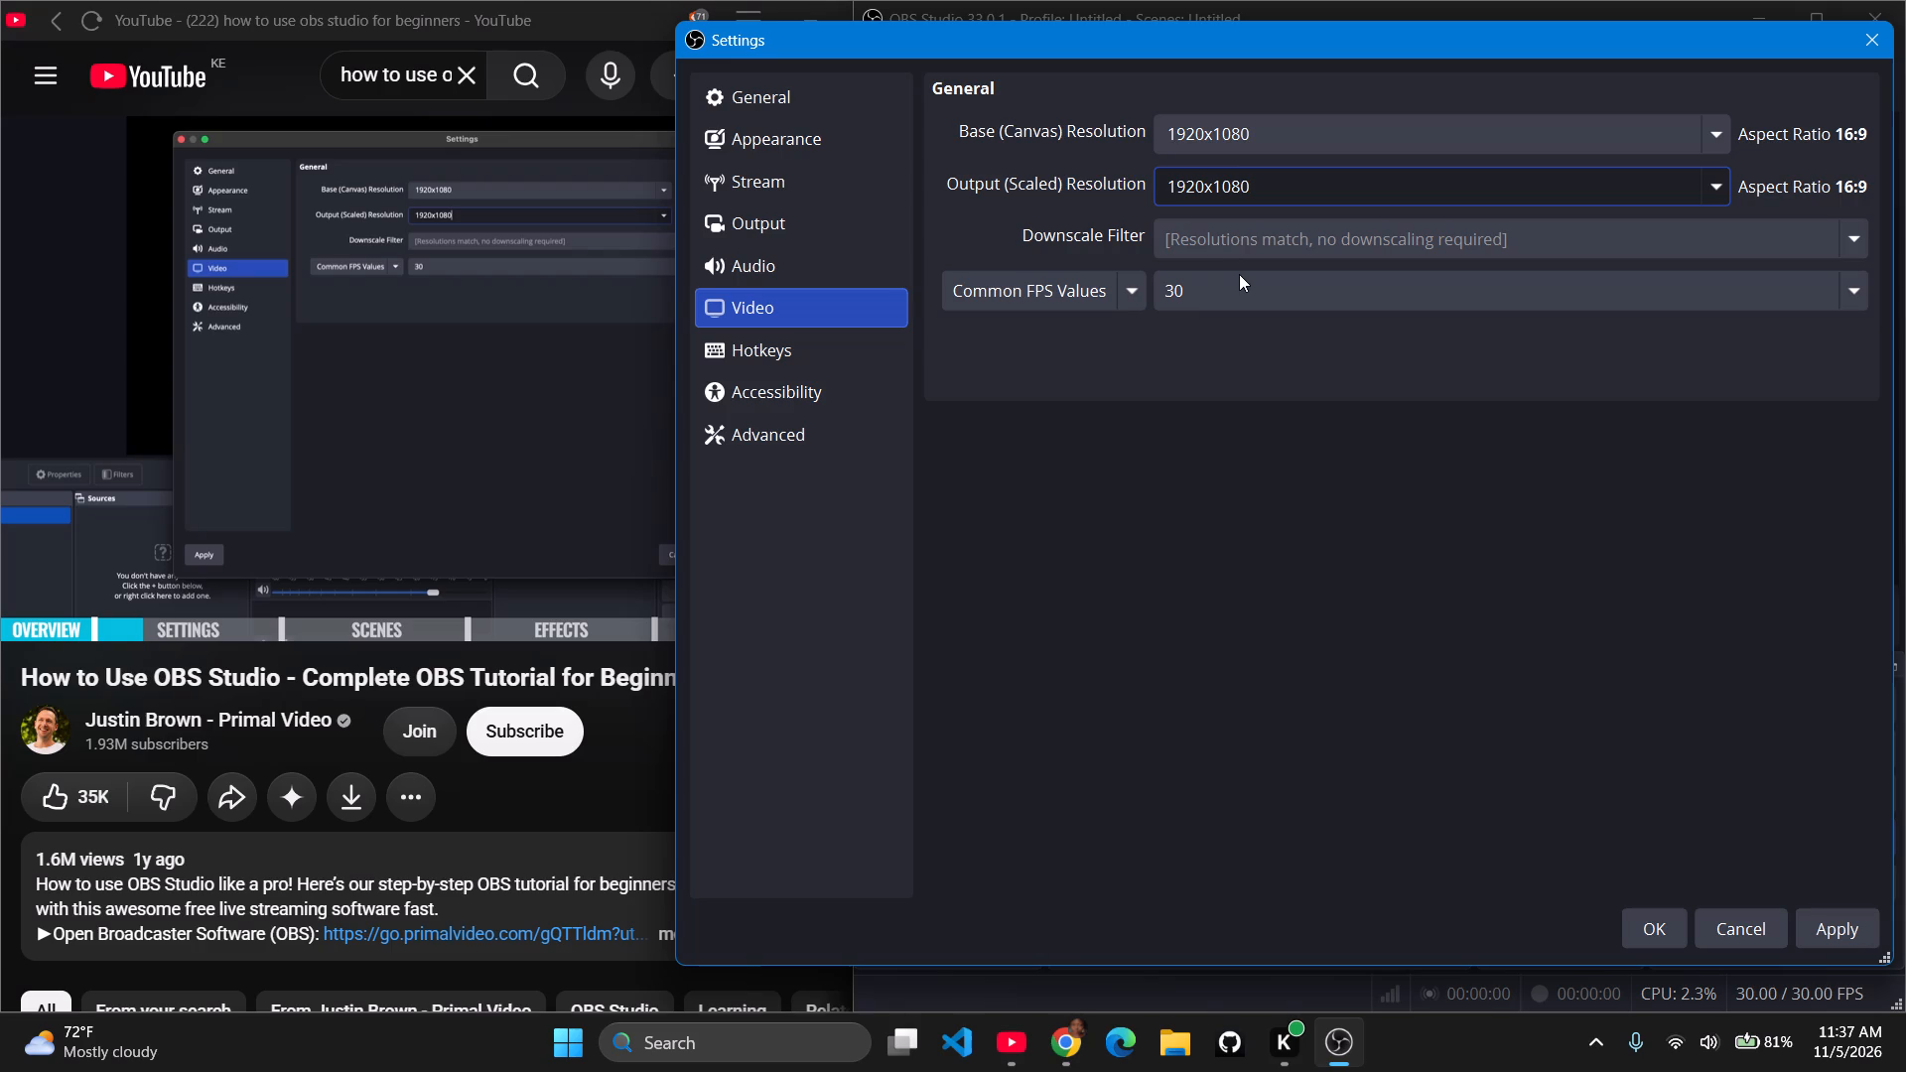
left_click(1229, 346)
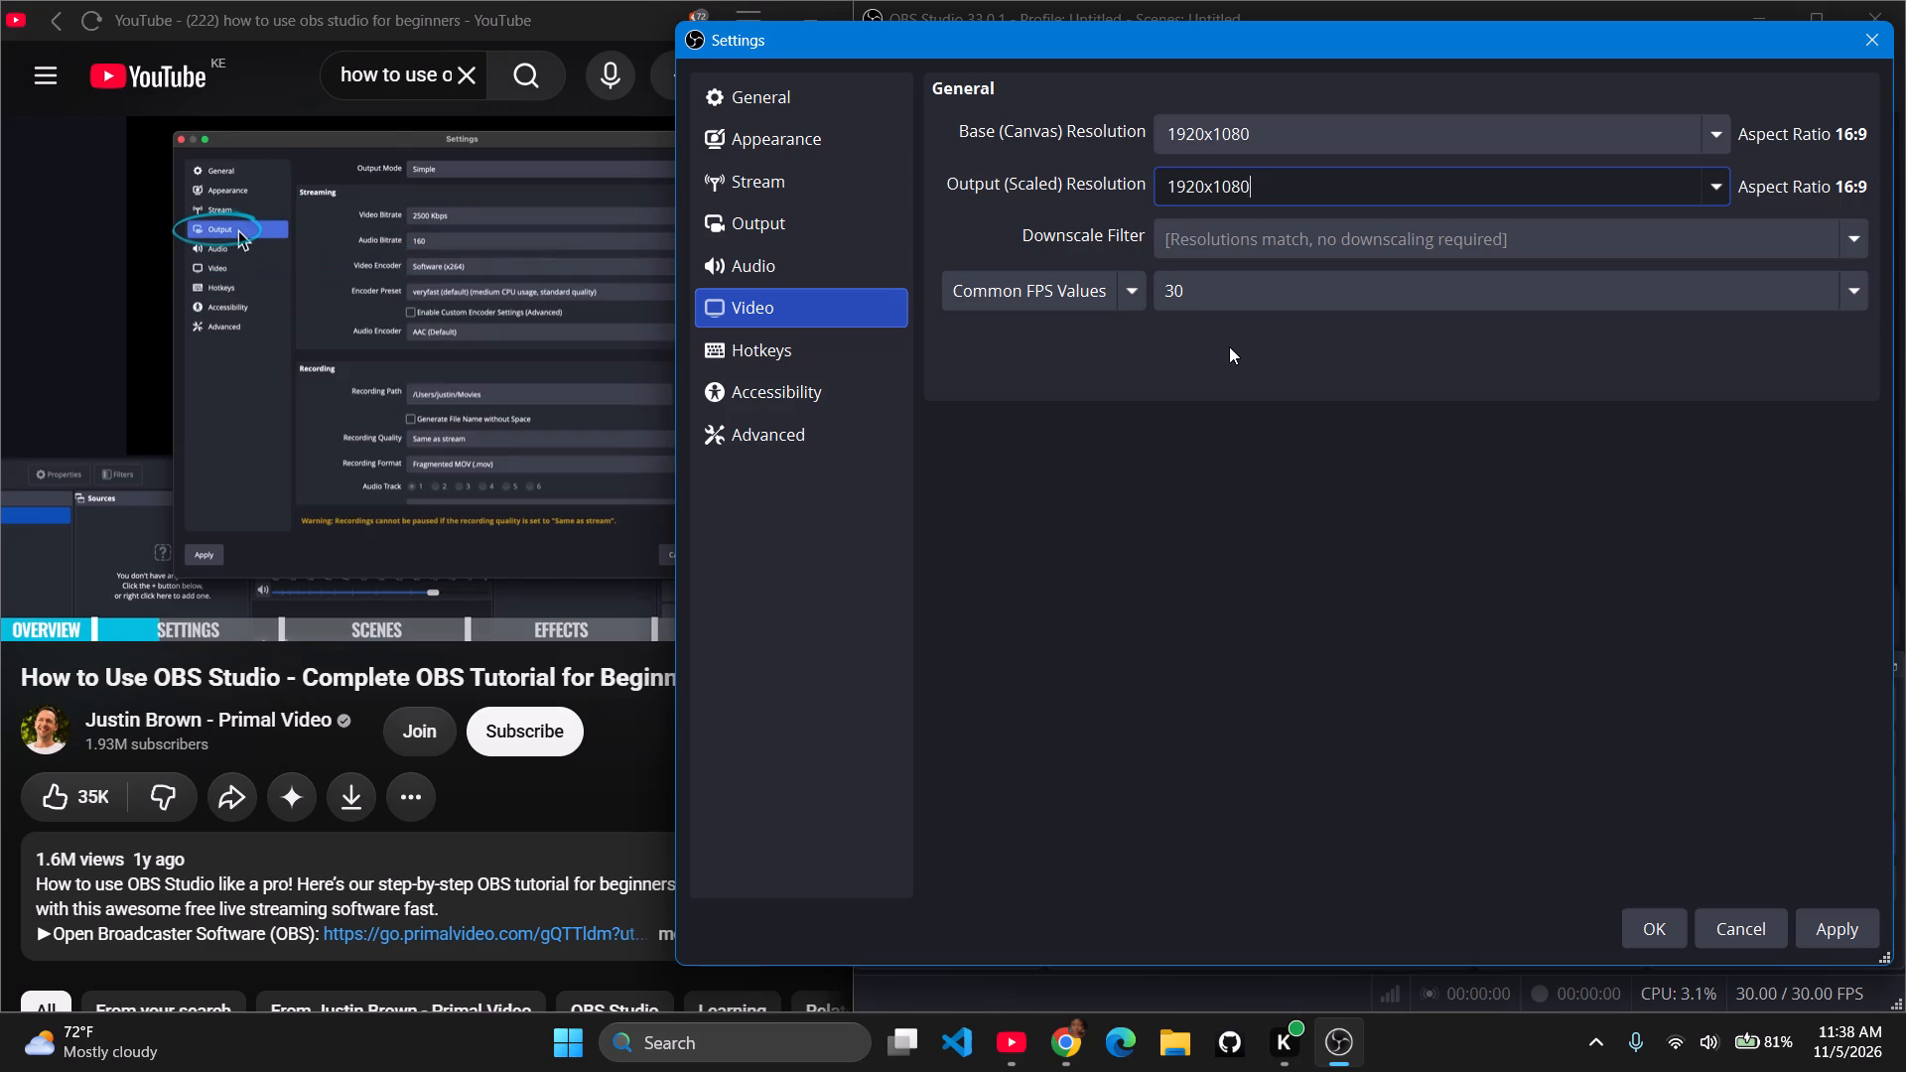
Open the Output settings for streaming and recording.
left_click(723, 226)
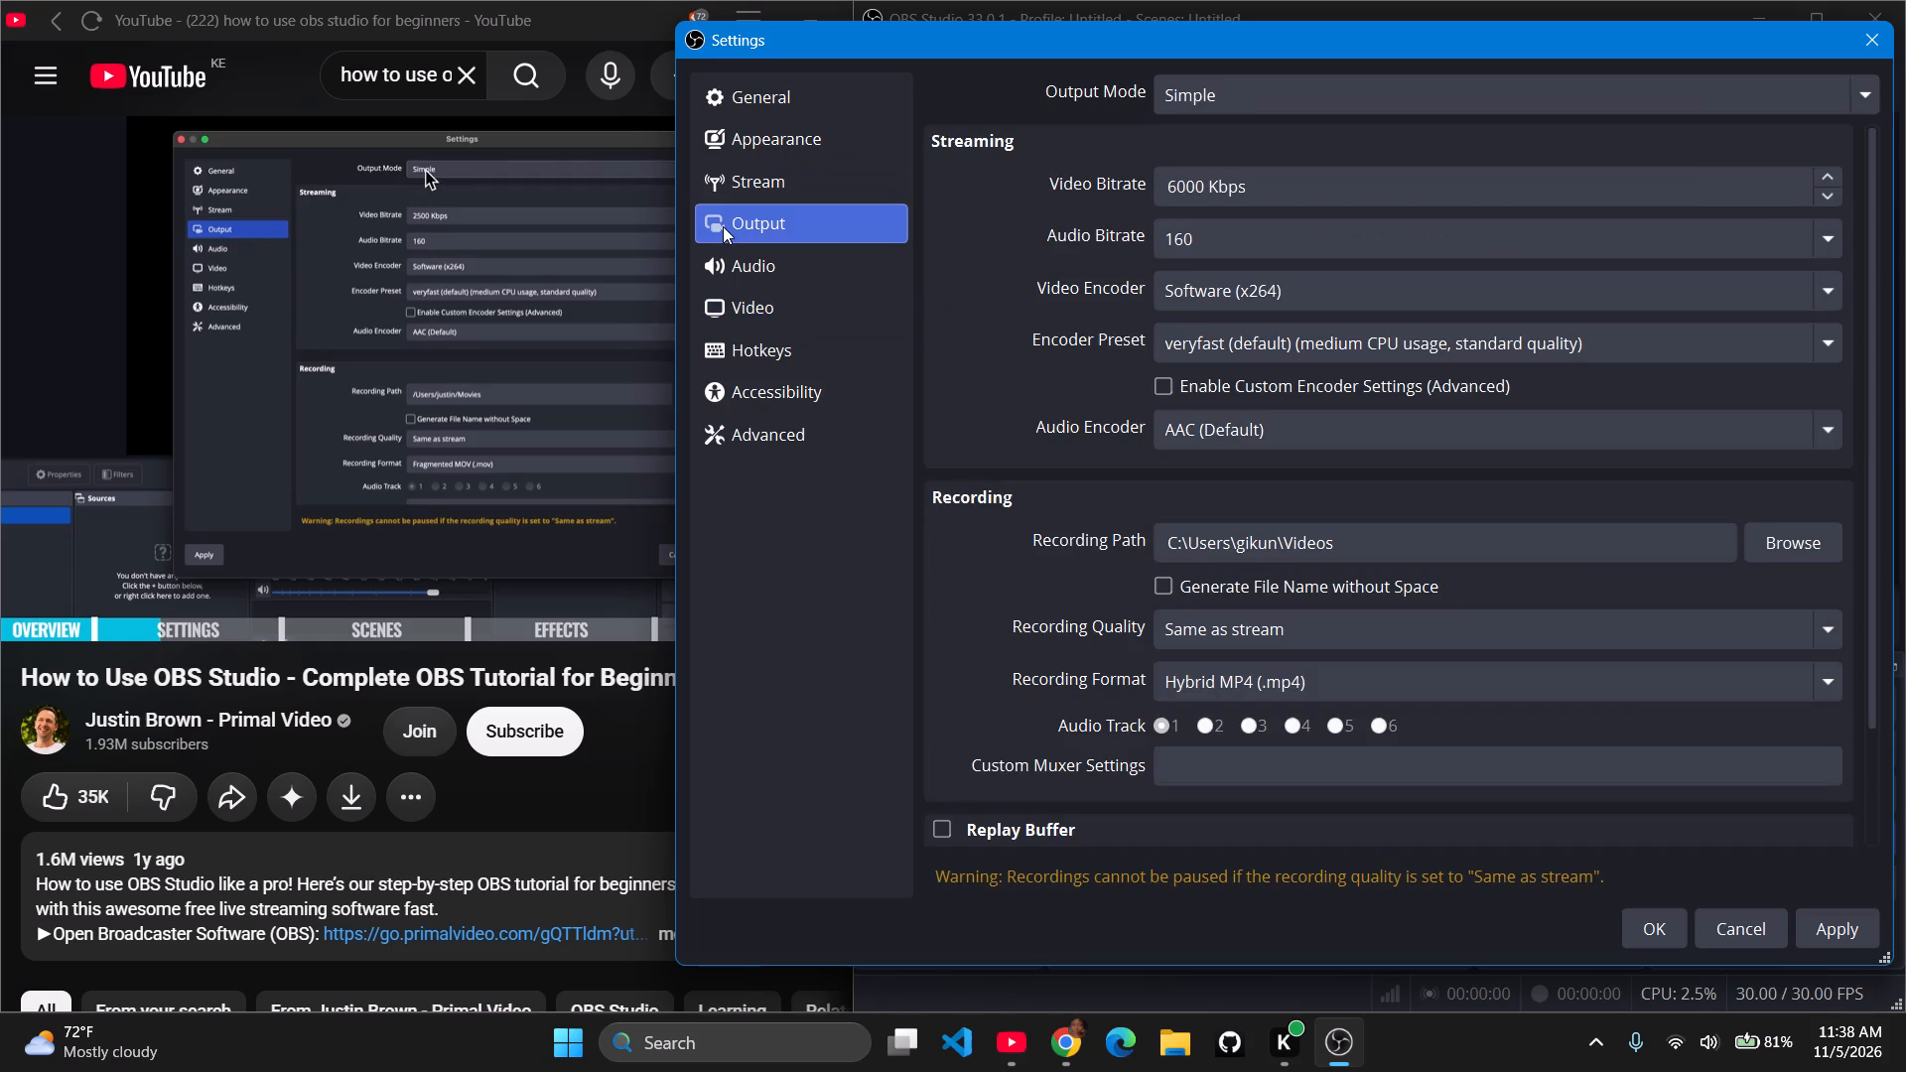
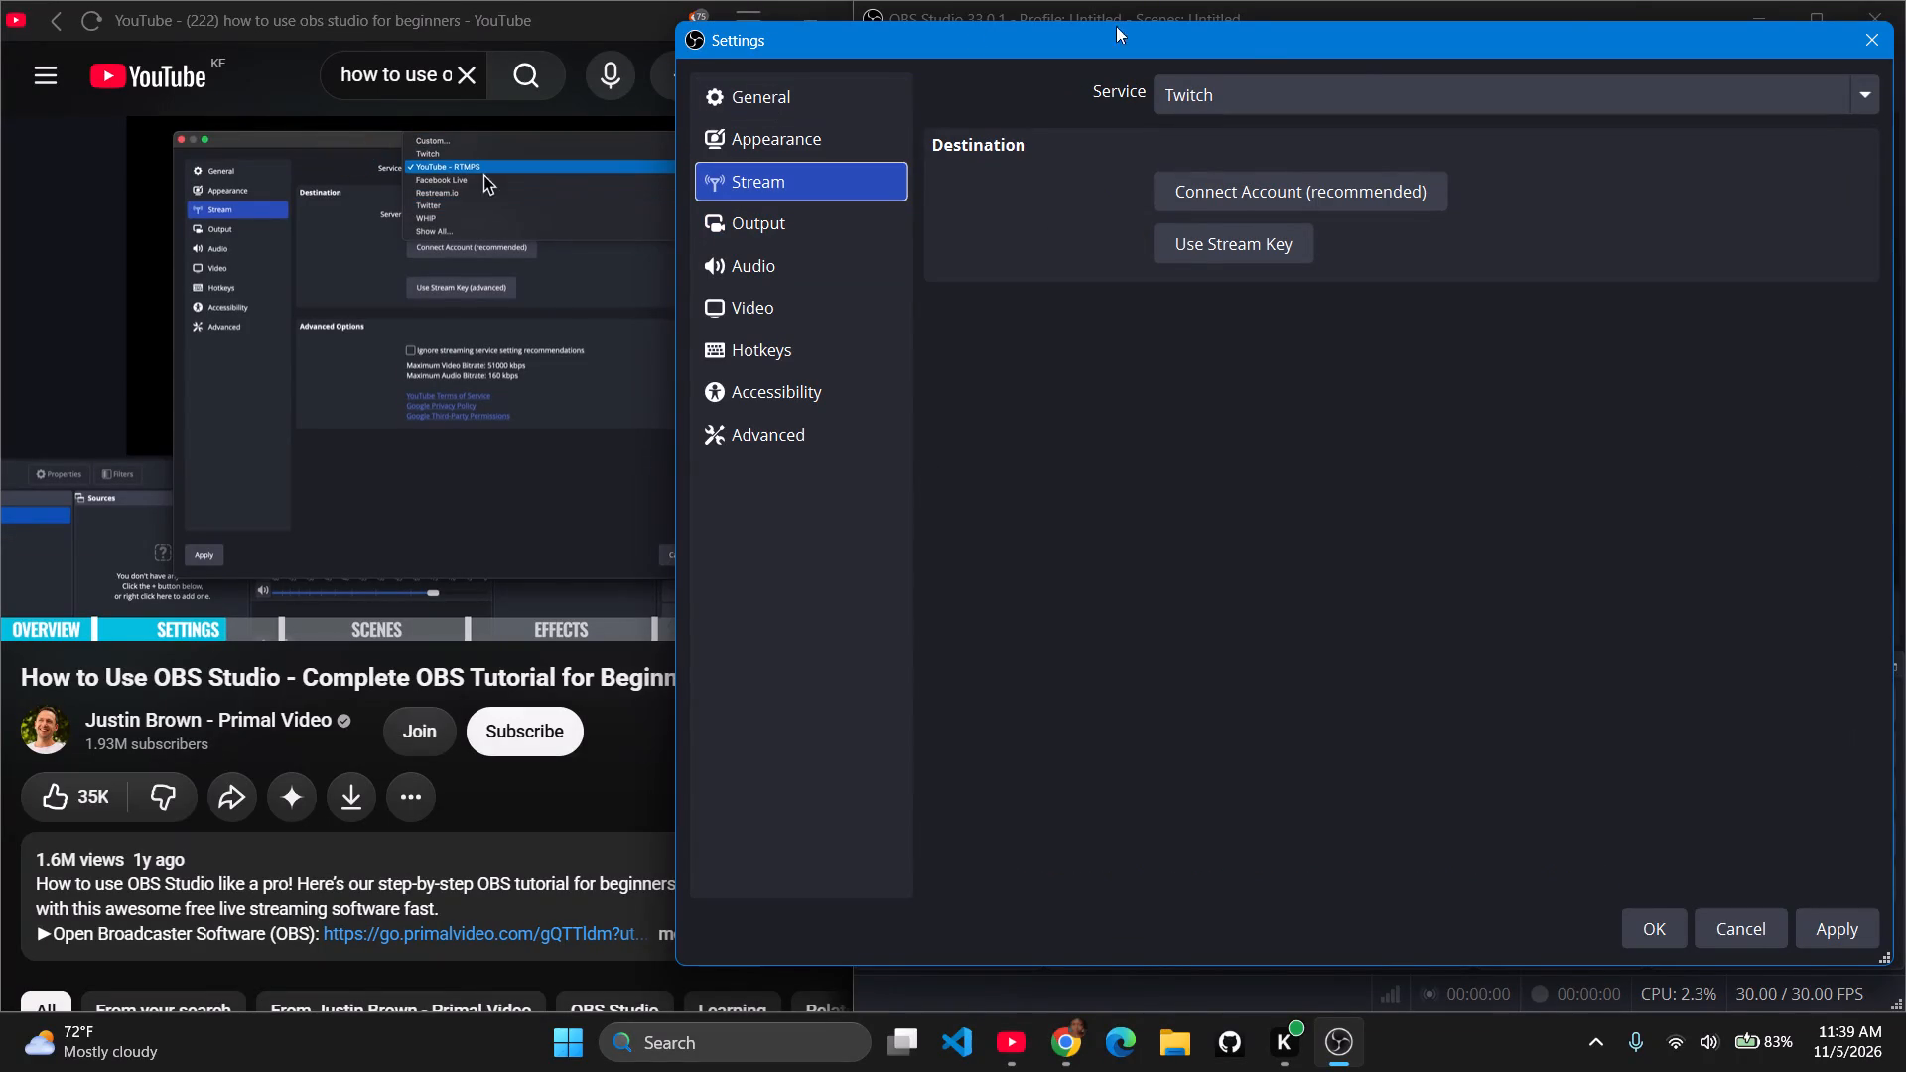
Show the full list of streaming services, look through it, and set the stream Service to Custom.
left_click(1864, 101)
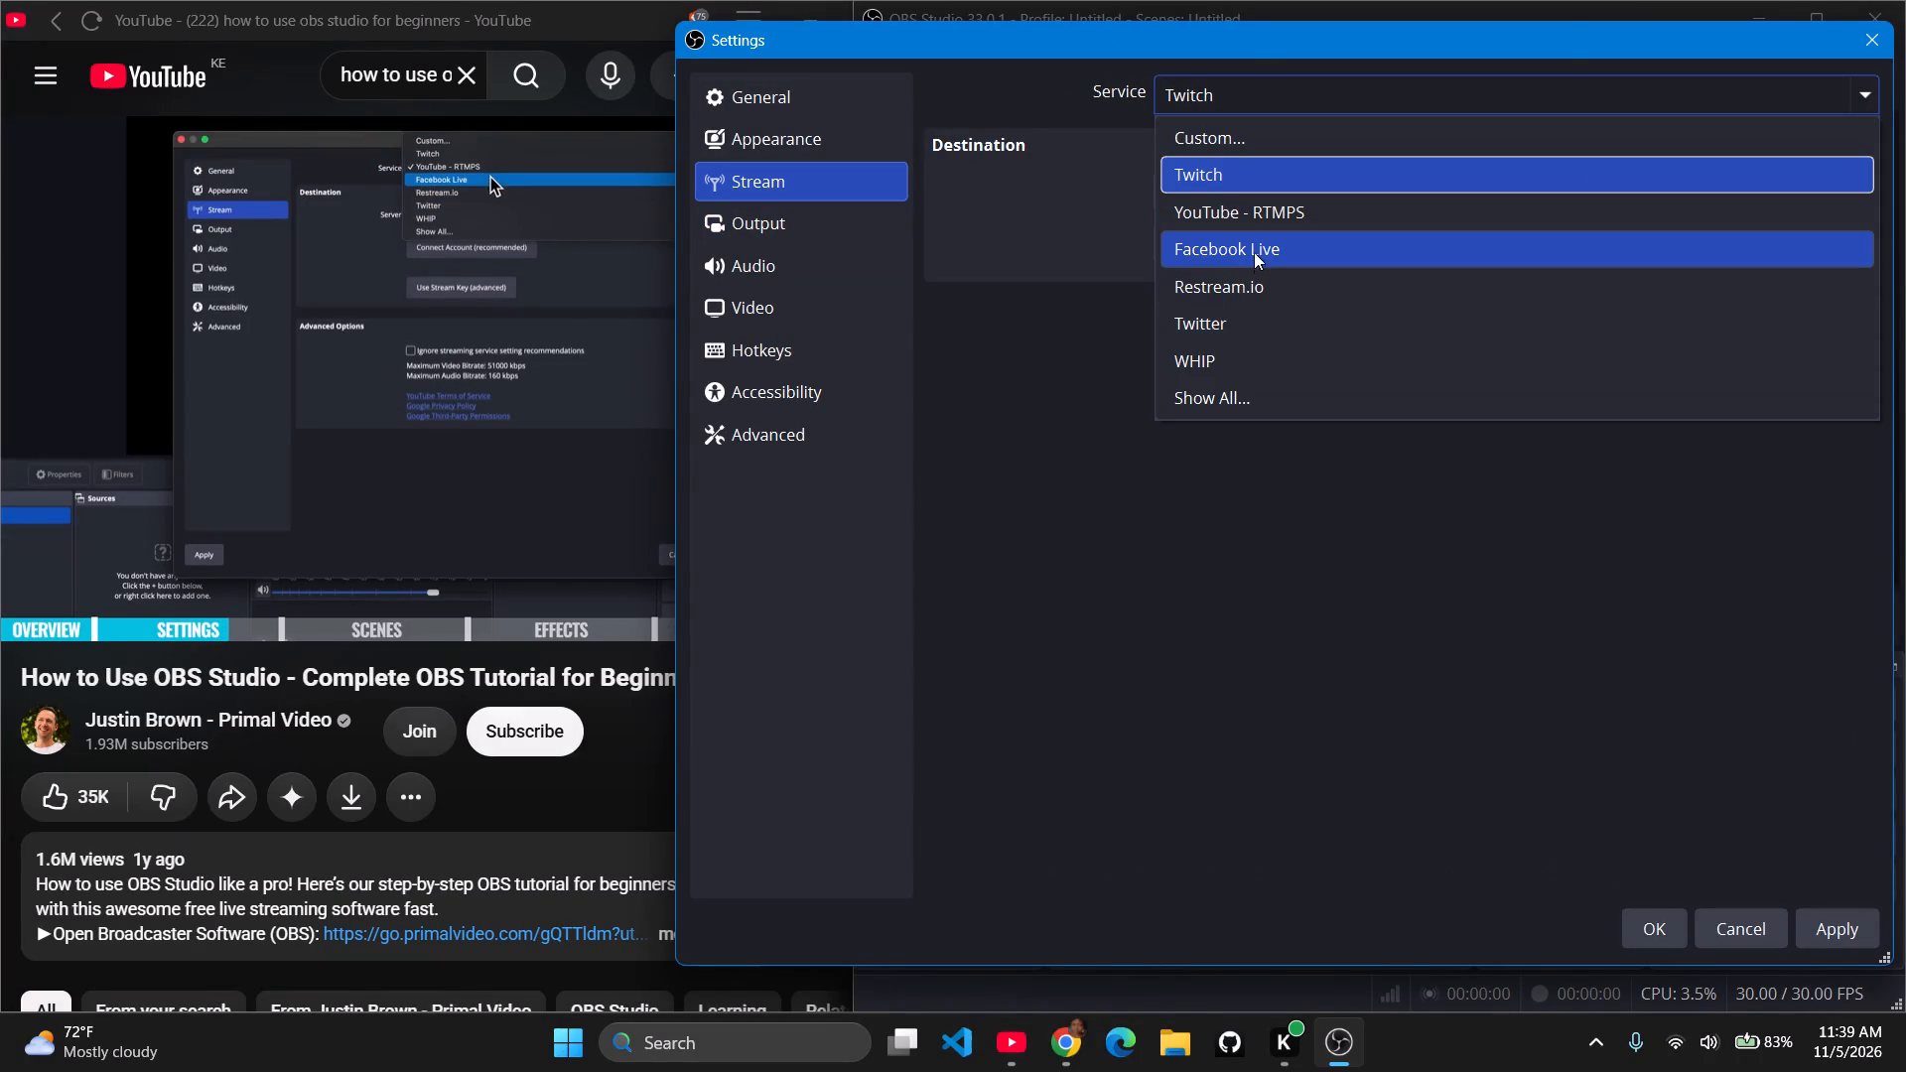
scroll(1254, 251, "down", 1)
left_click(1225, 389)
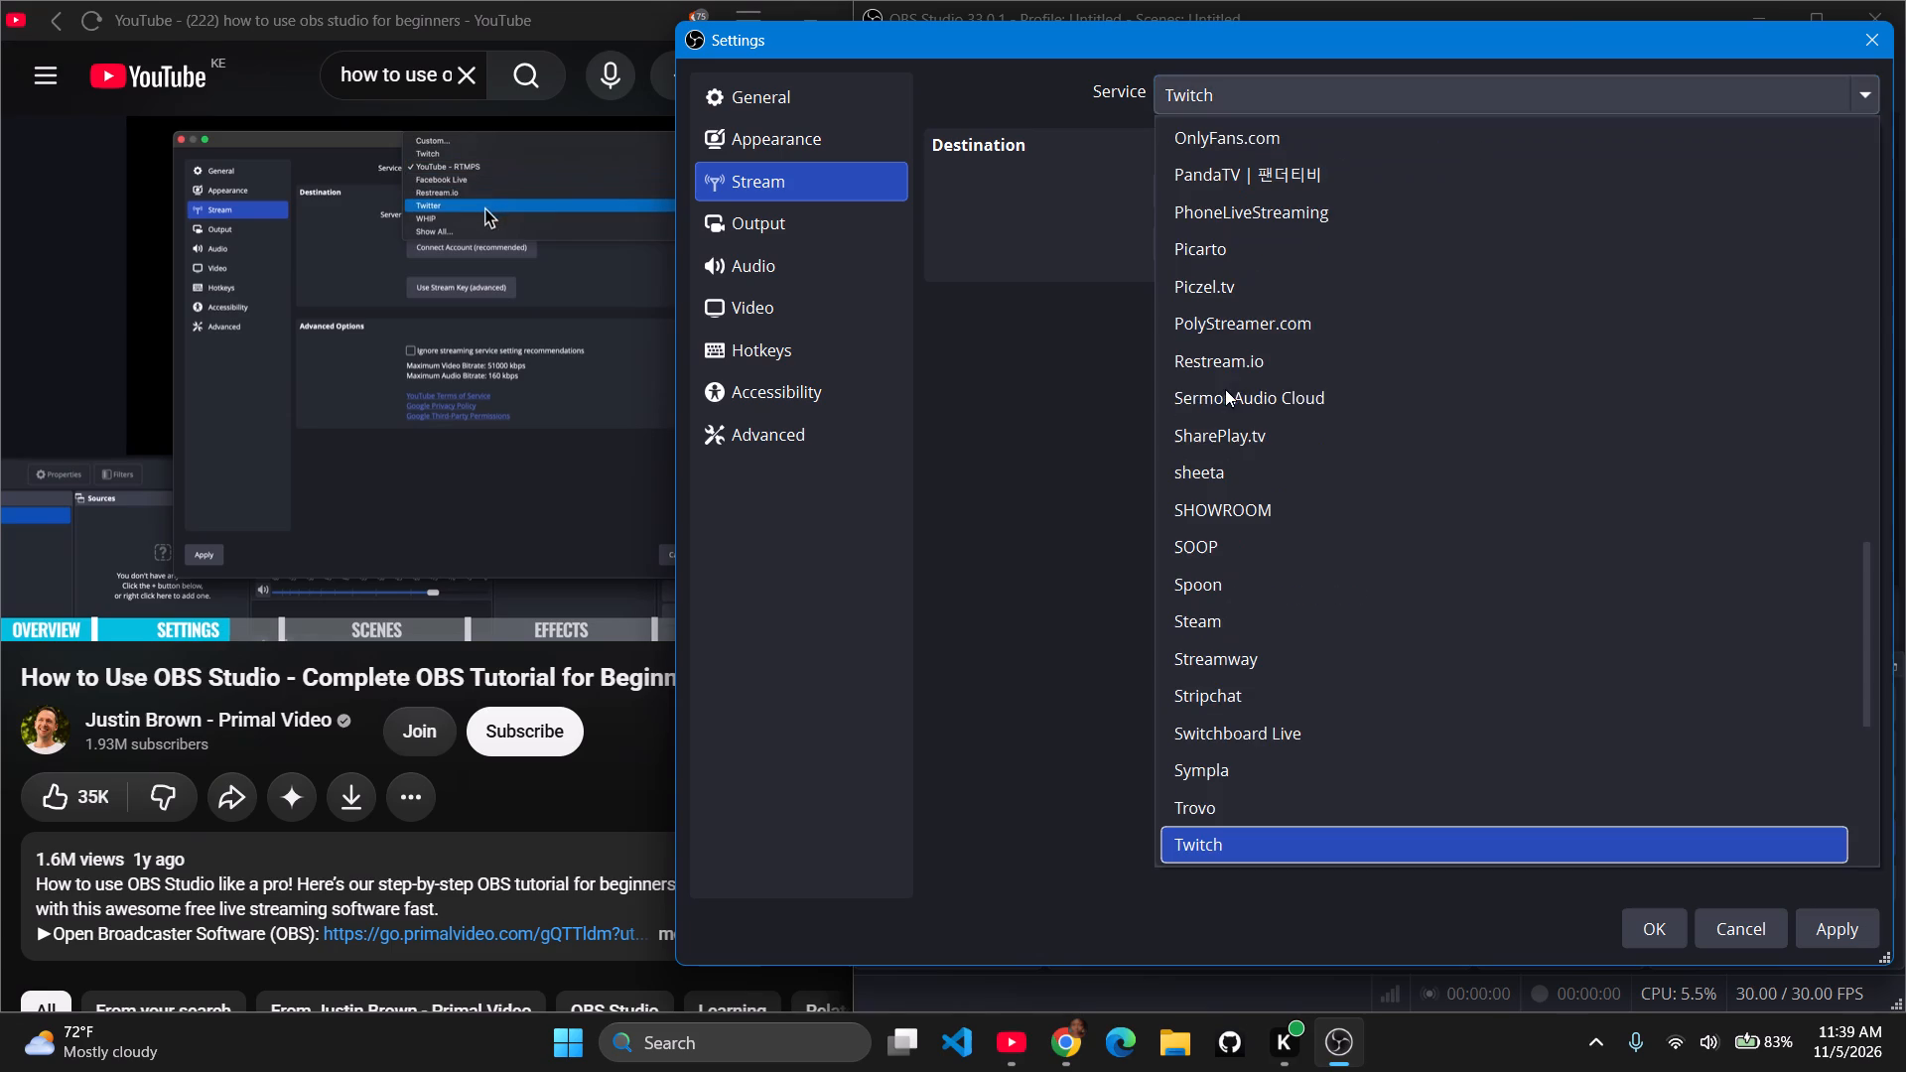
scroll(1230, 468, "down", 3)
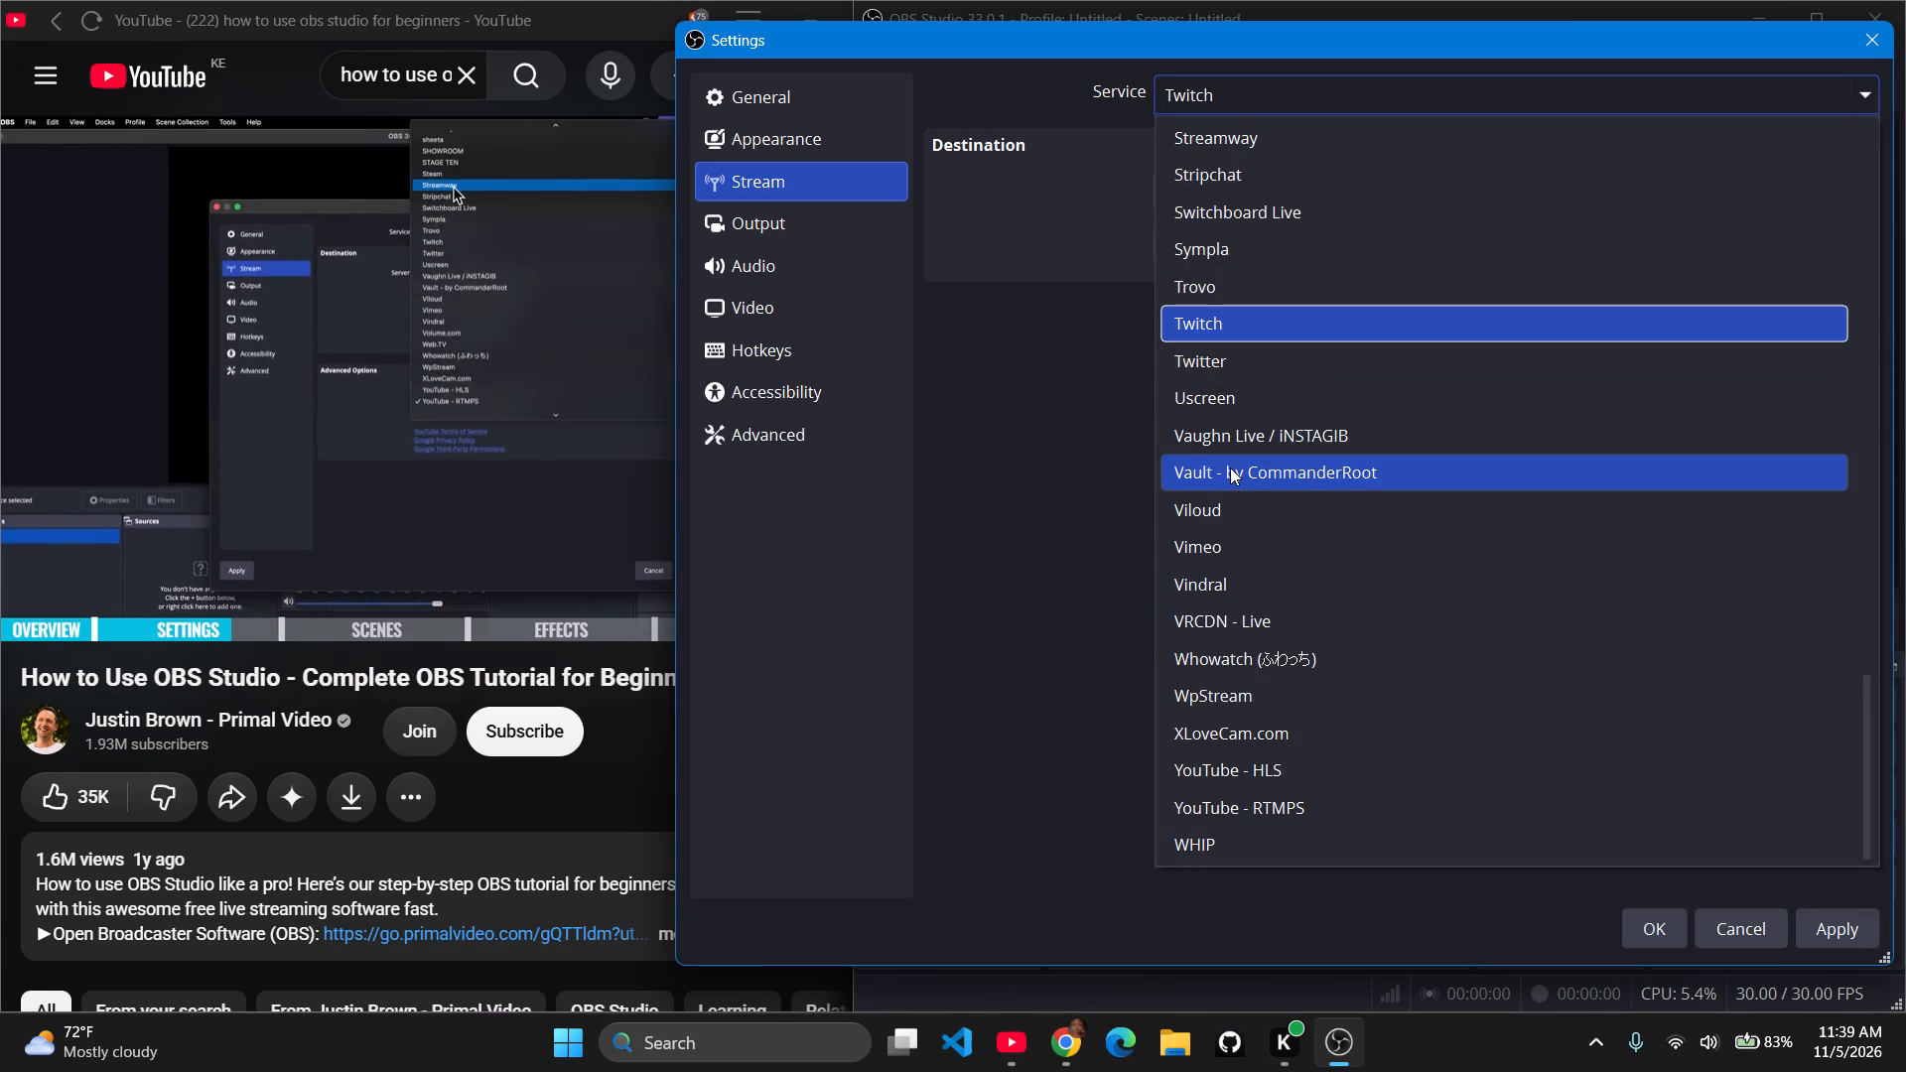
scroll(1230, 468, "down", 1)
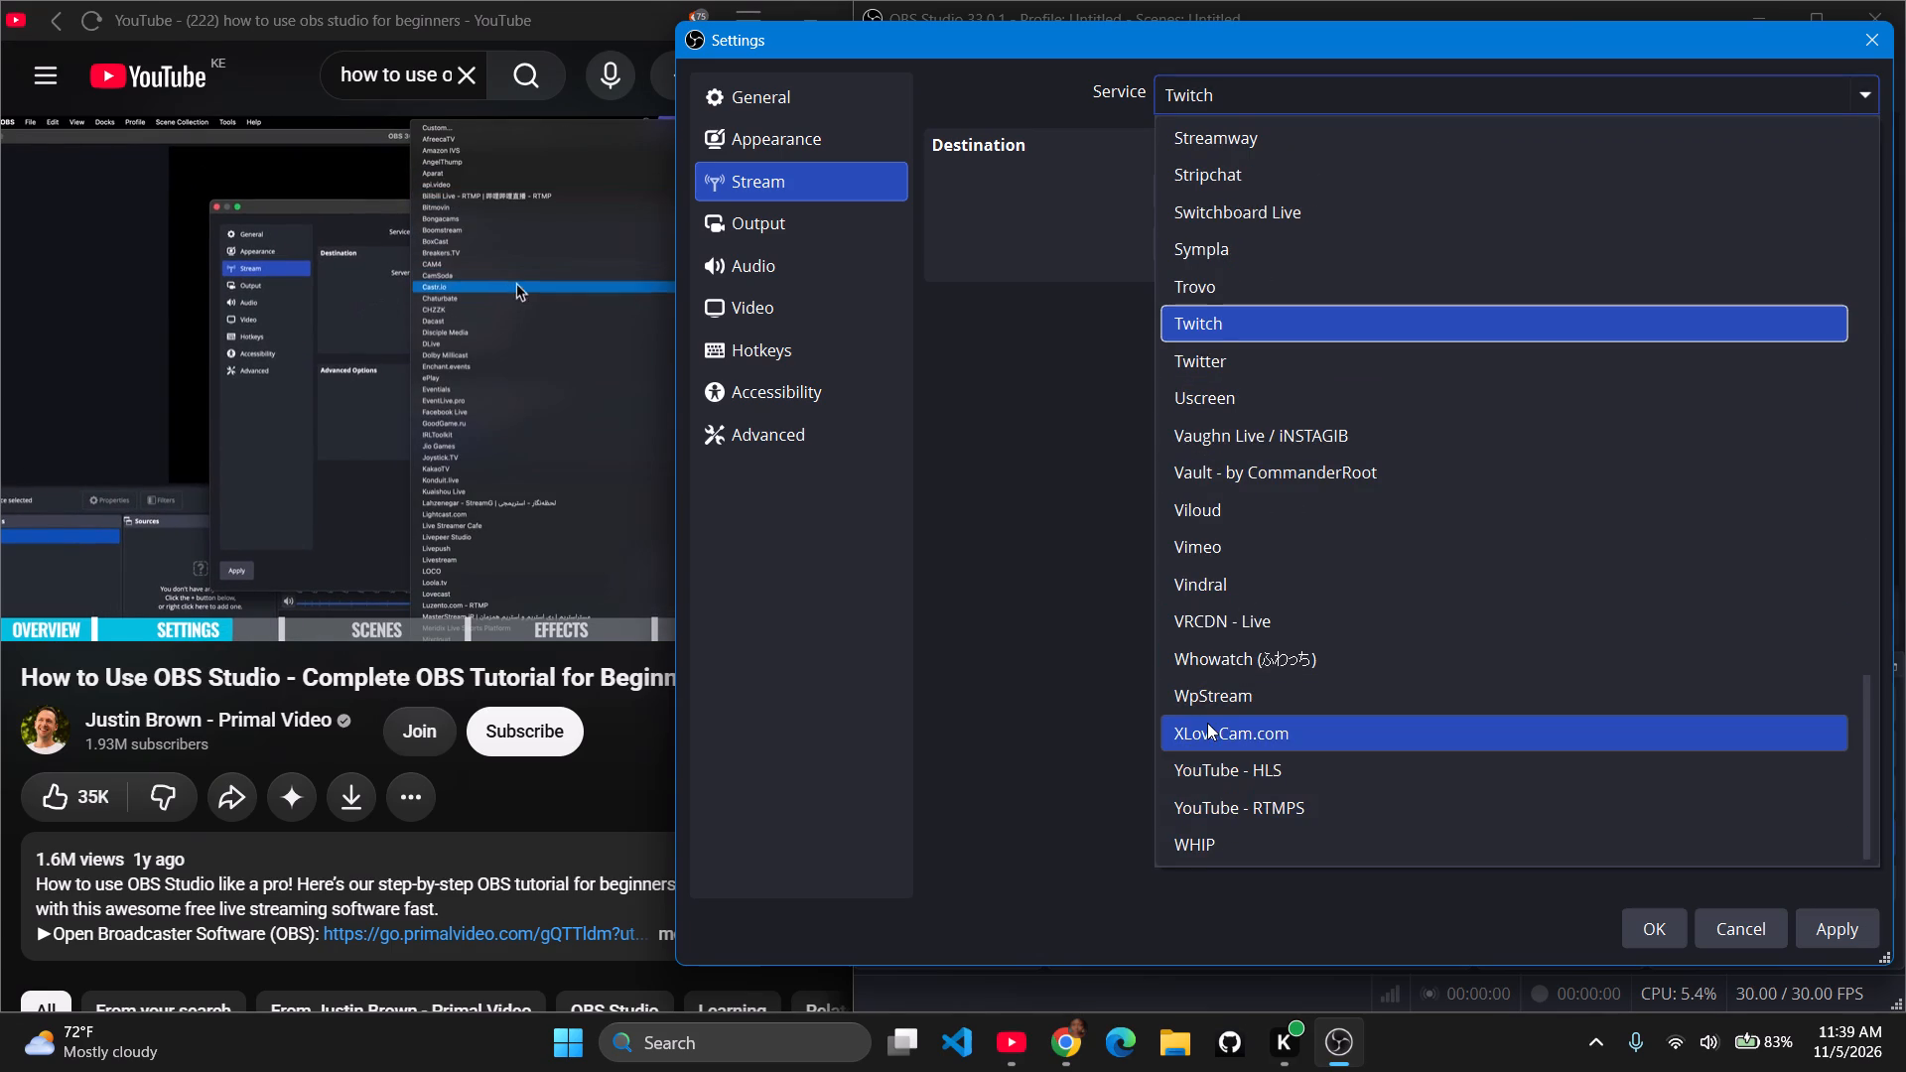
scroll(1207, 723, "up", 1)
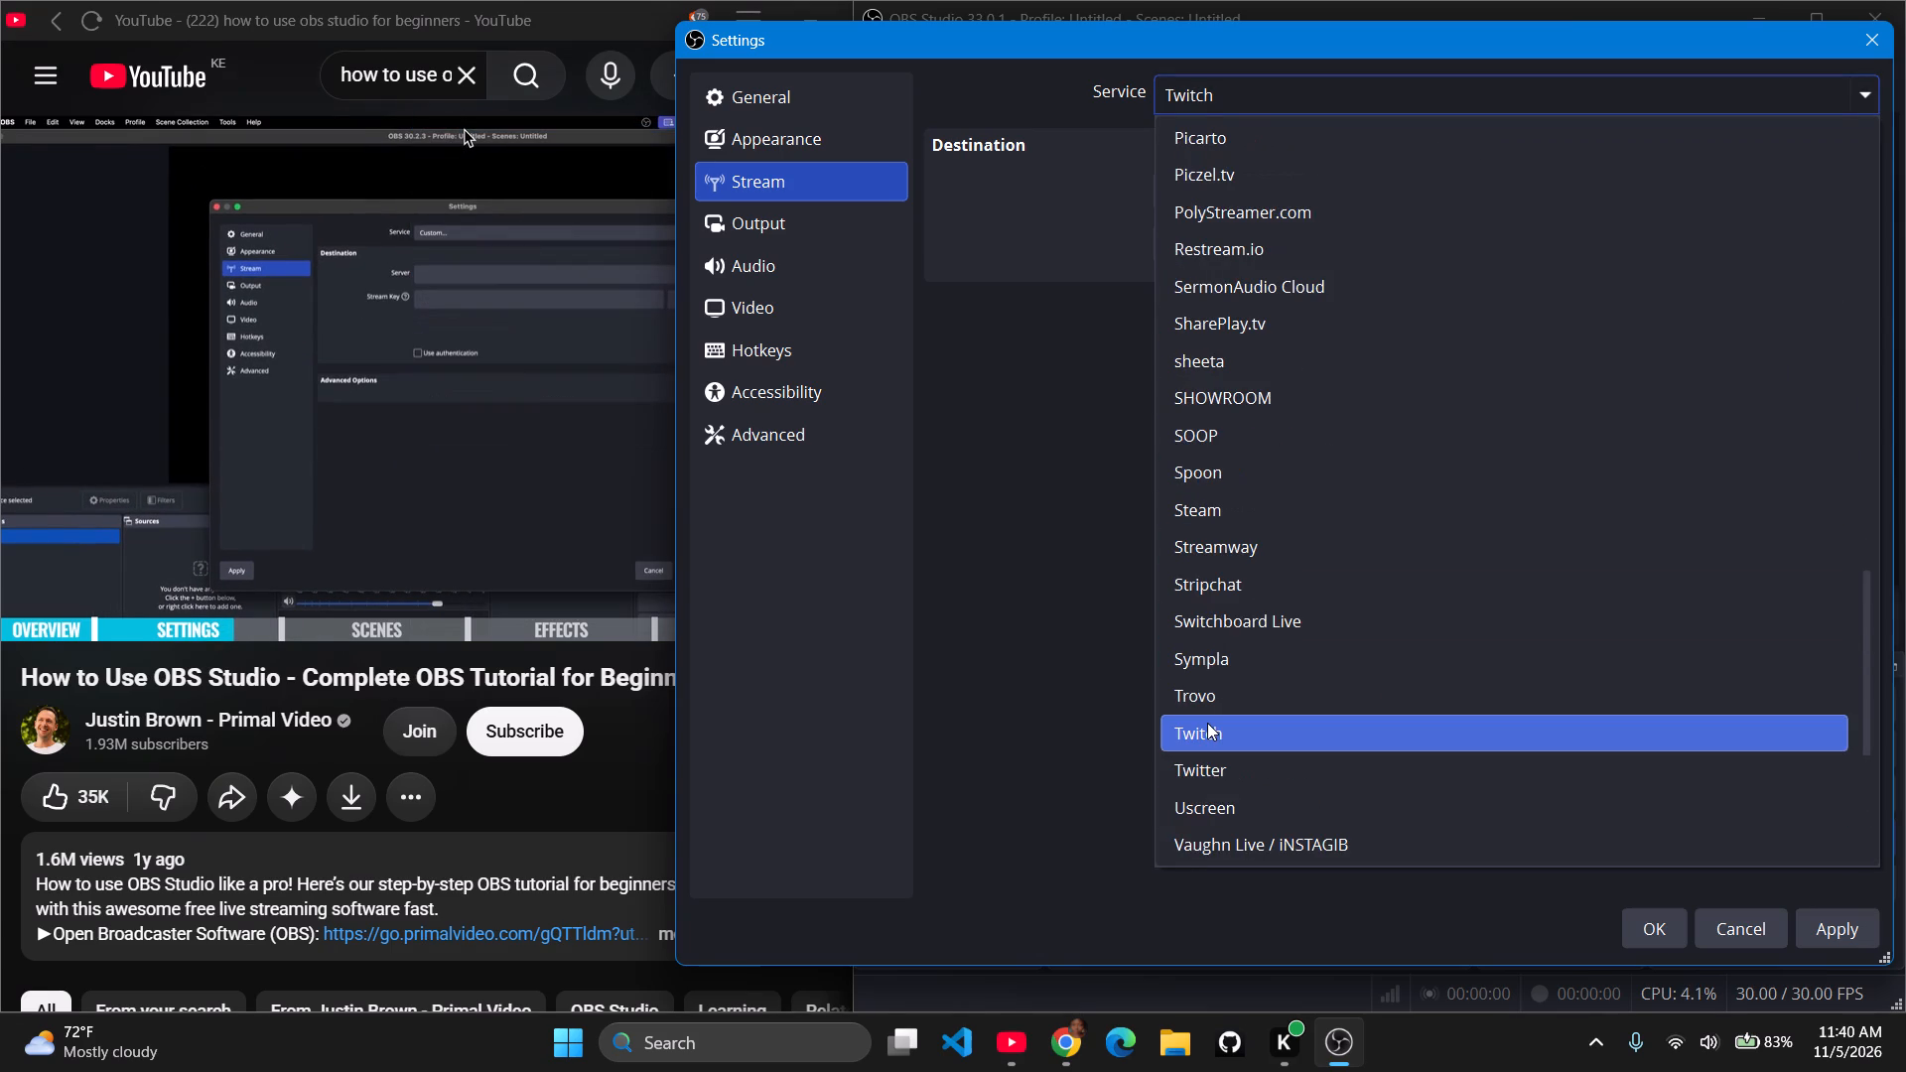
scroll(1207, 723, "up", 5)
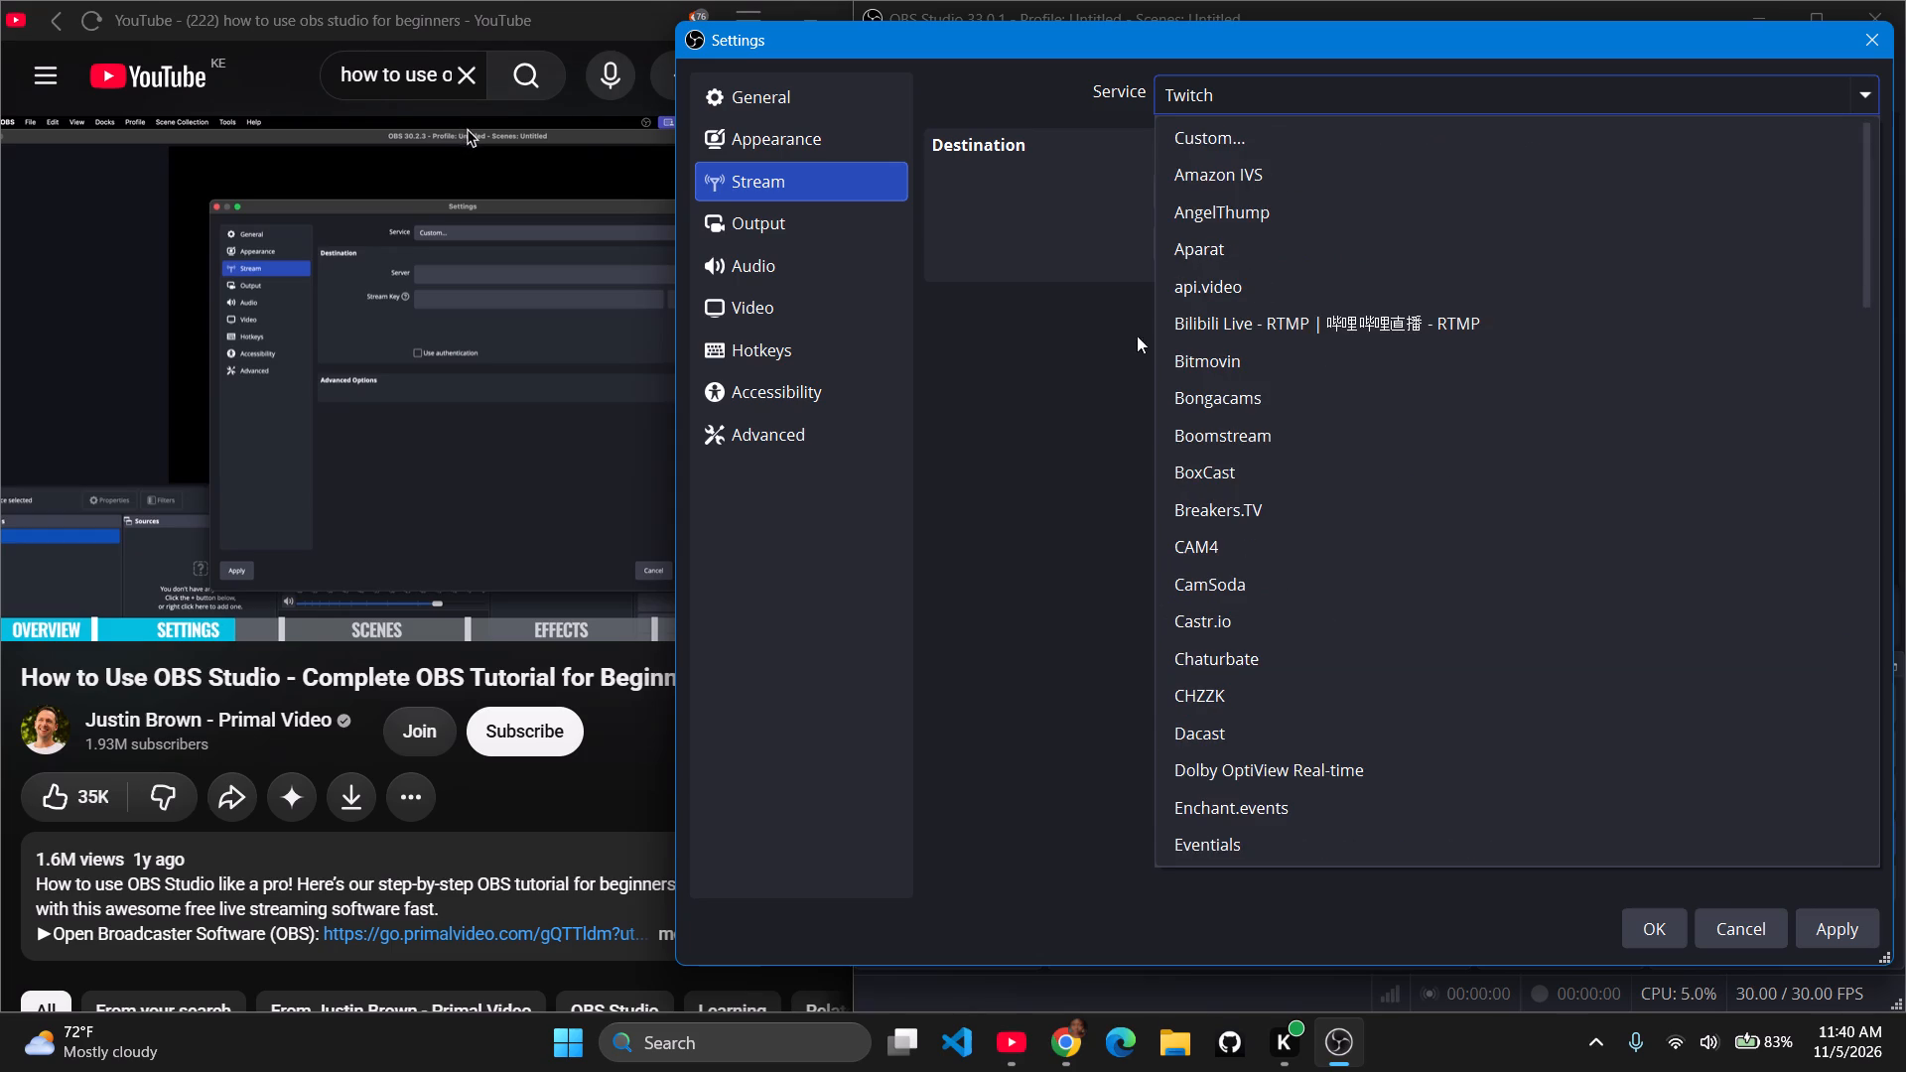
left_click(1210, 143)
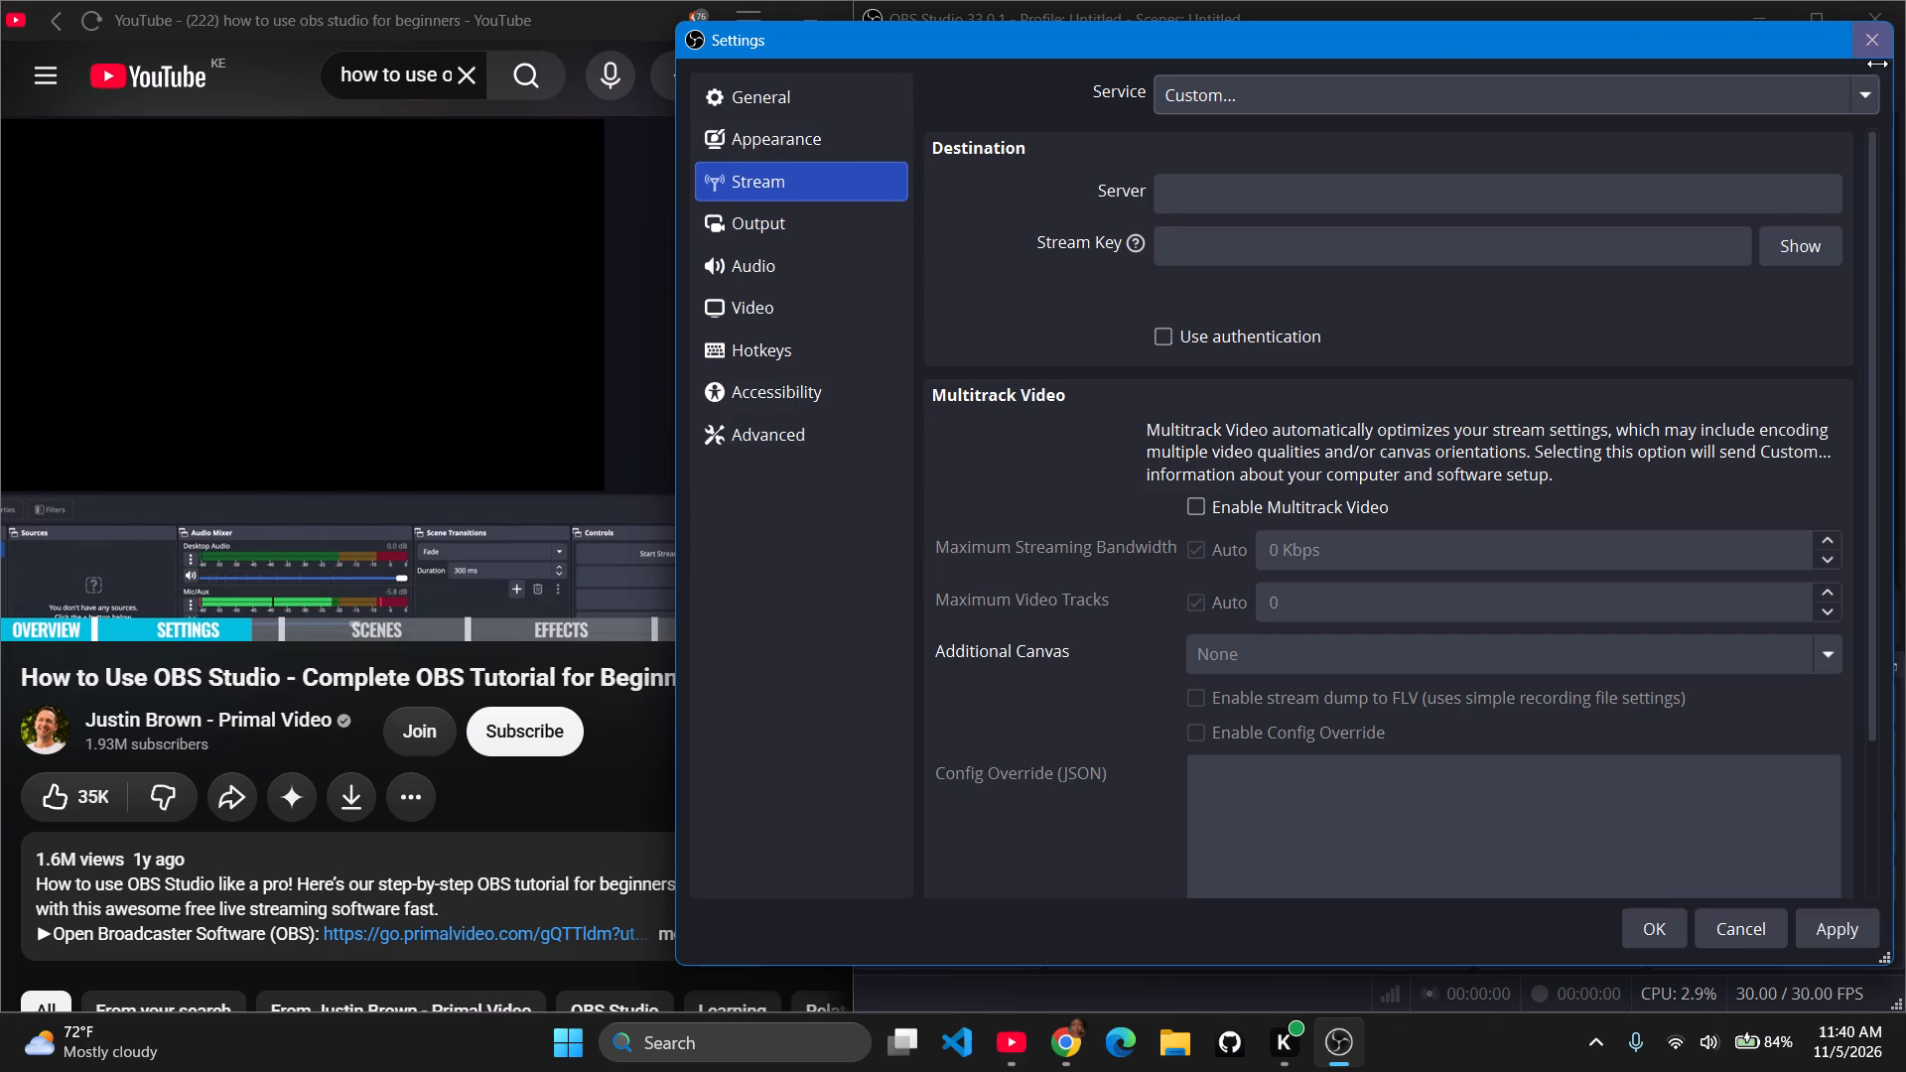
Set the stream Service to CAM4, apply the change and close the settings with it saved.
left_click(1870, 100)
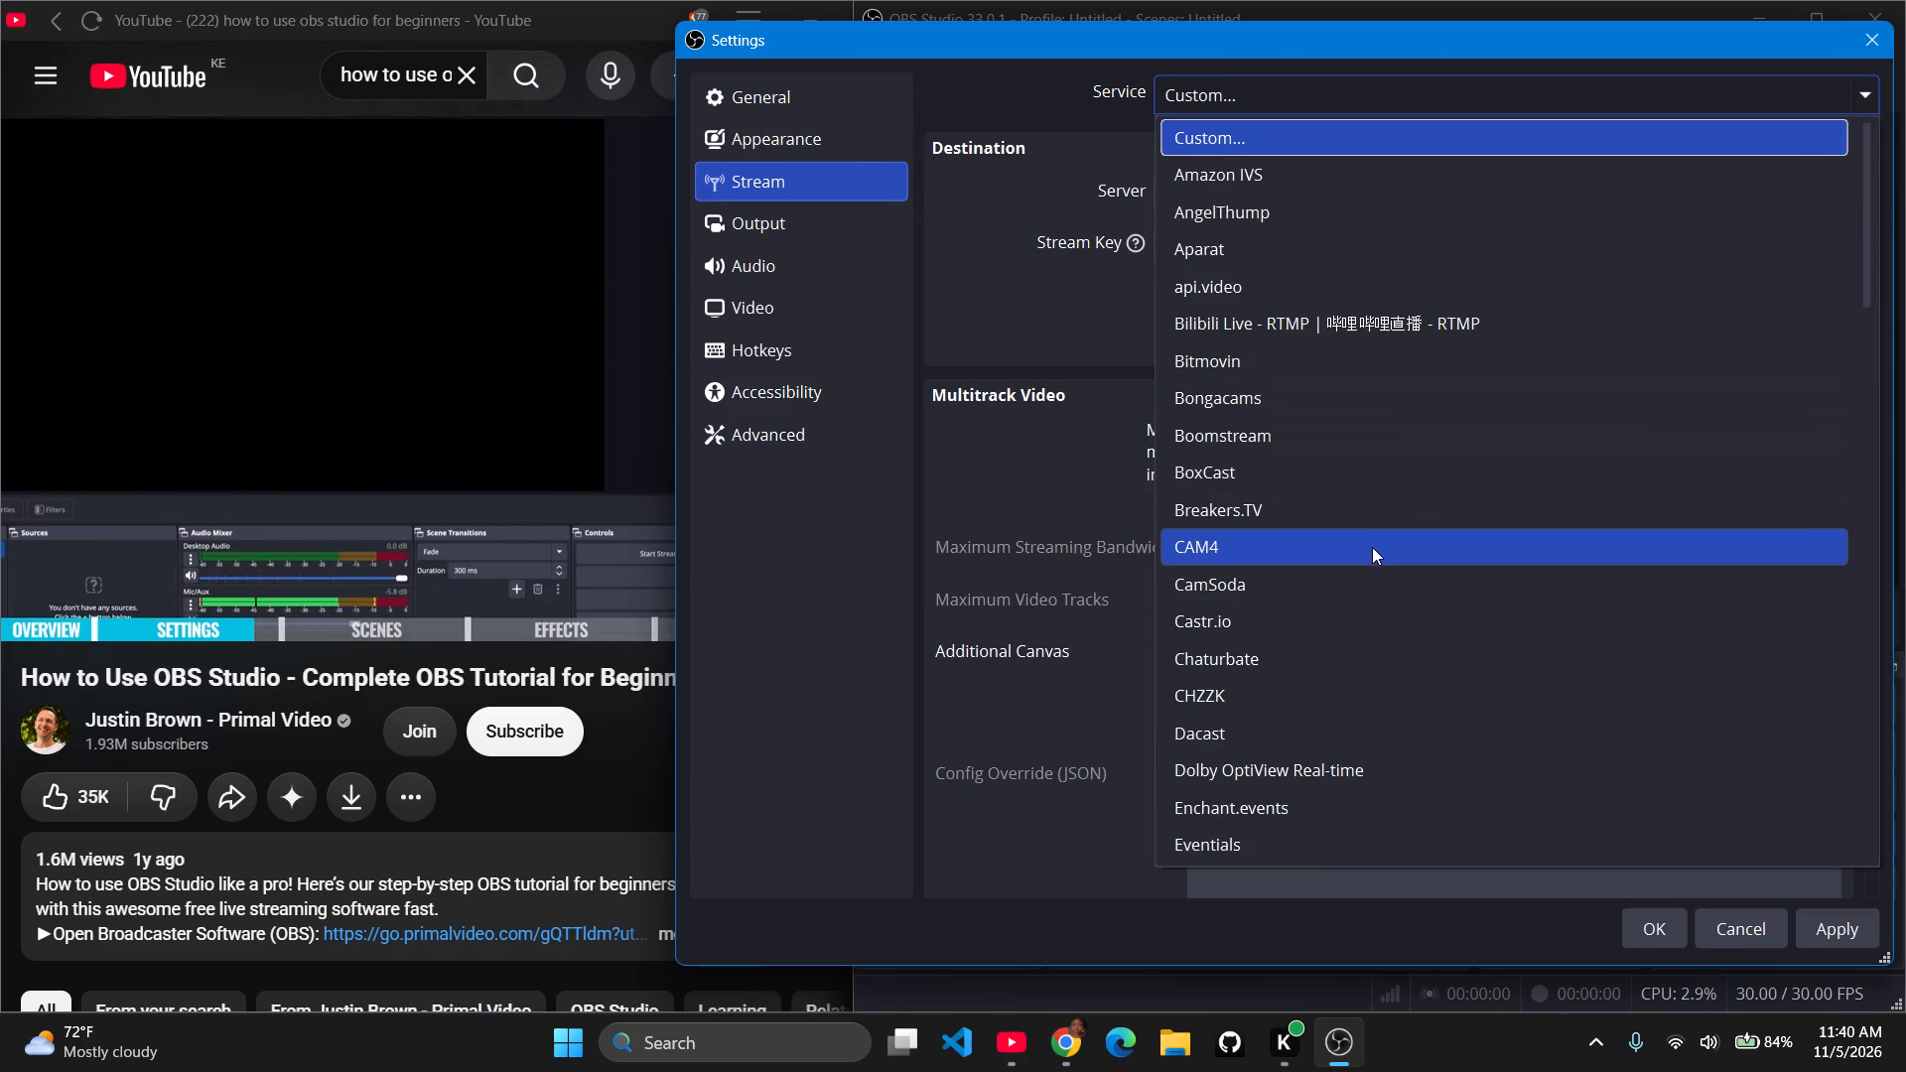
scroll(1367, 550, "down", 1)
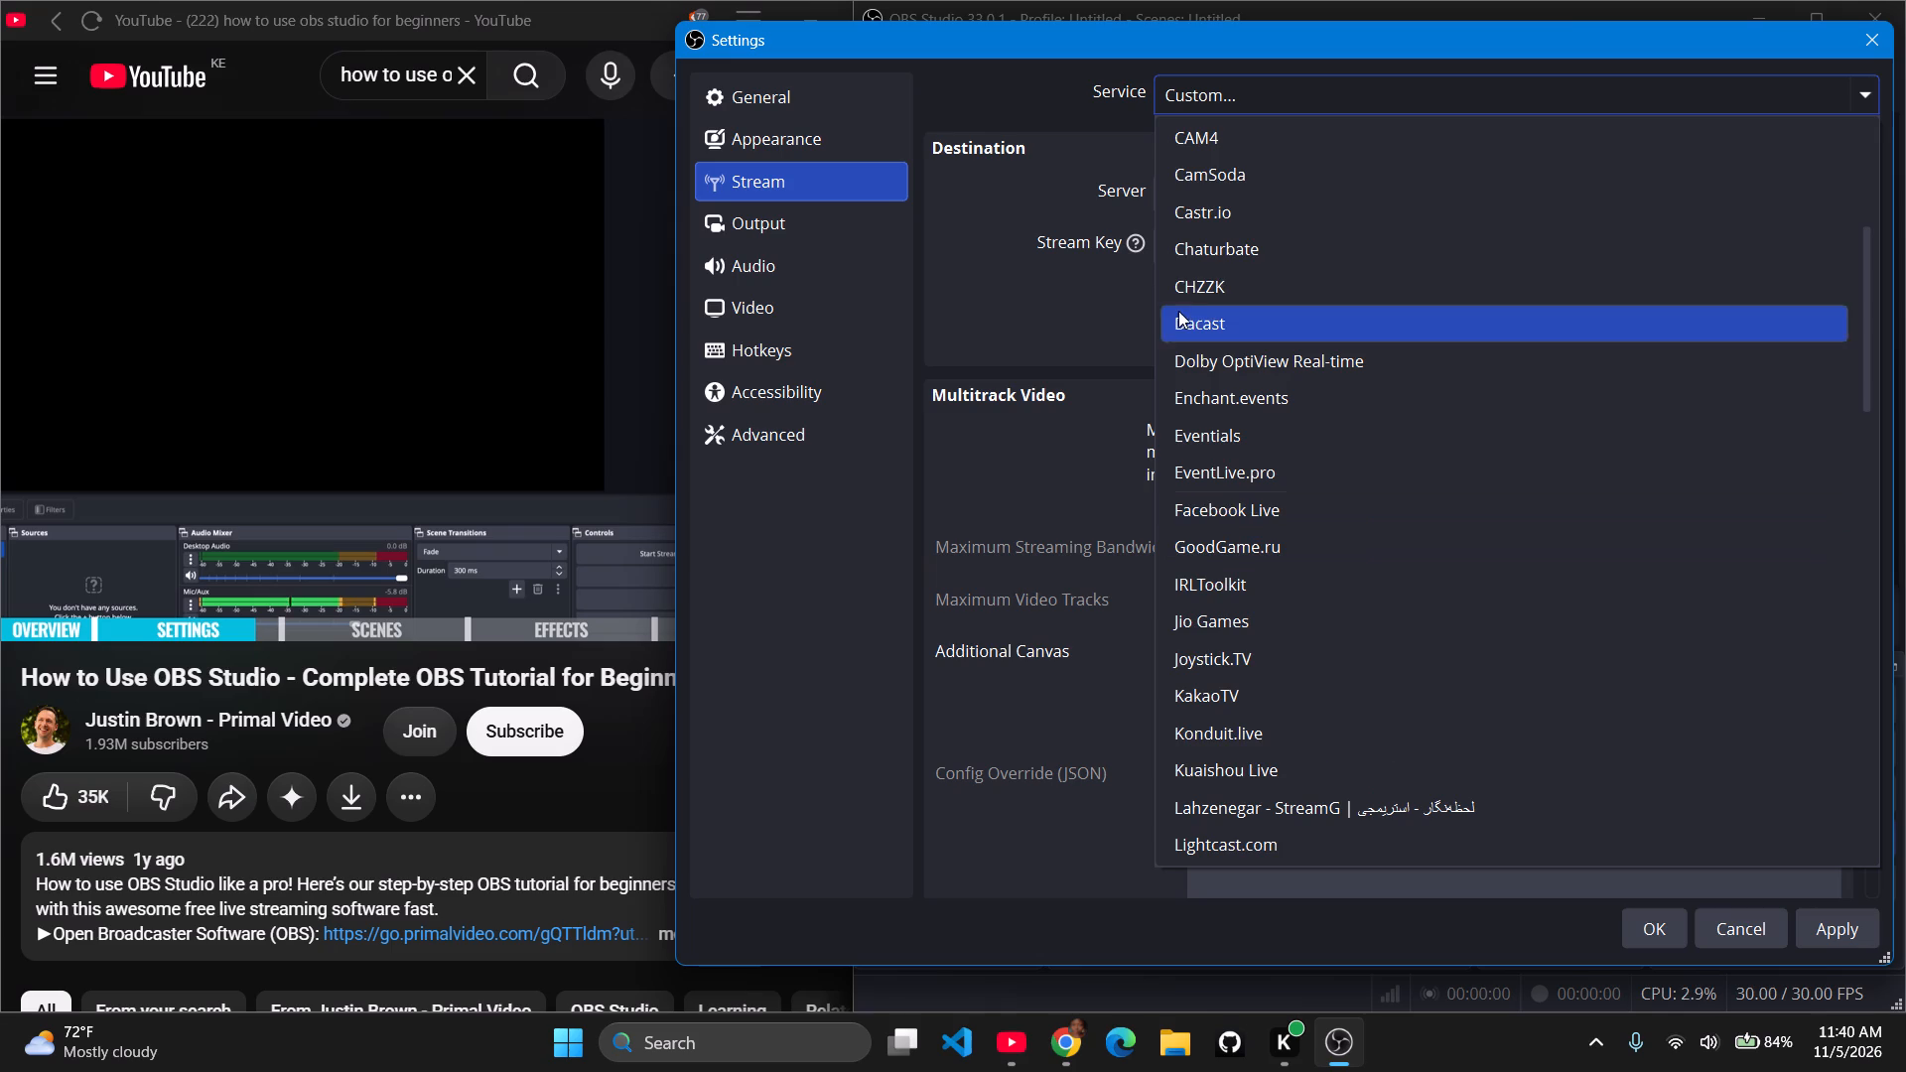
left_click(1187, 135)
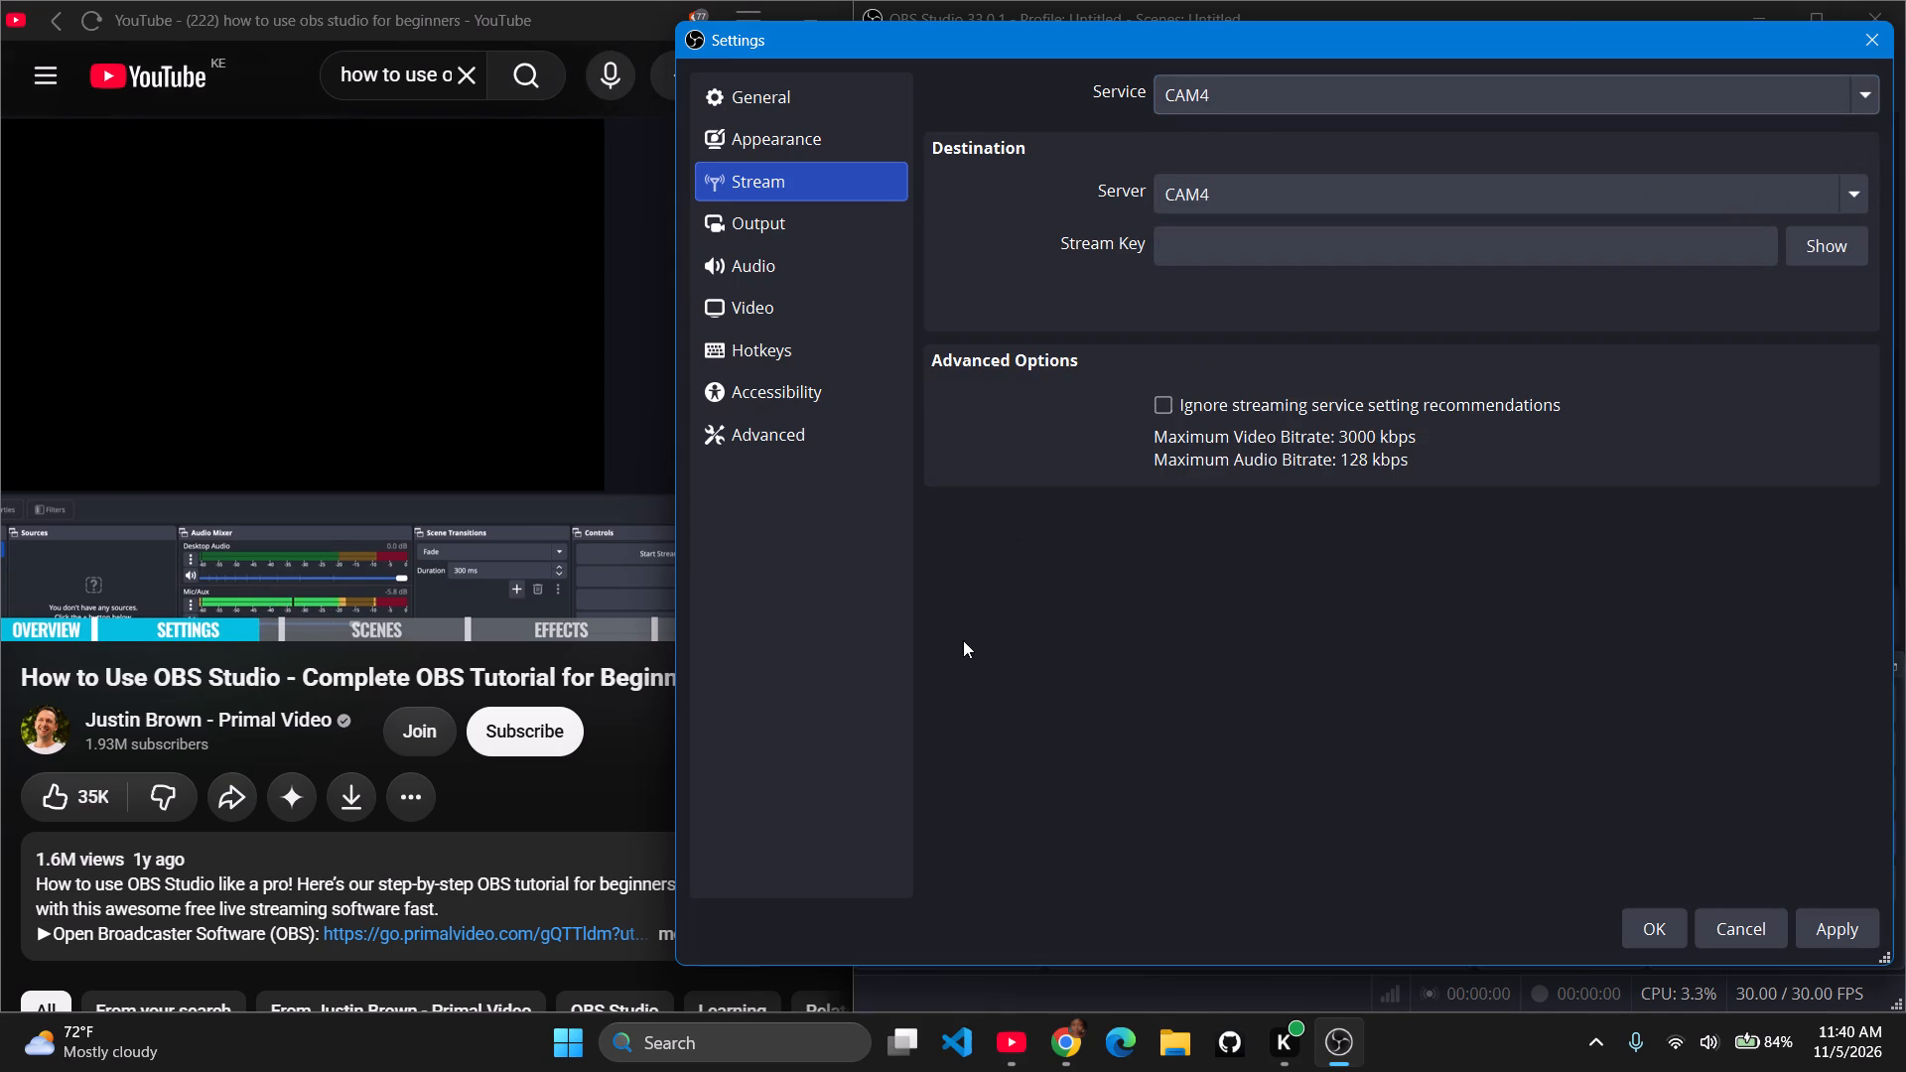
left_click(1860, 928)
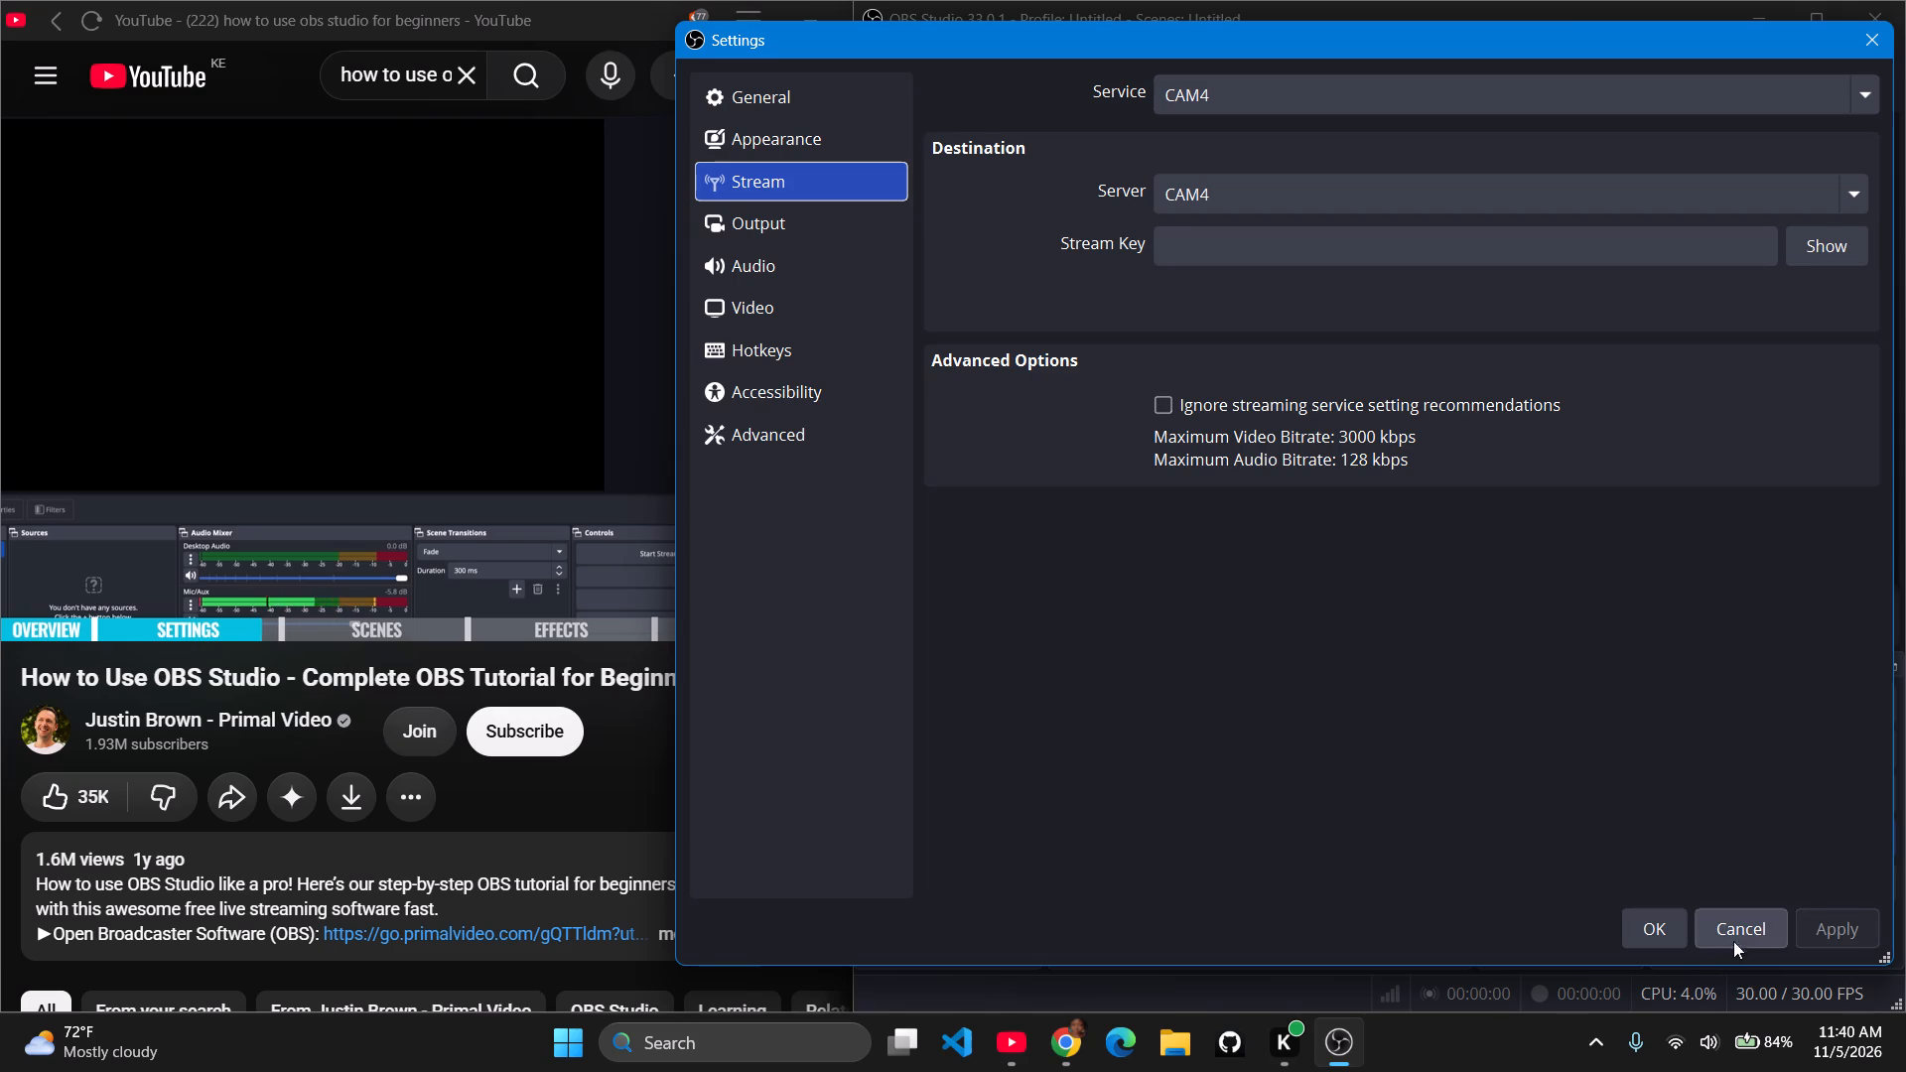
left_click(1650, 942)
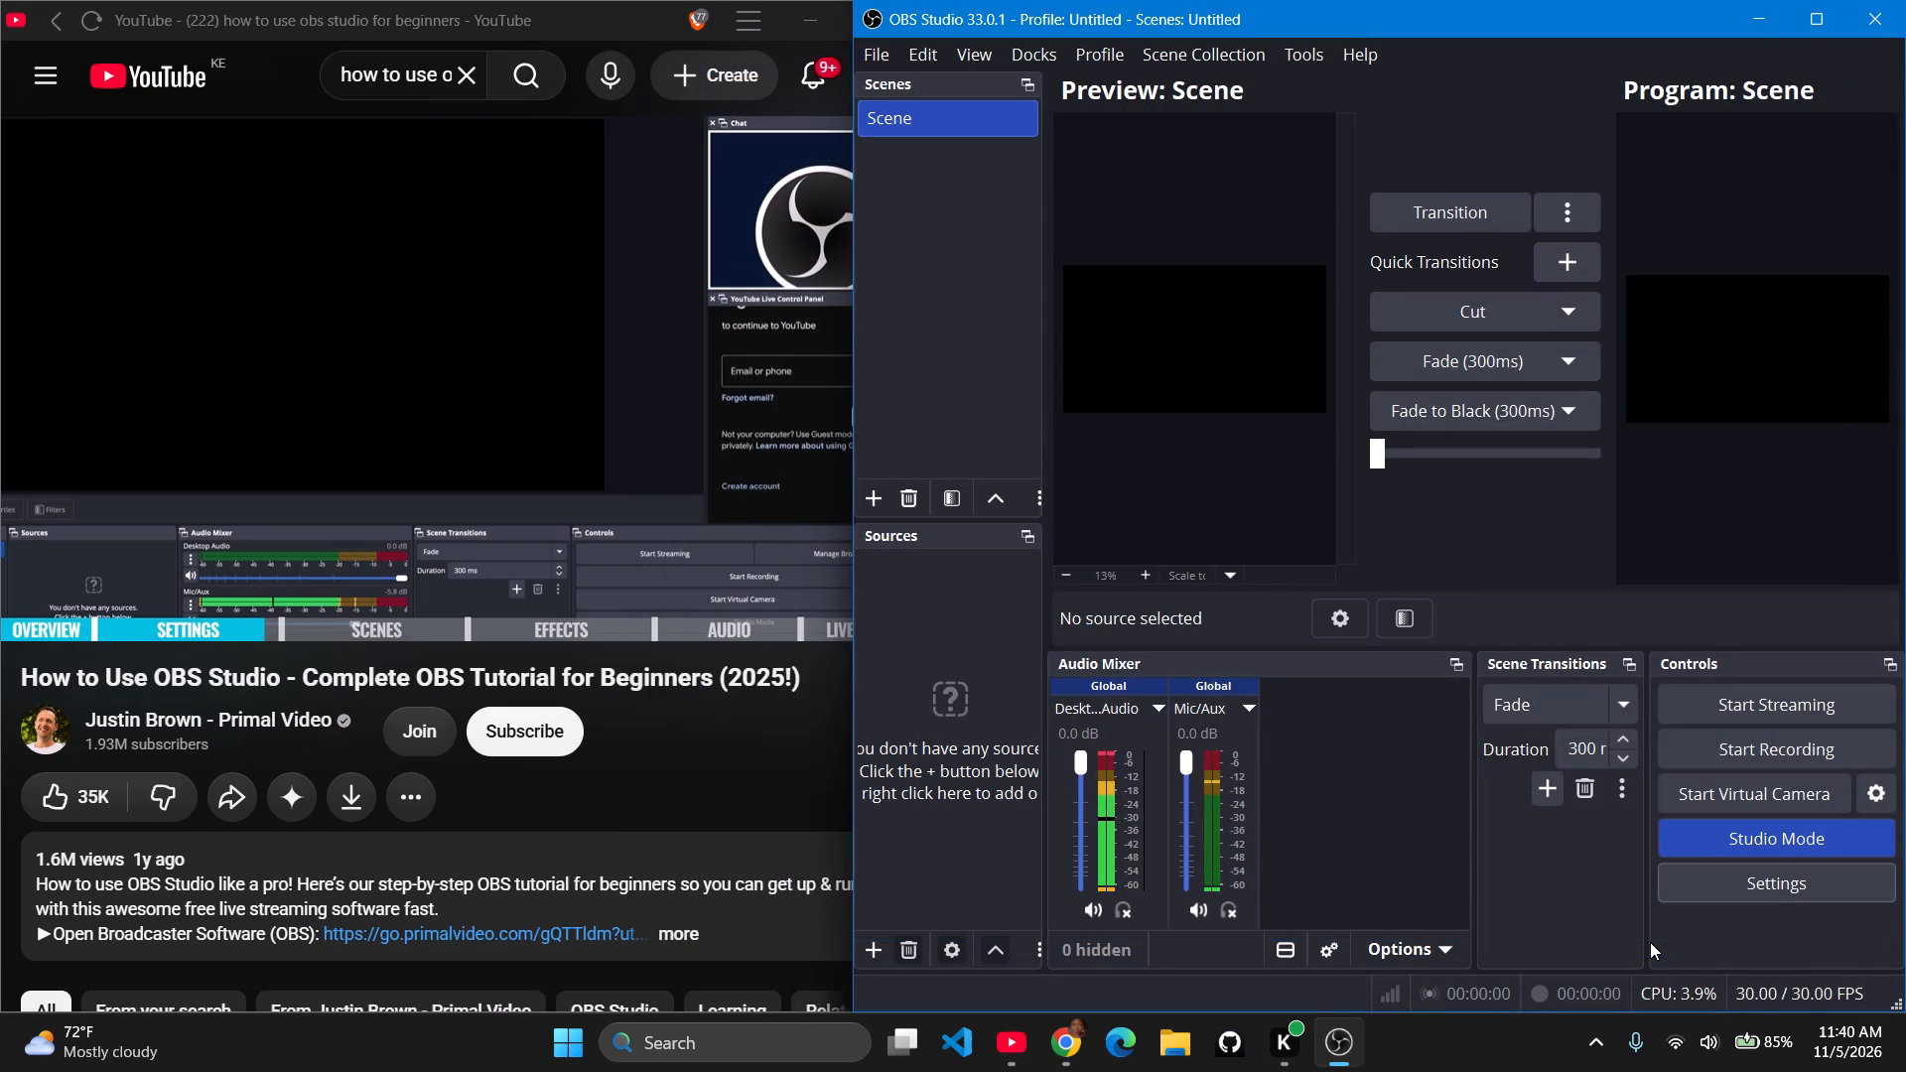
Minimize OBS Studio and pause the tutorial video at its Docks menu explanation.
left_click(1760, 24)
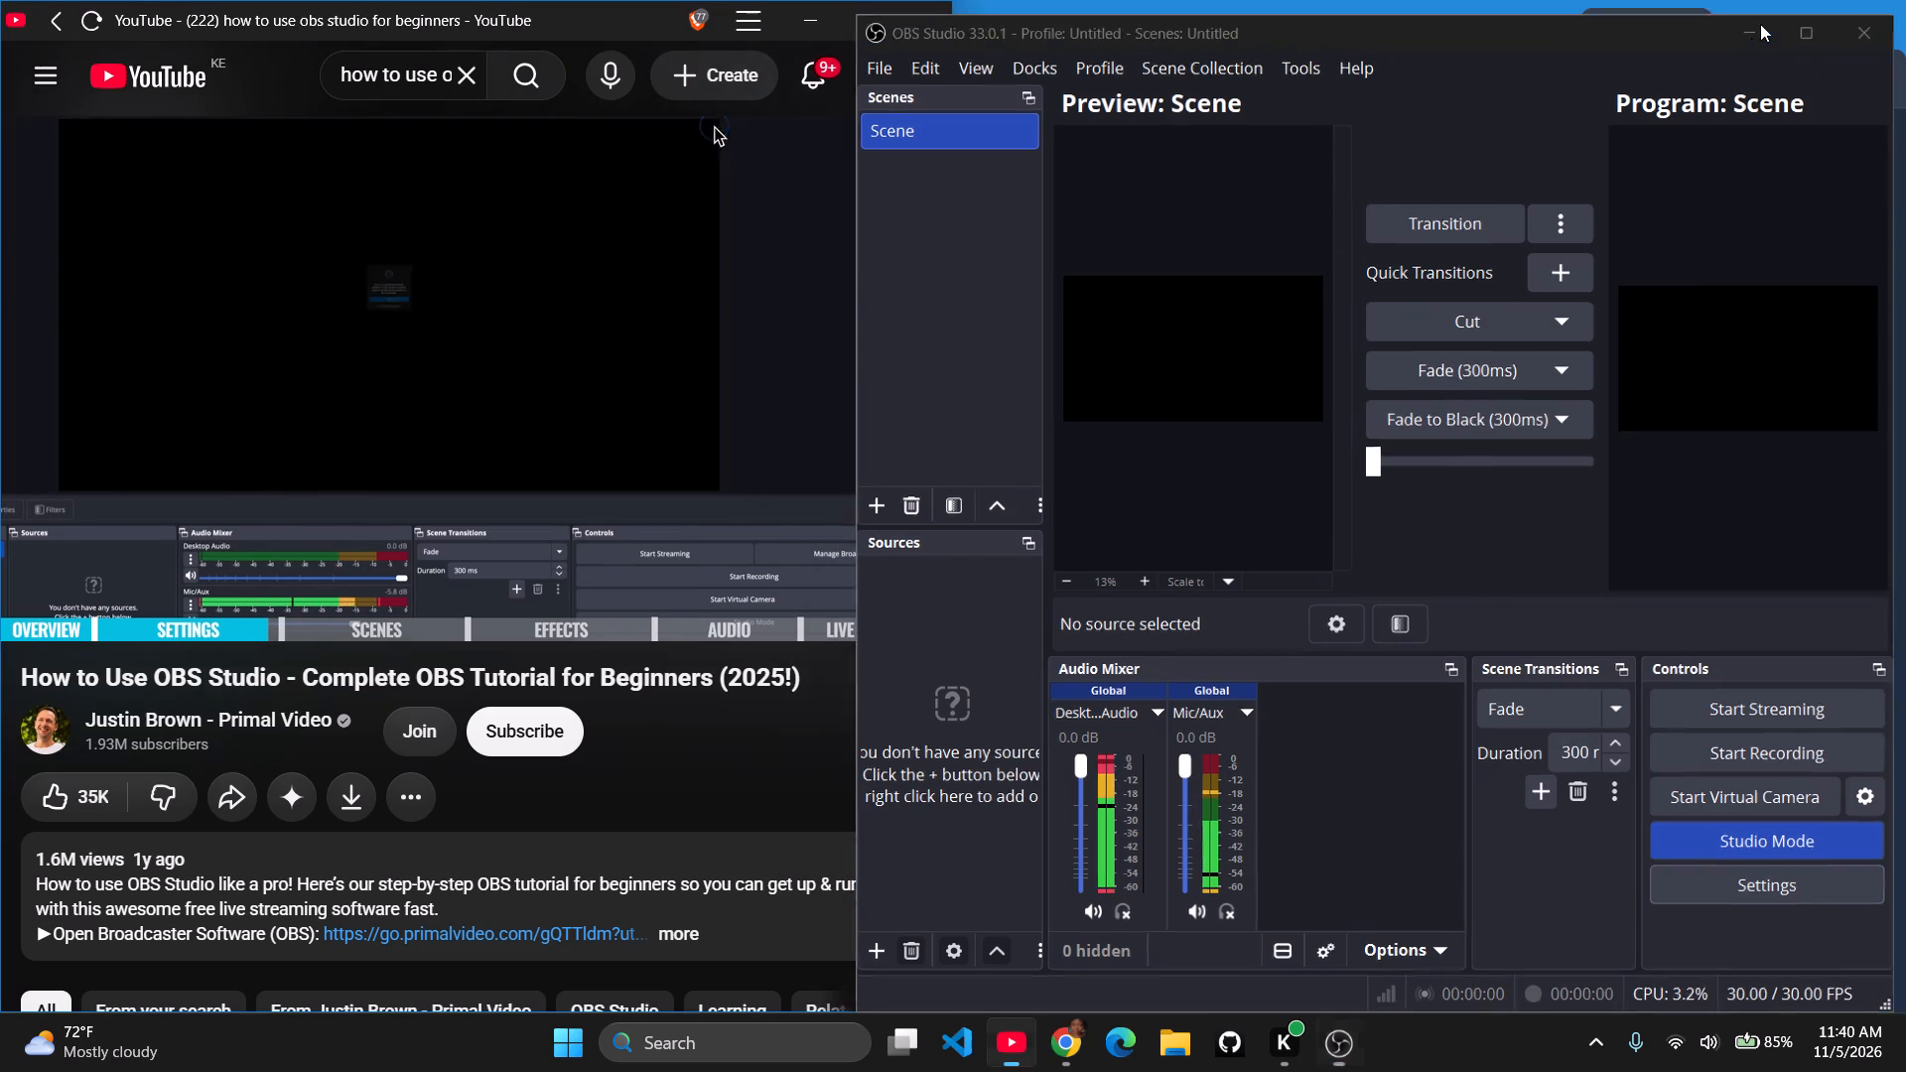
key("space")
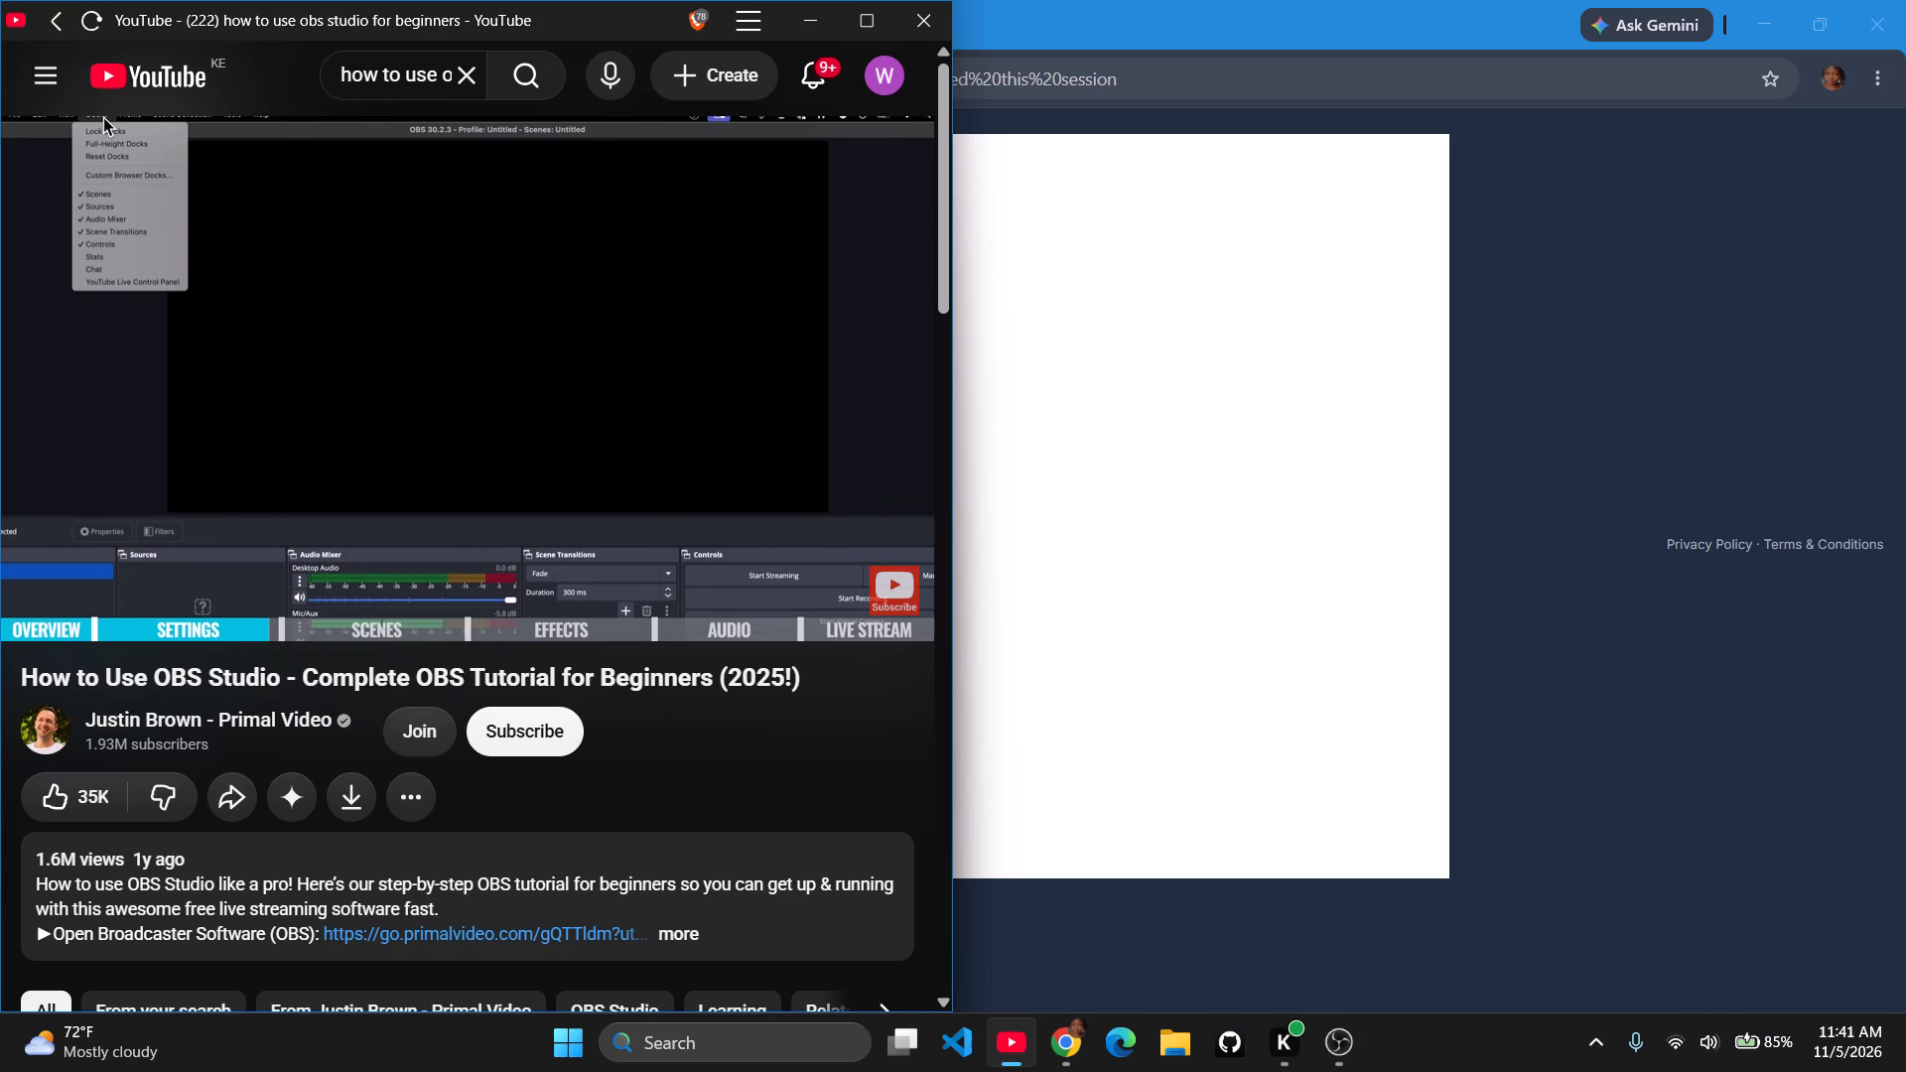
Switch to Google Chrome and run an internet speed test on fast.com in a new tab.
left_click(1074, 1031)
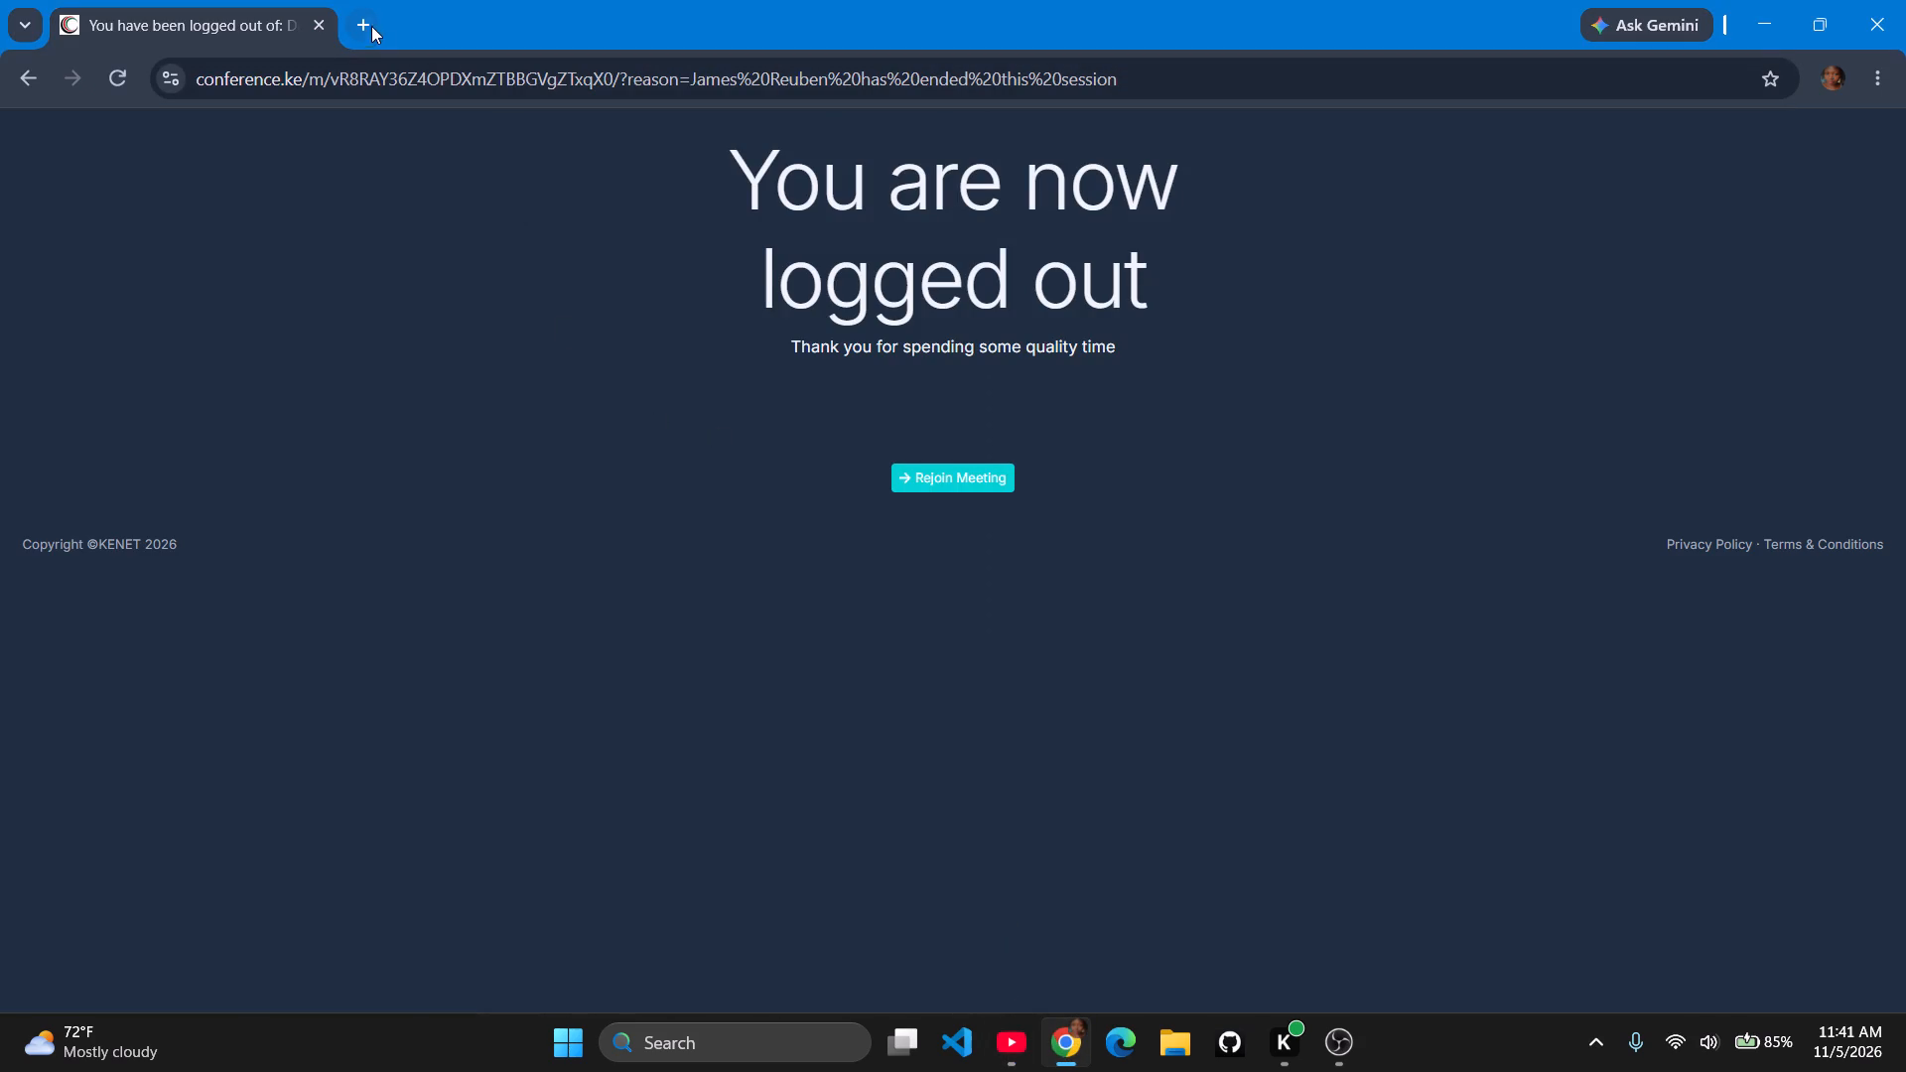
left_click(367, 20)
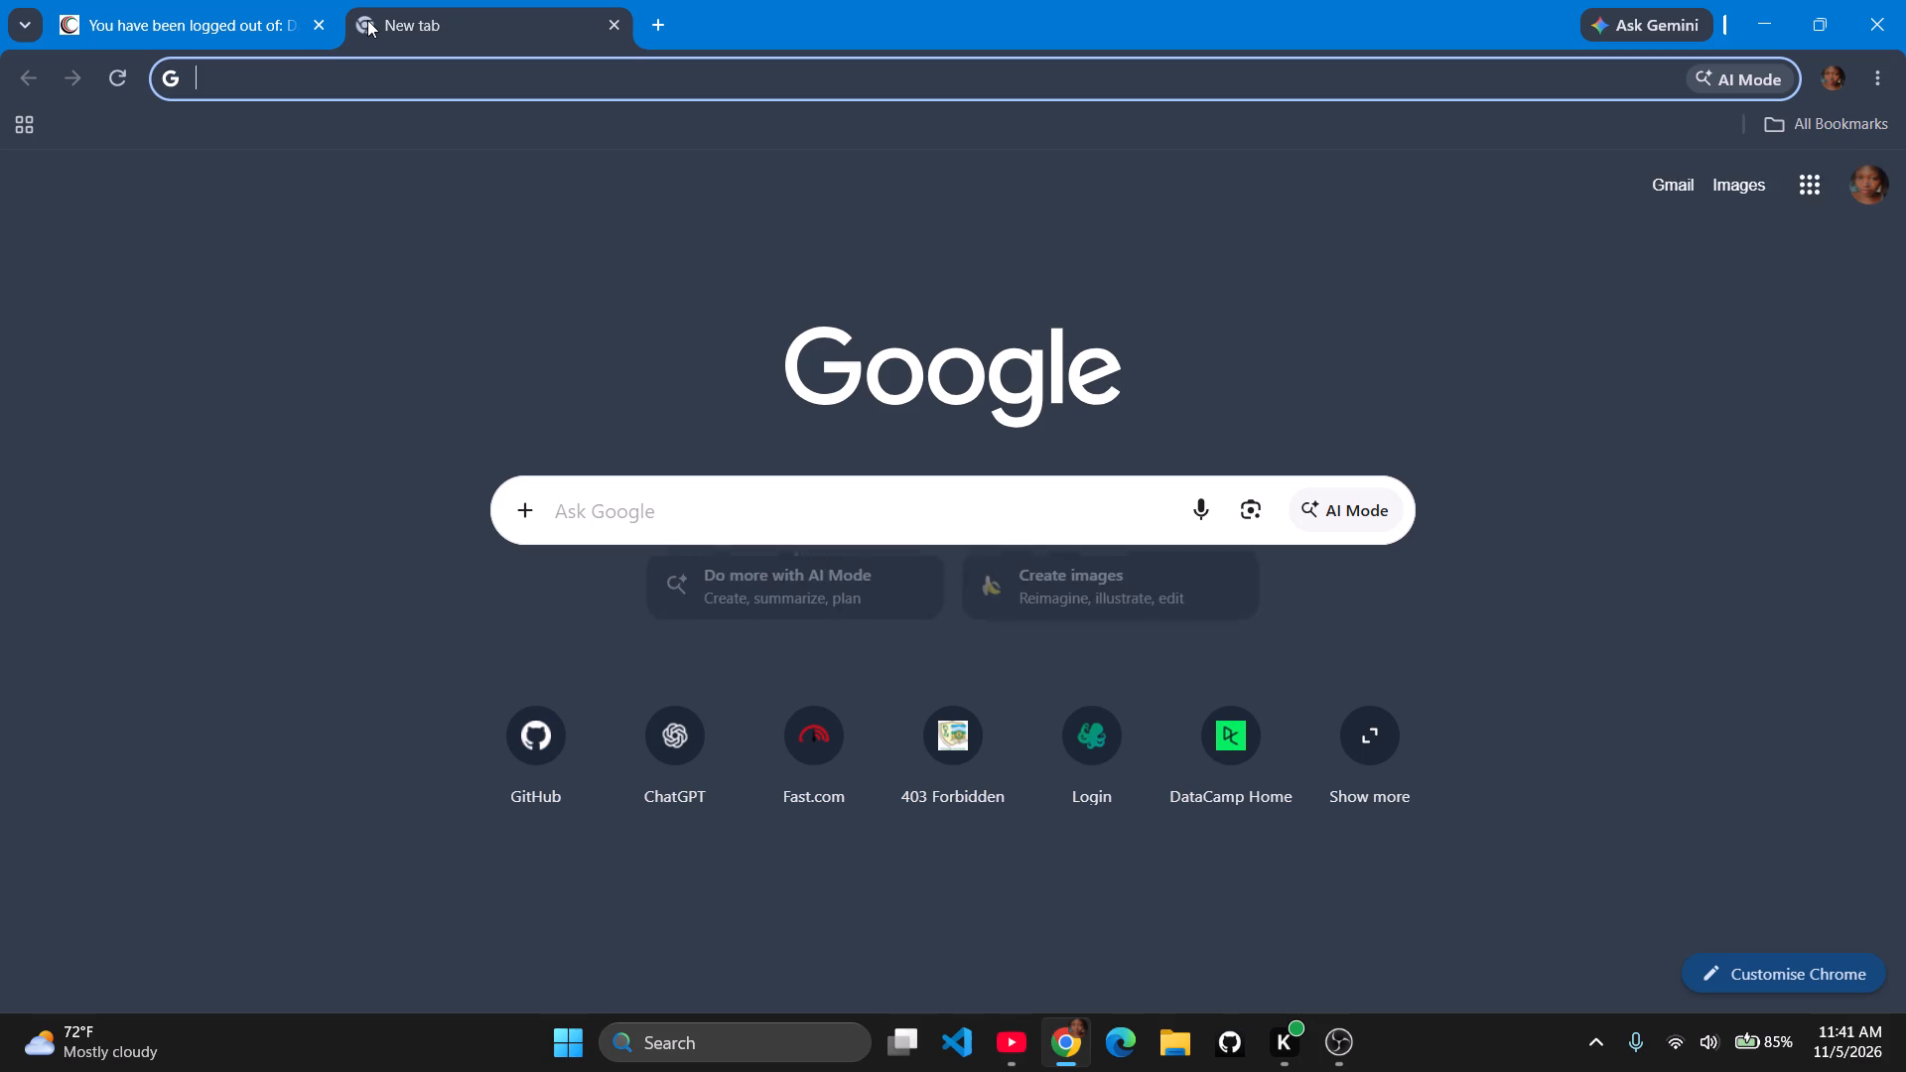
type("fas")
key("Right")
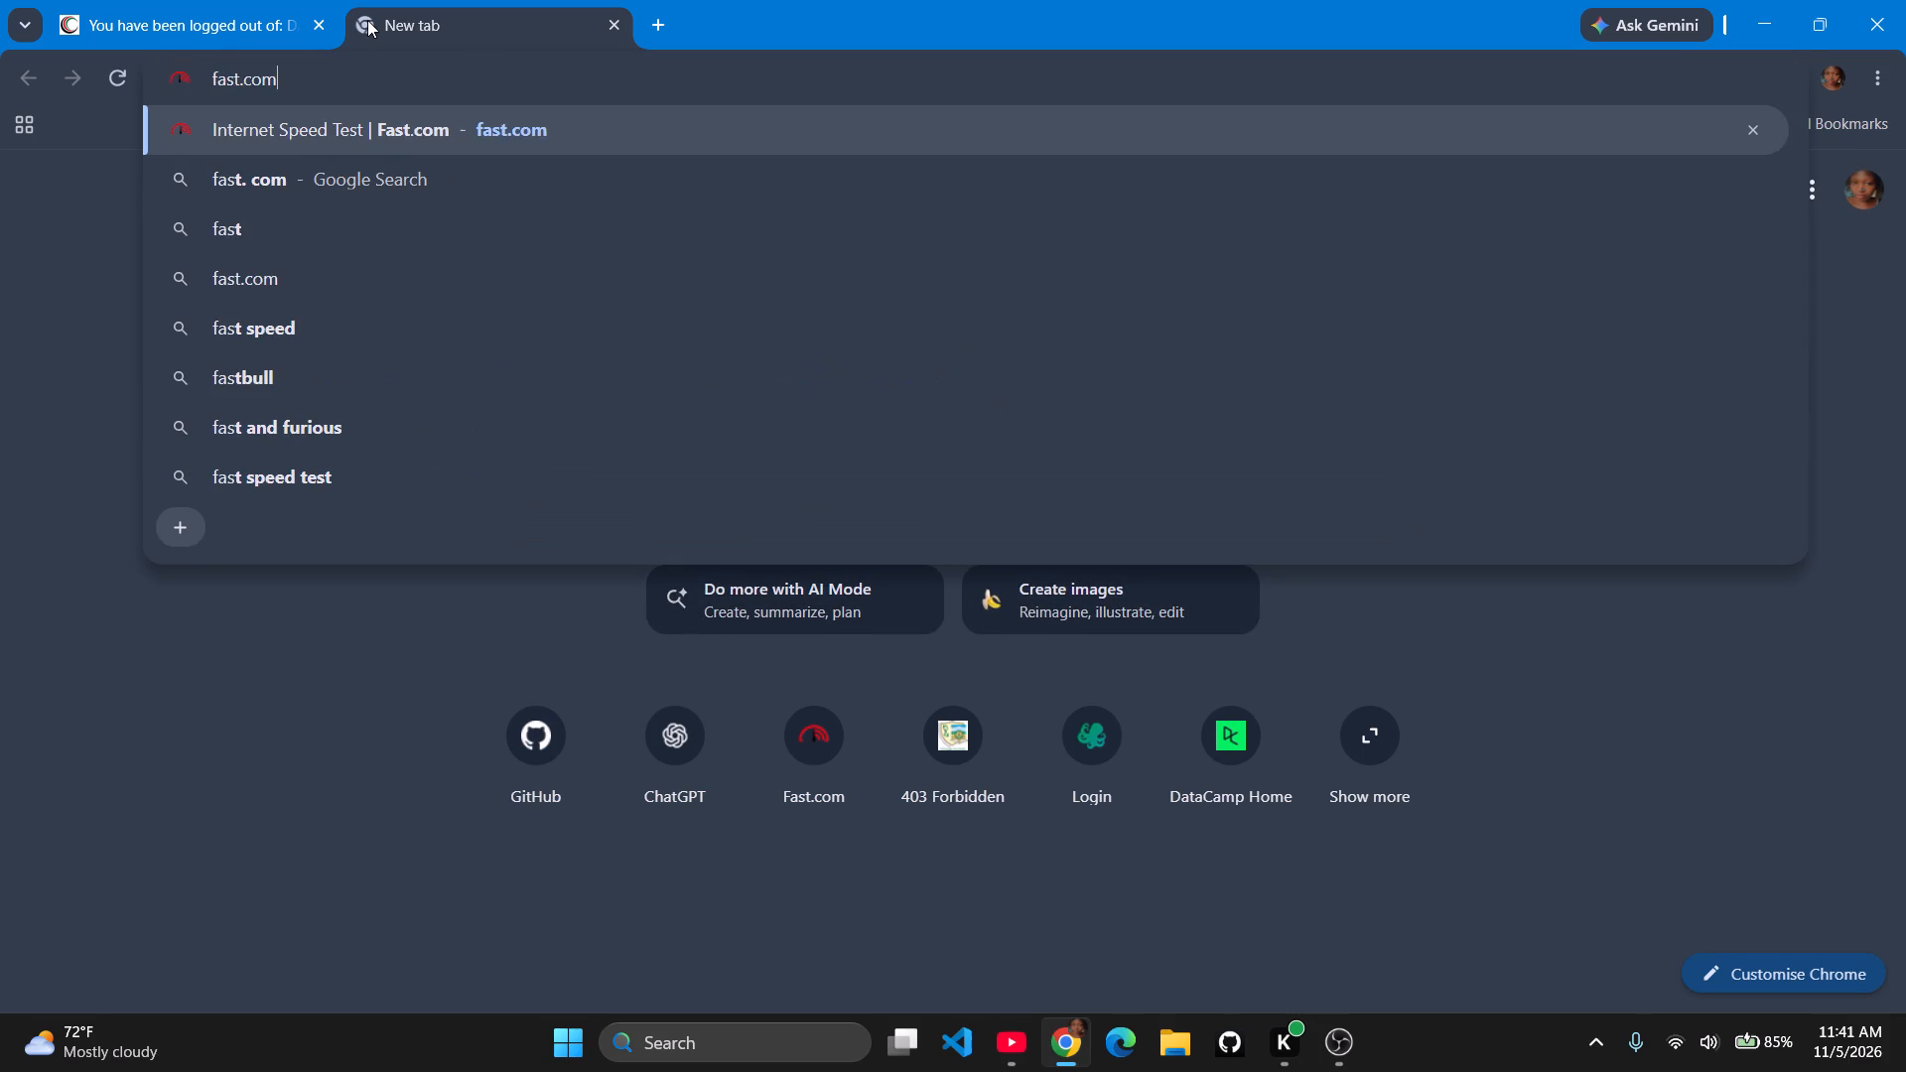
key("Return")
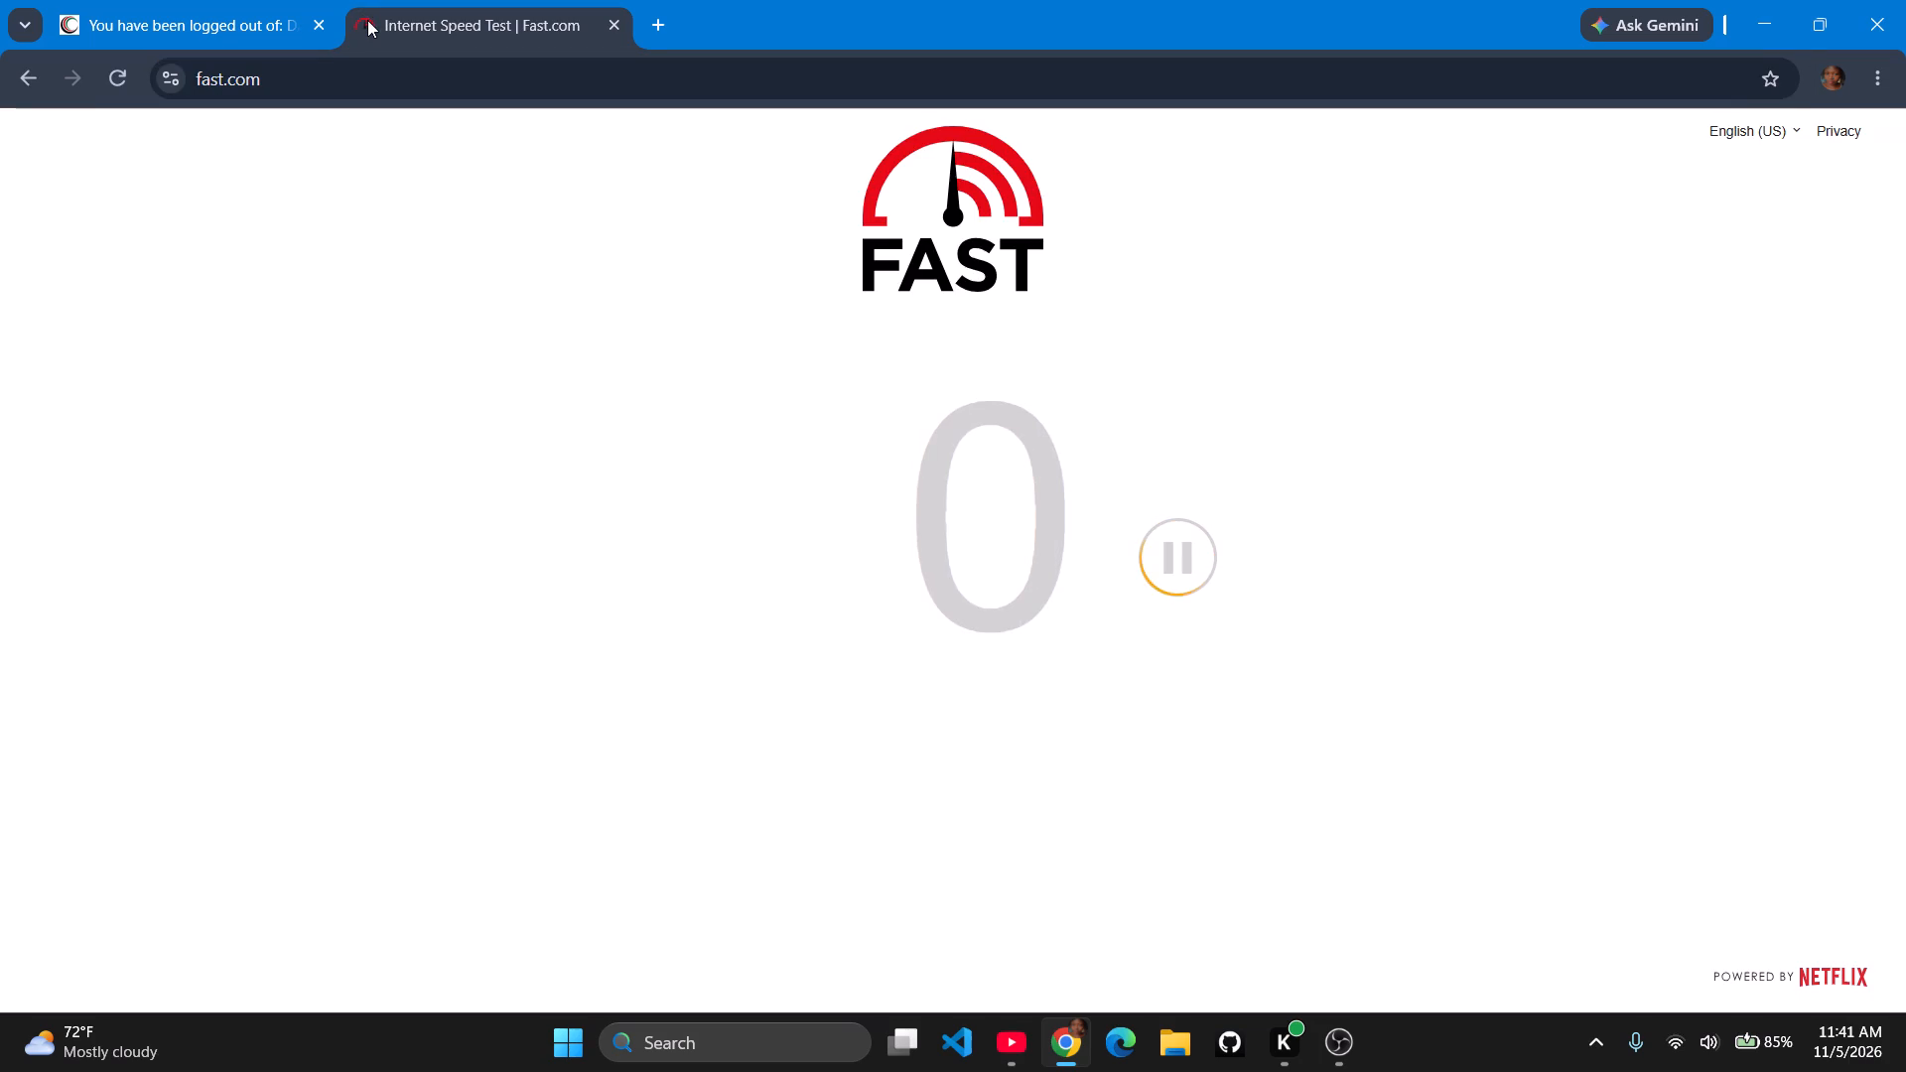
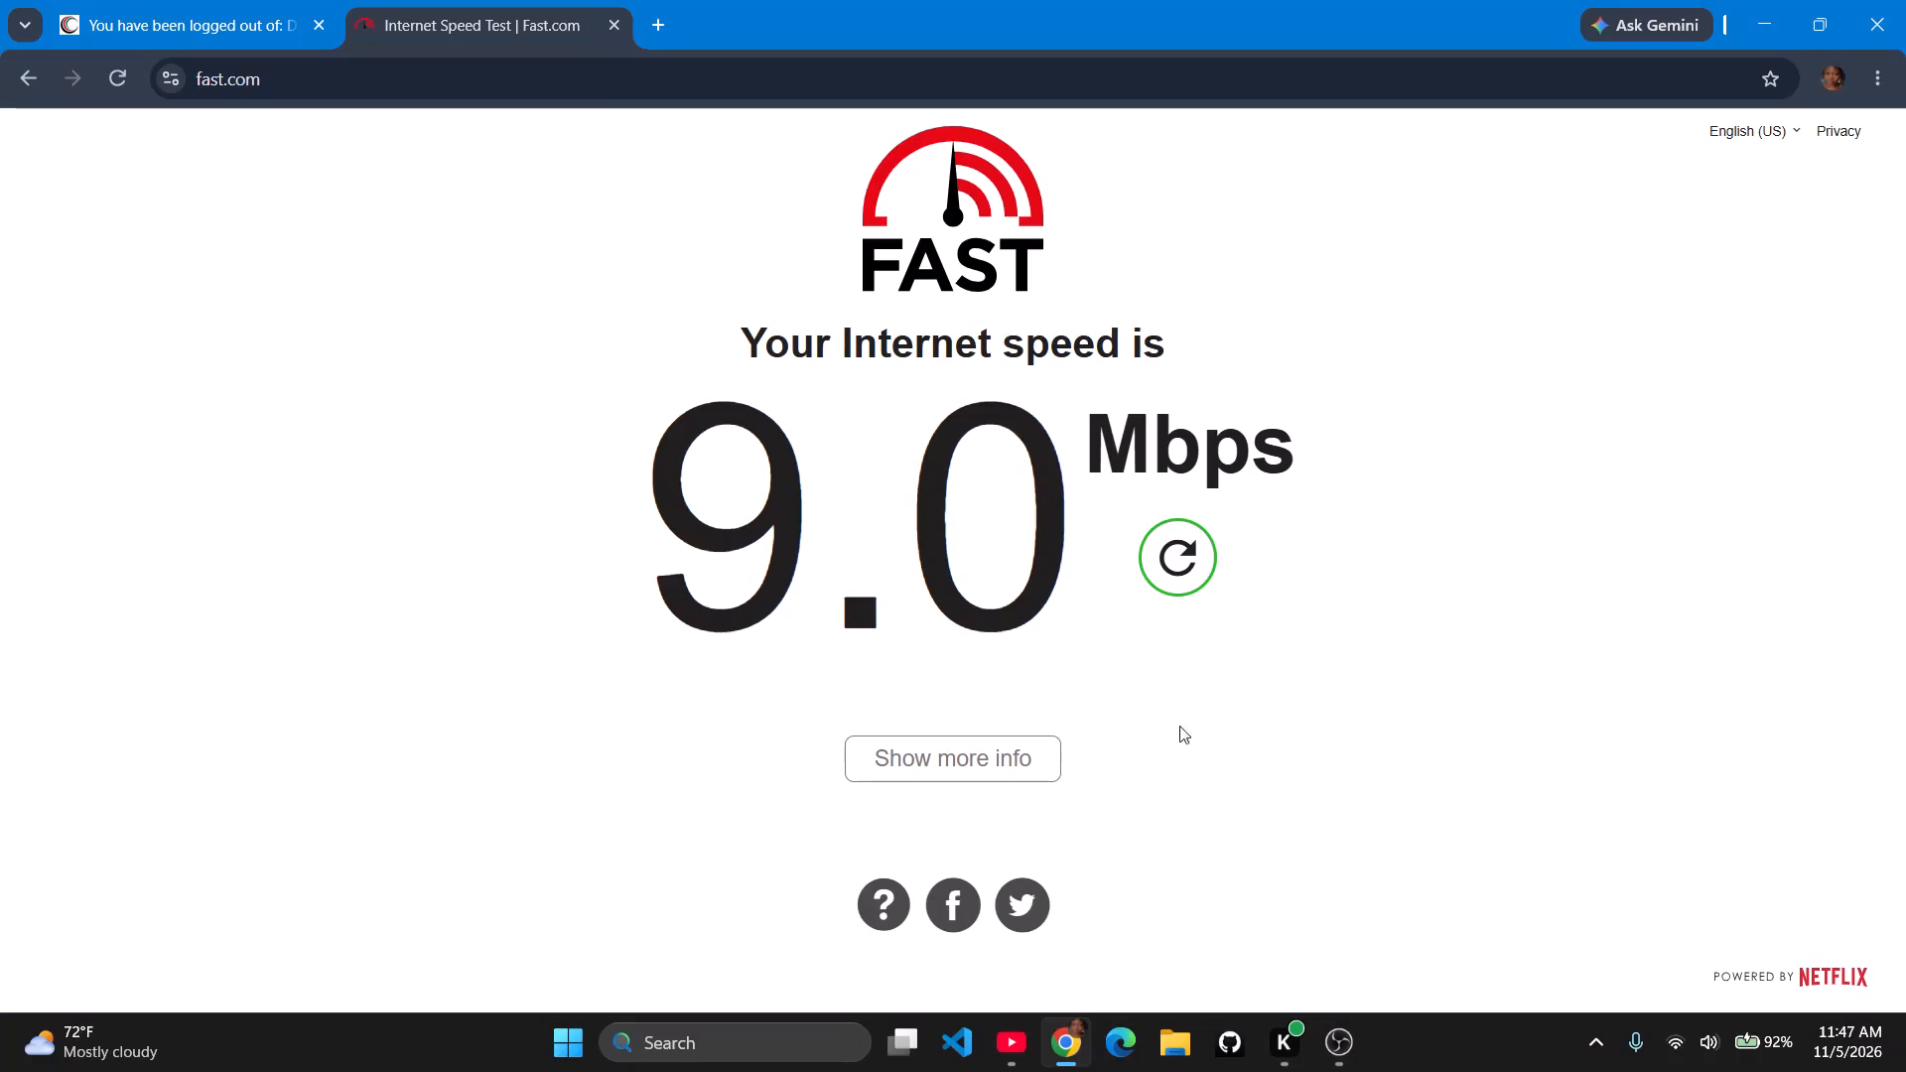
Bring OBS Studio and the YouTube tutorial window back in front of the speed test, side by side.
left_click(1343, 1027)
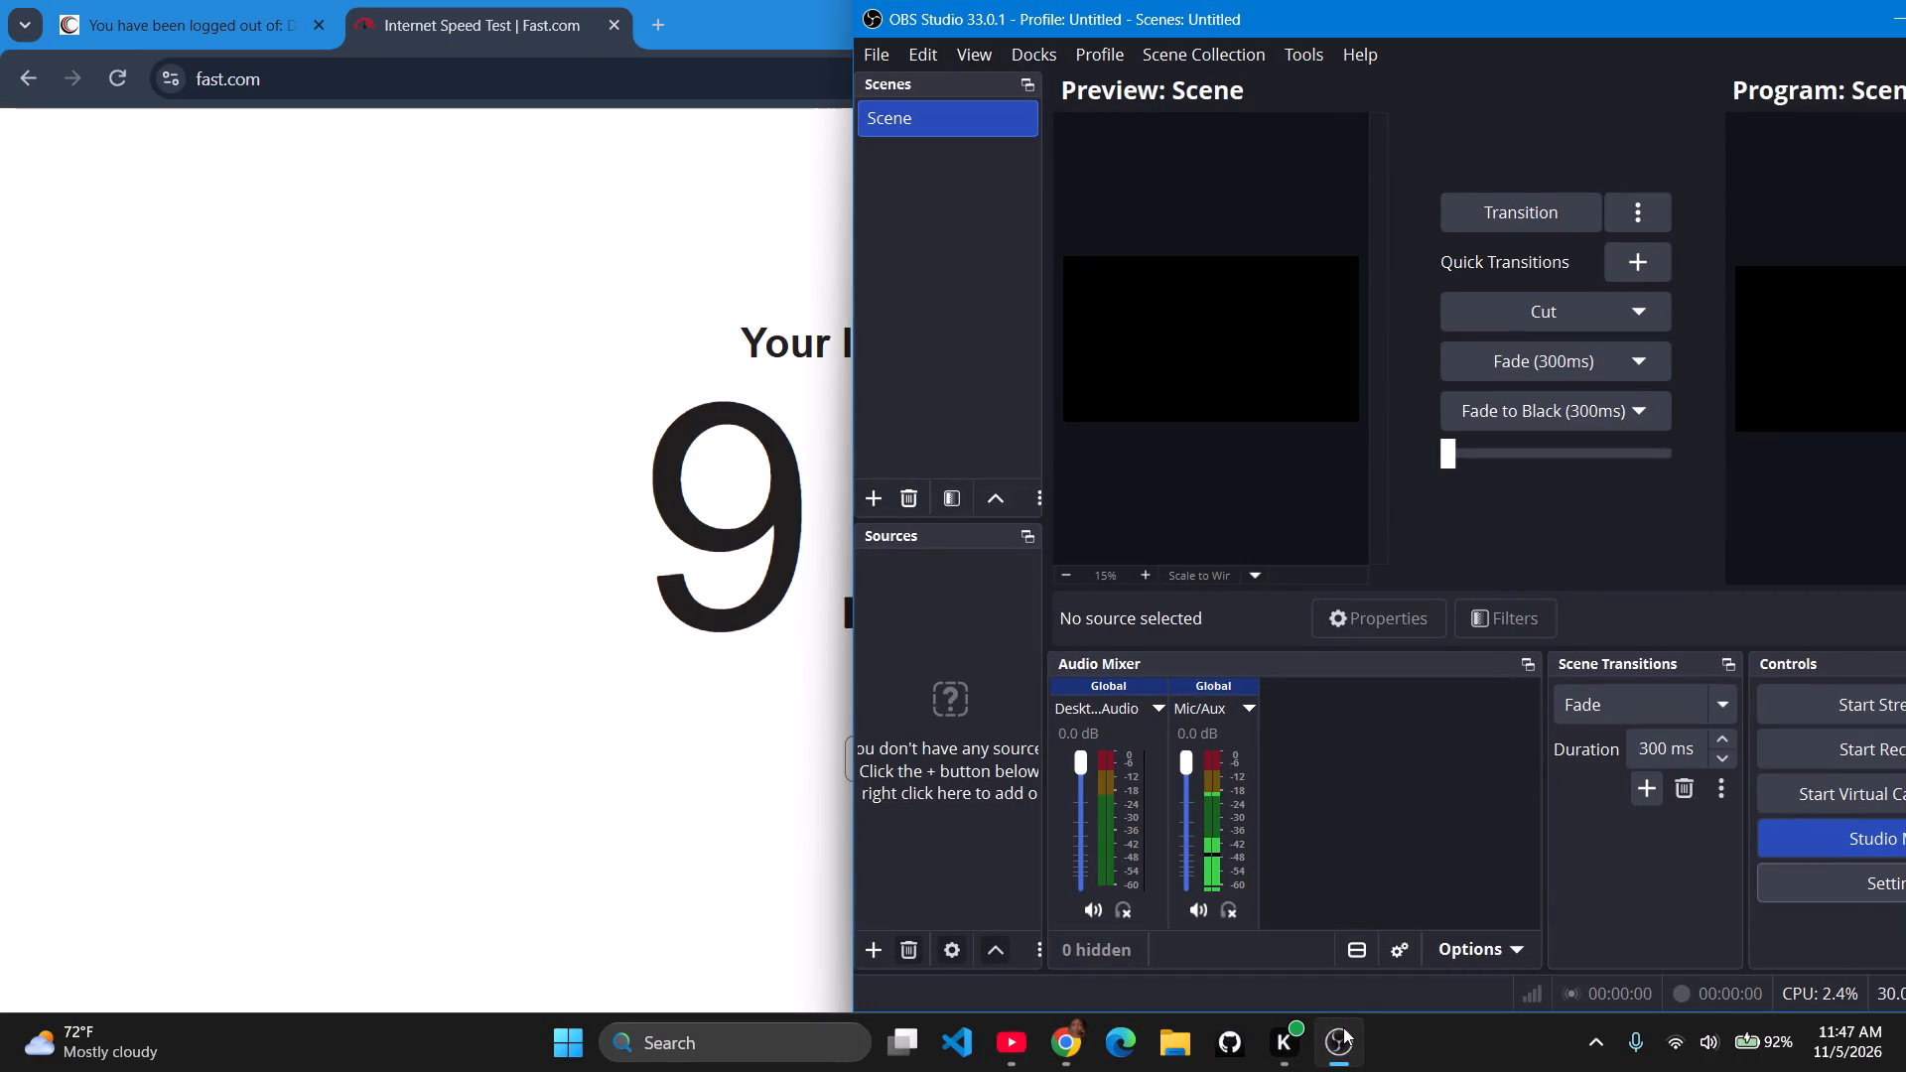
left_click(1016, 1050)
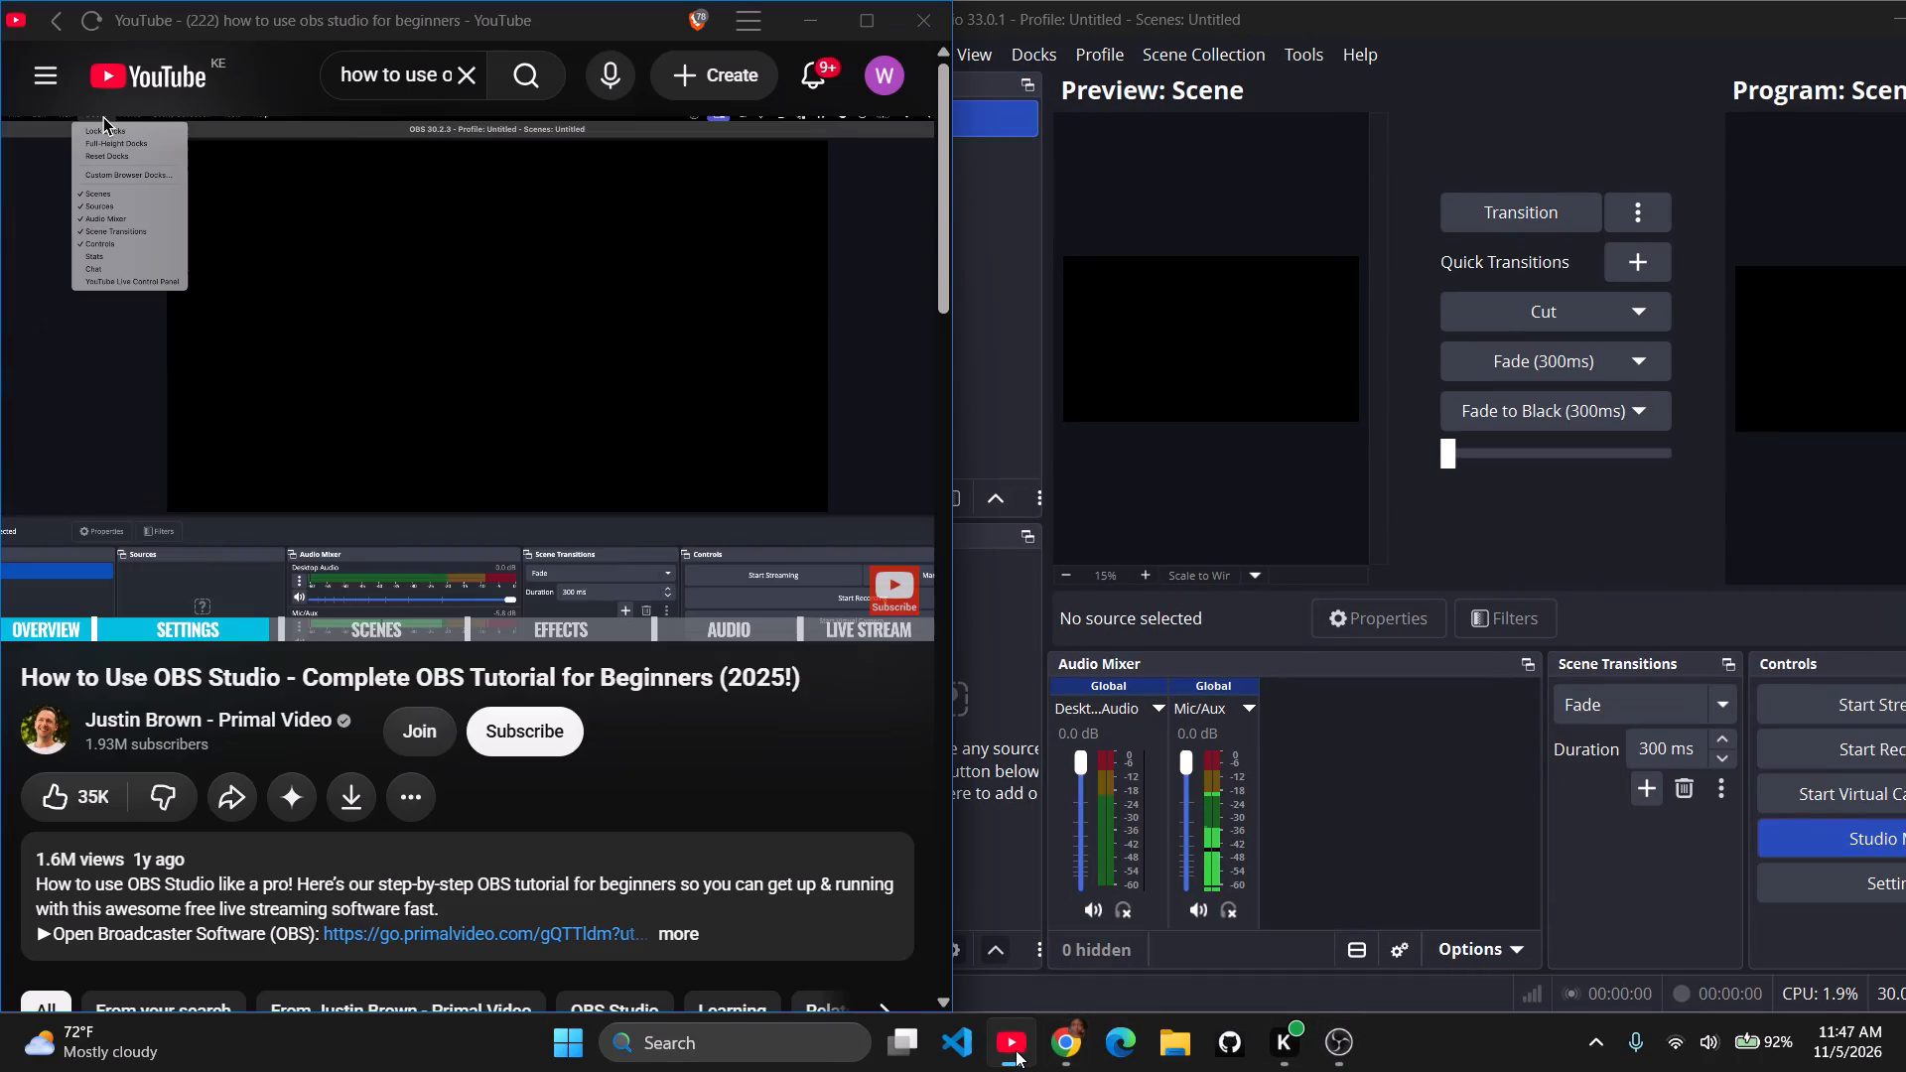
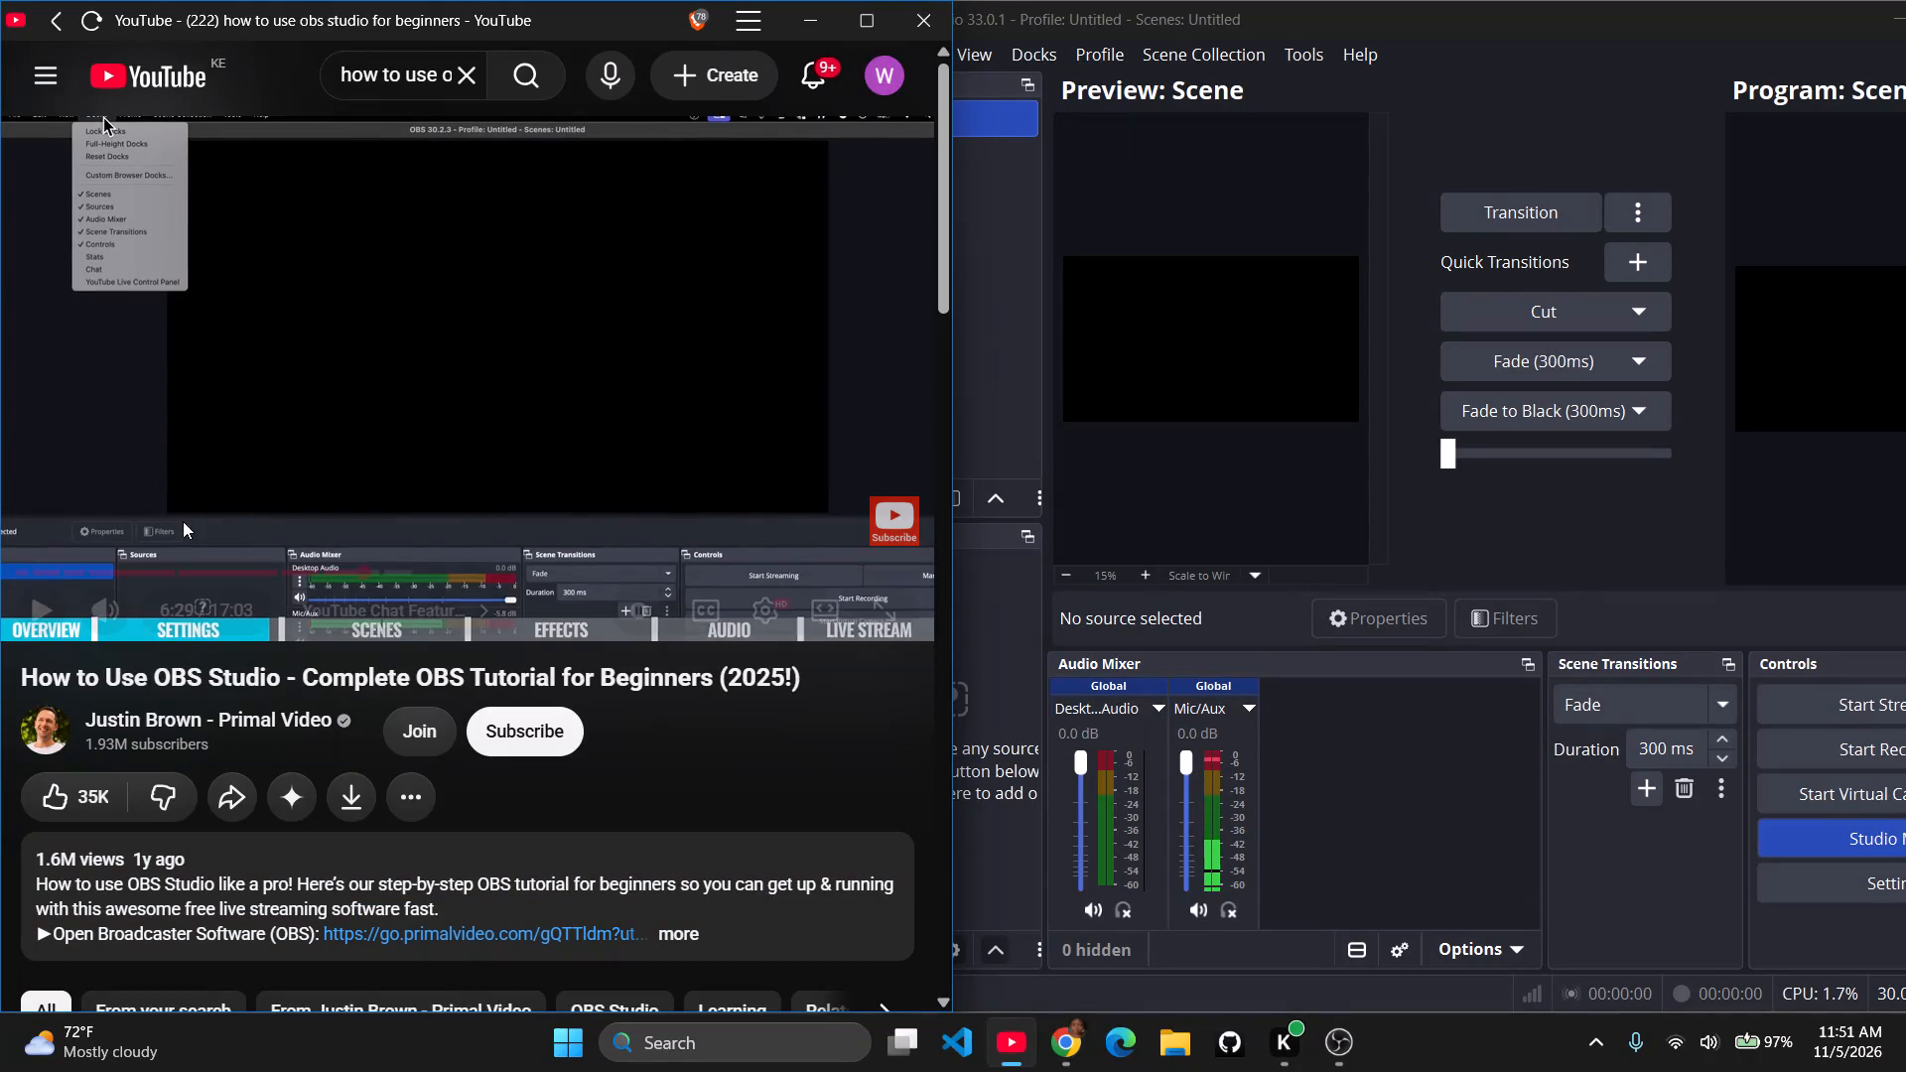
Play the tutorial's docks explanation while checking OBS Studio's Docks options, and pause the video at 7:02, in the scene setup chapter.
left_click(48, 598)
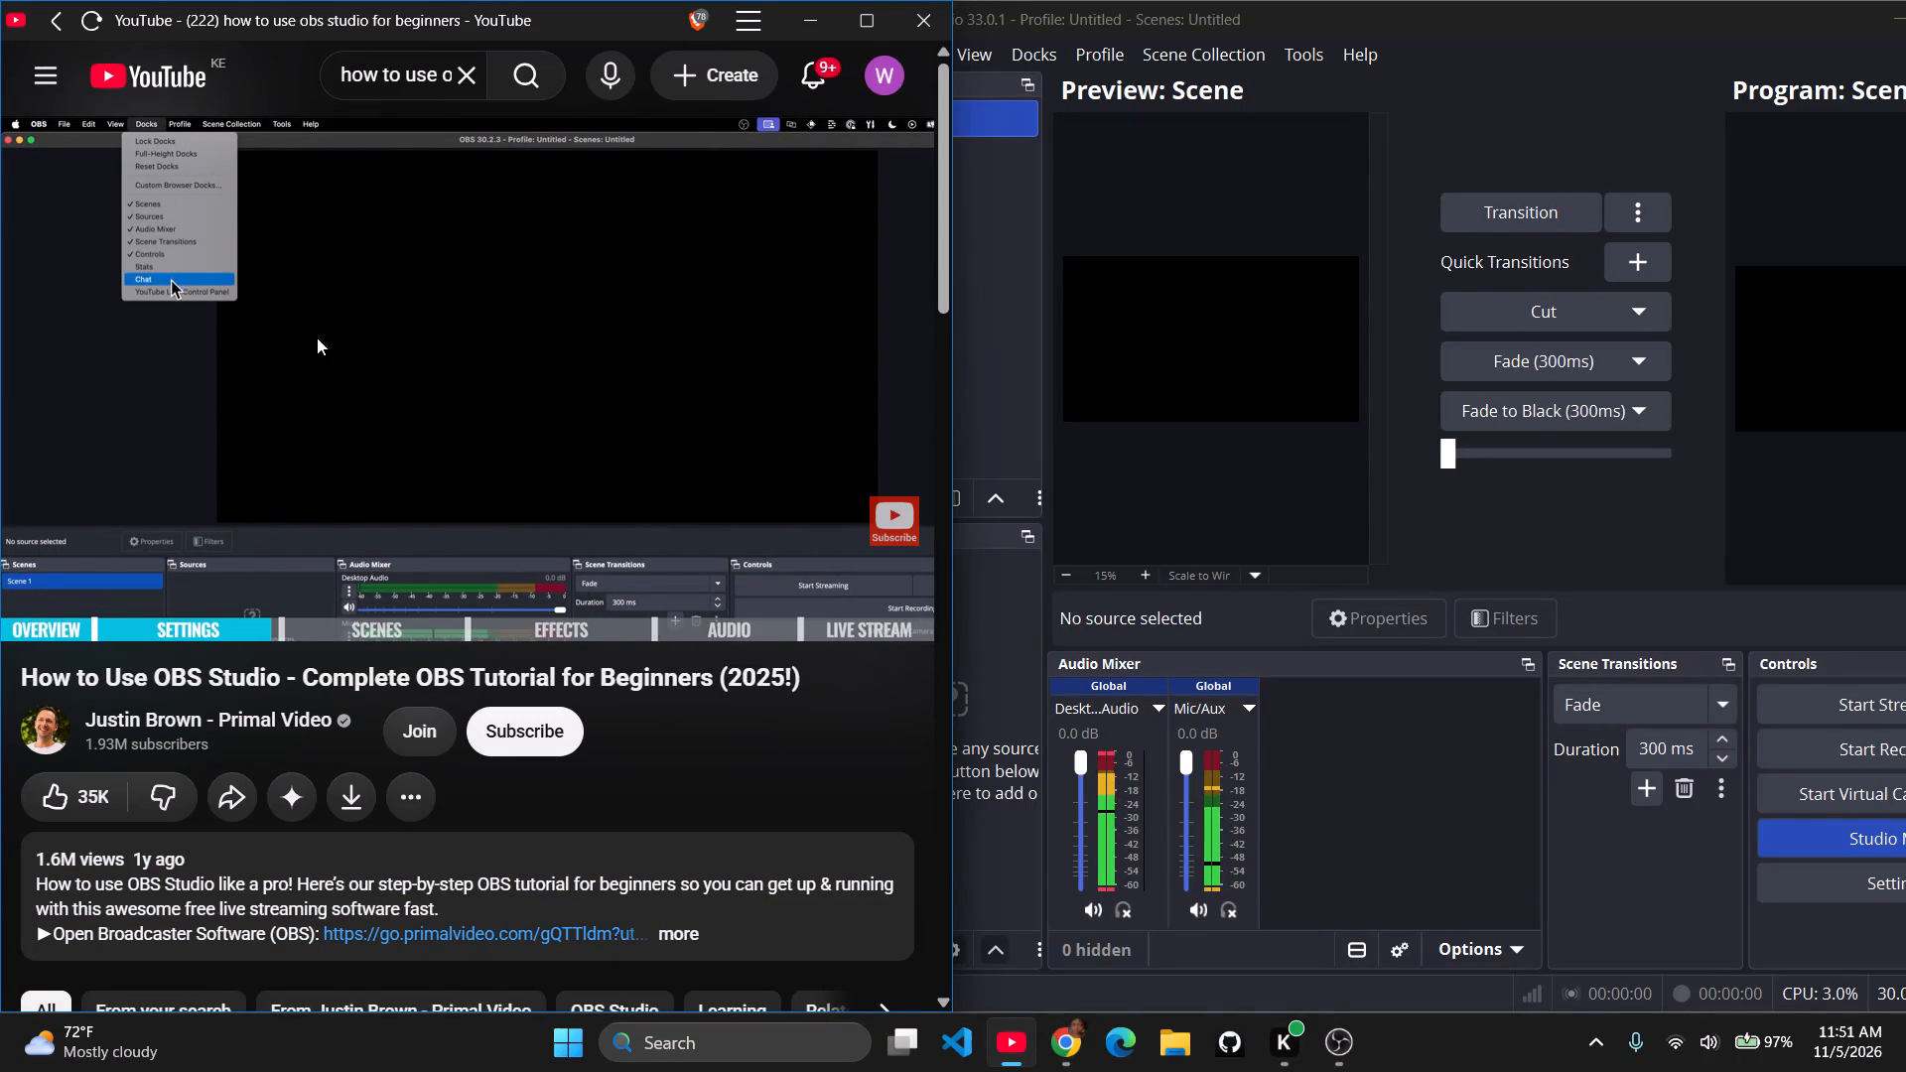
left_click(1011, 54)
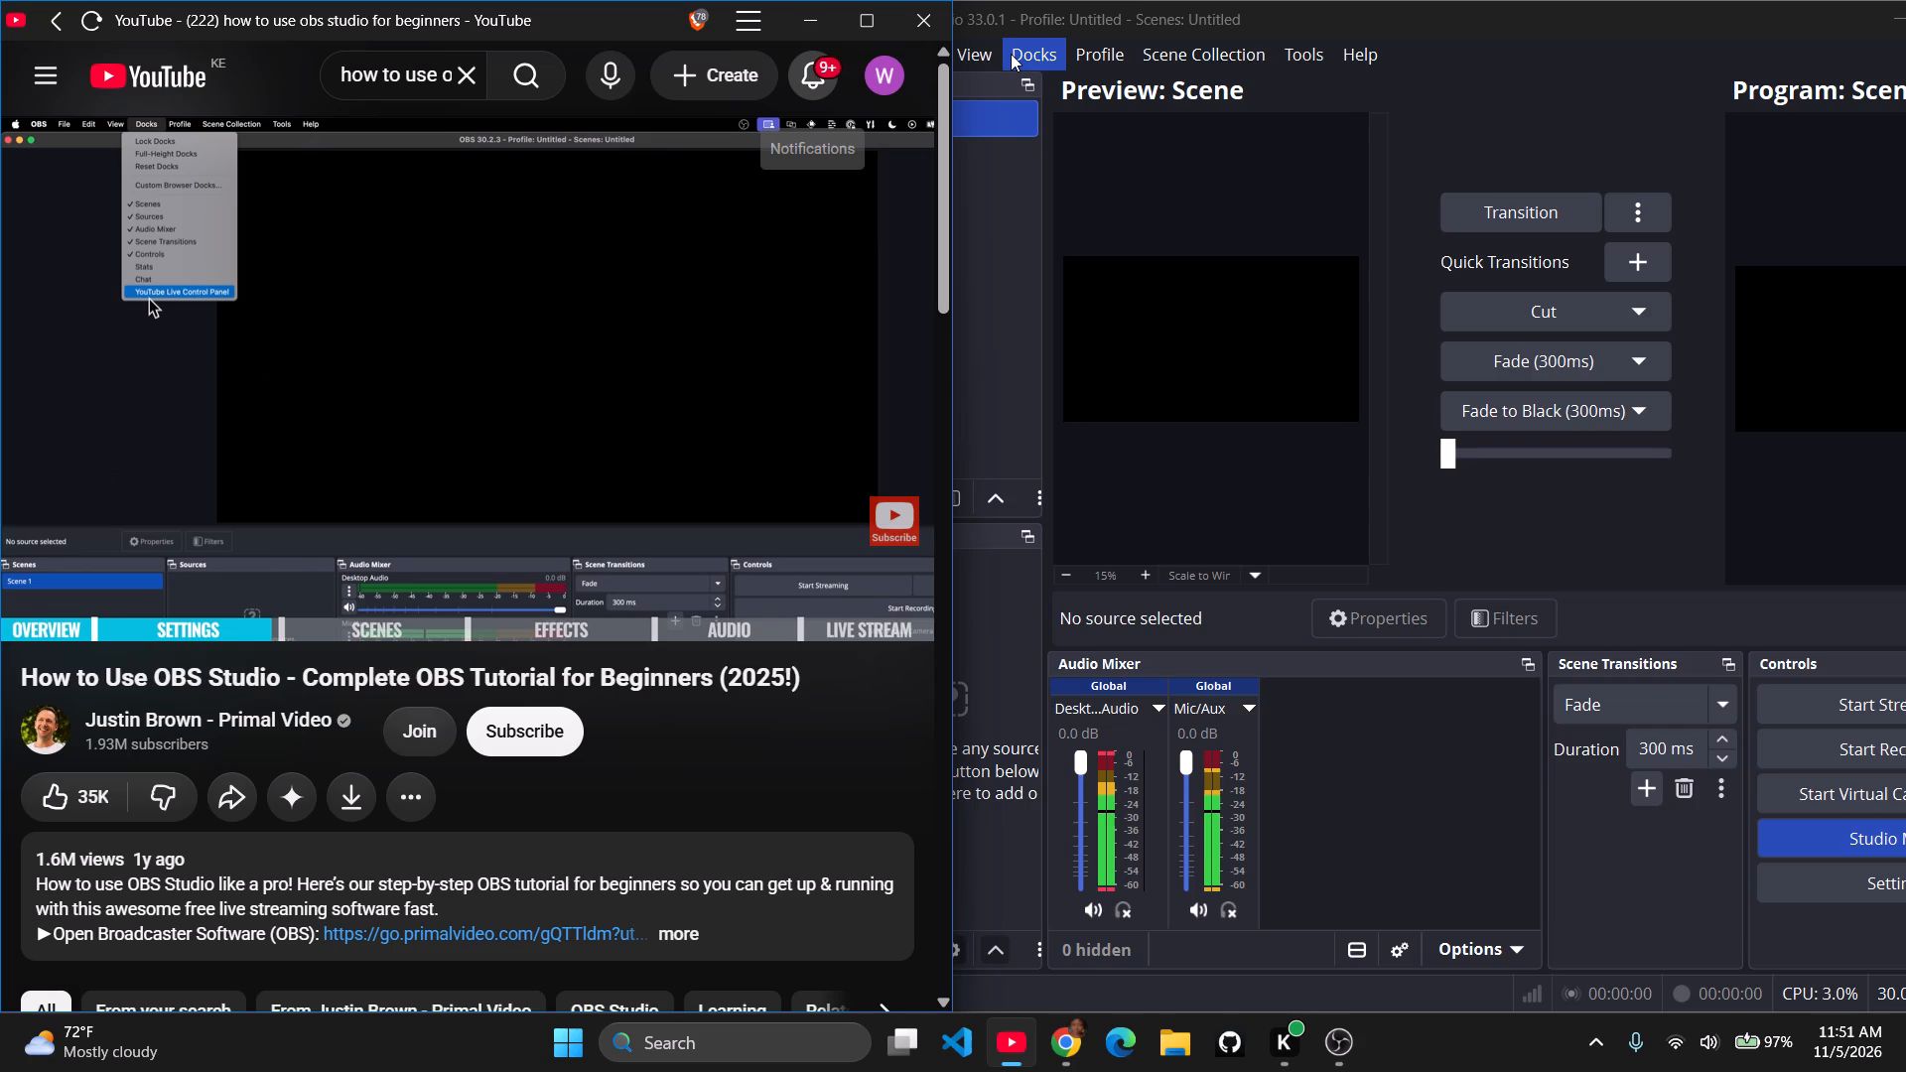
left_click(1011, 54)
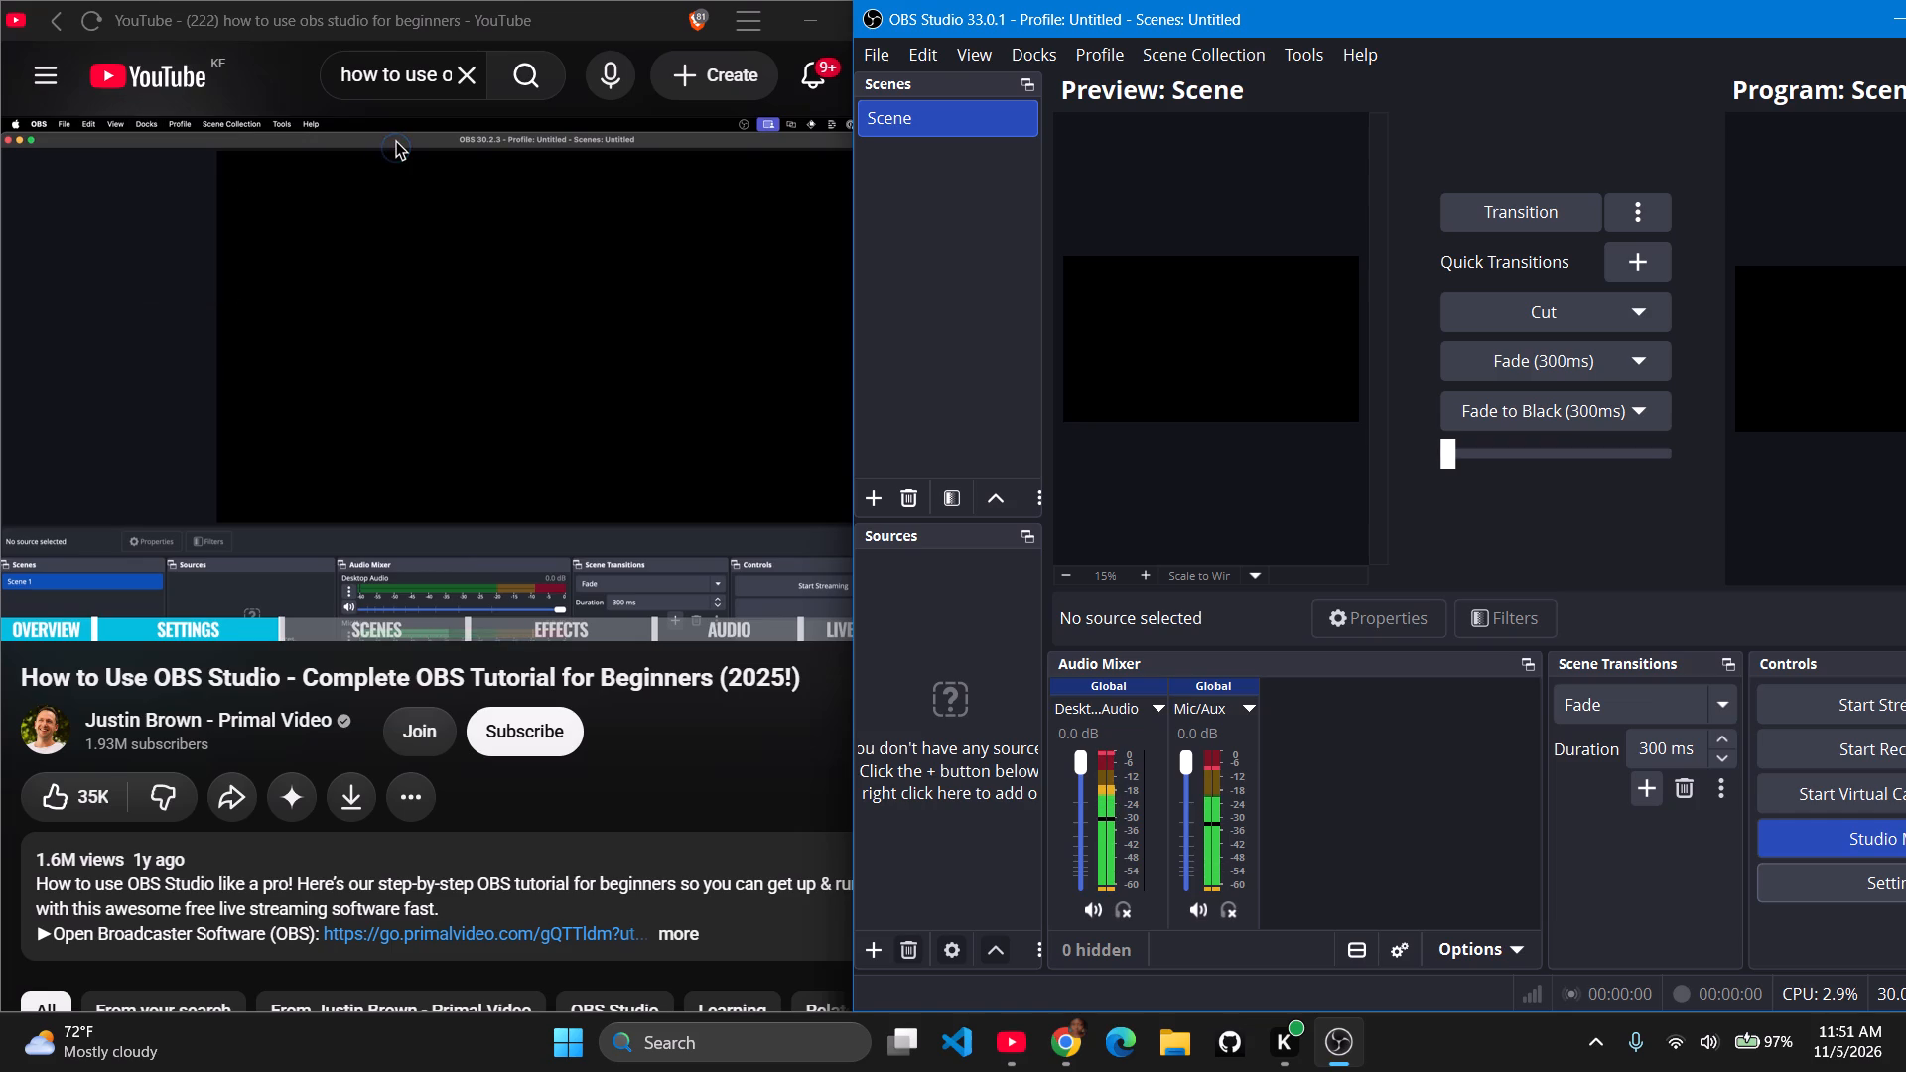
key("space")
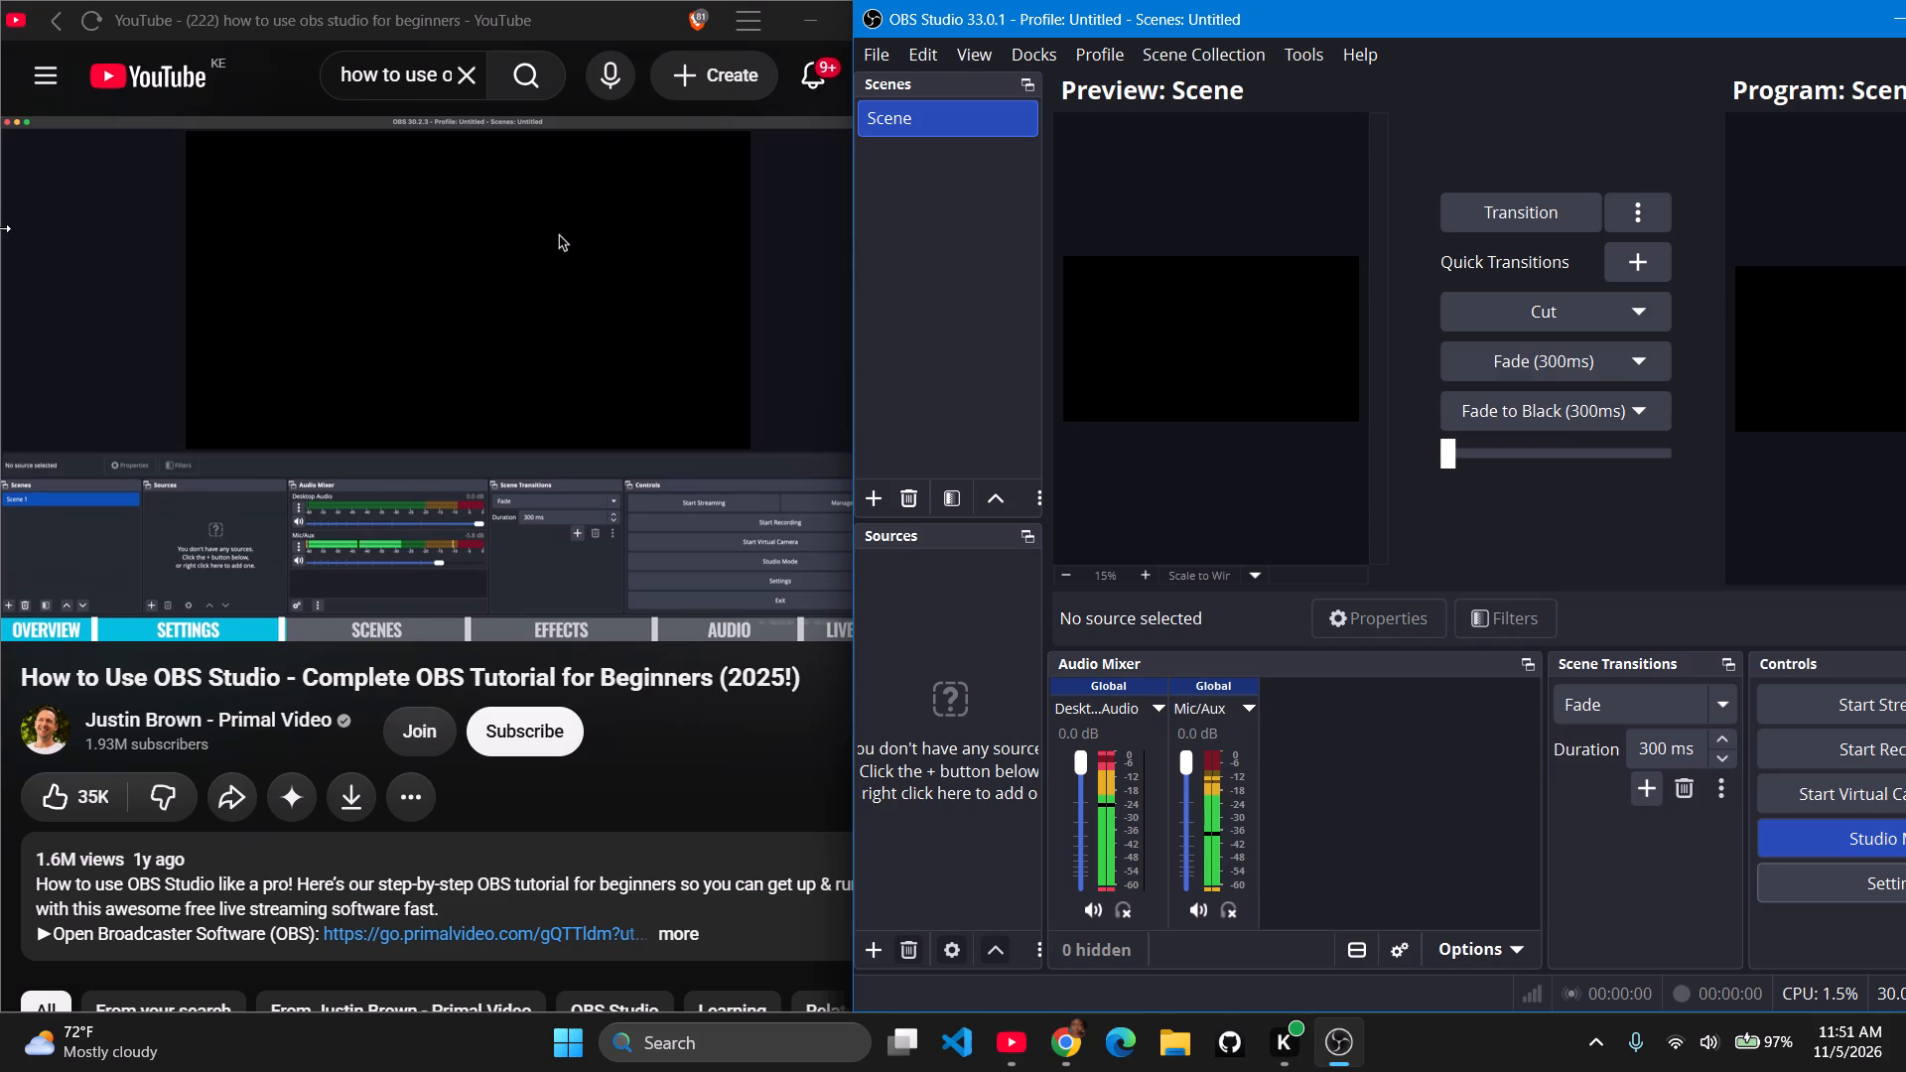
left_click(139, 361)
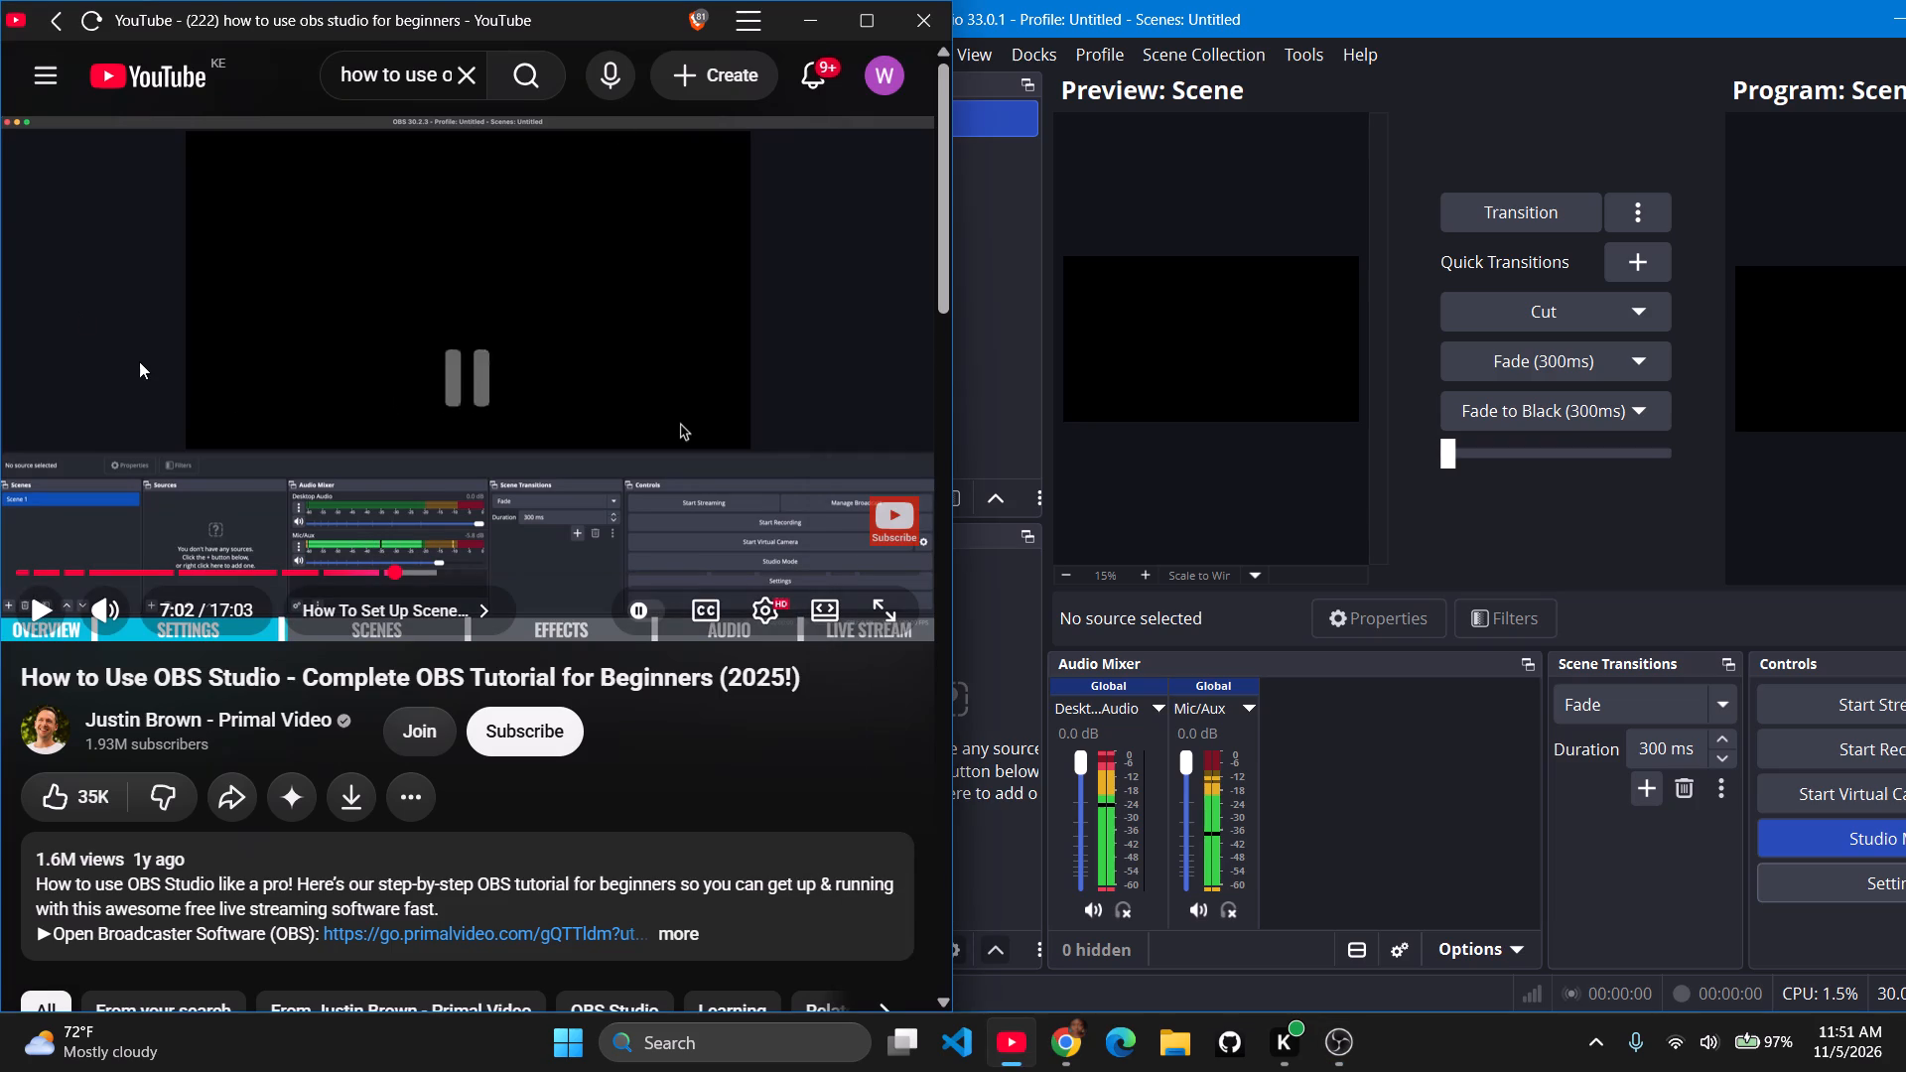
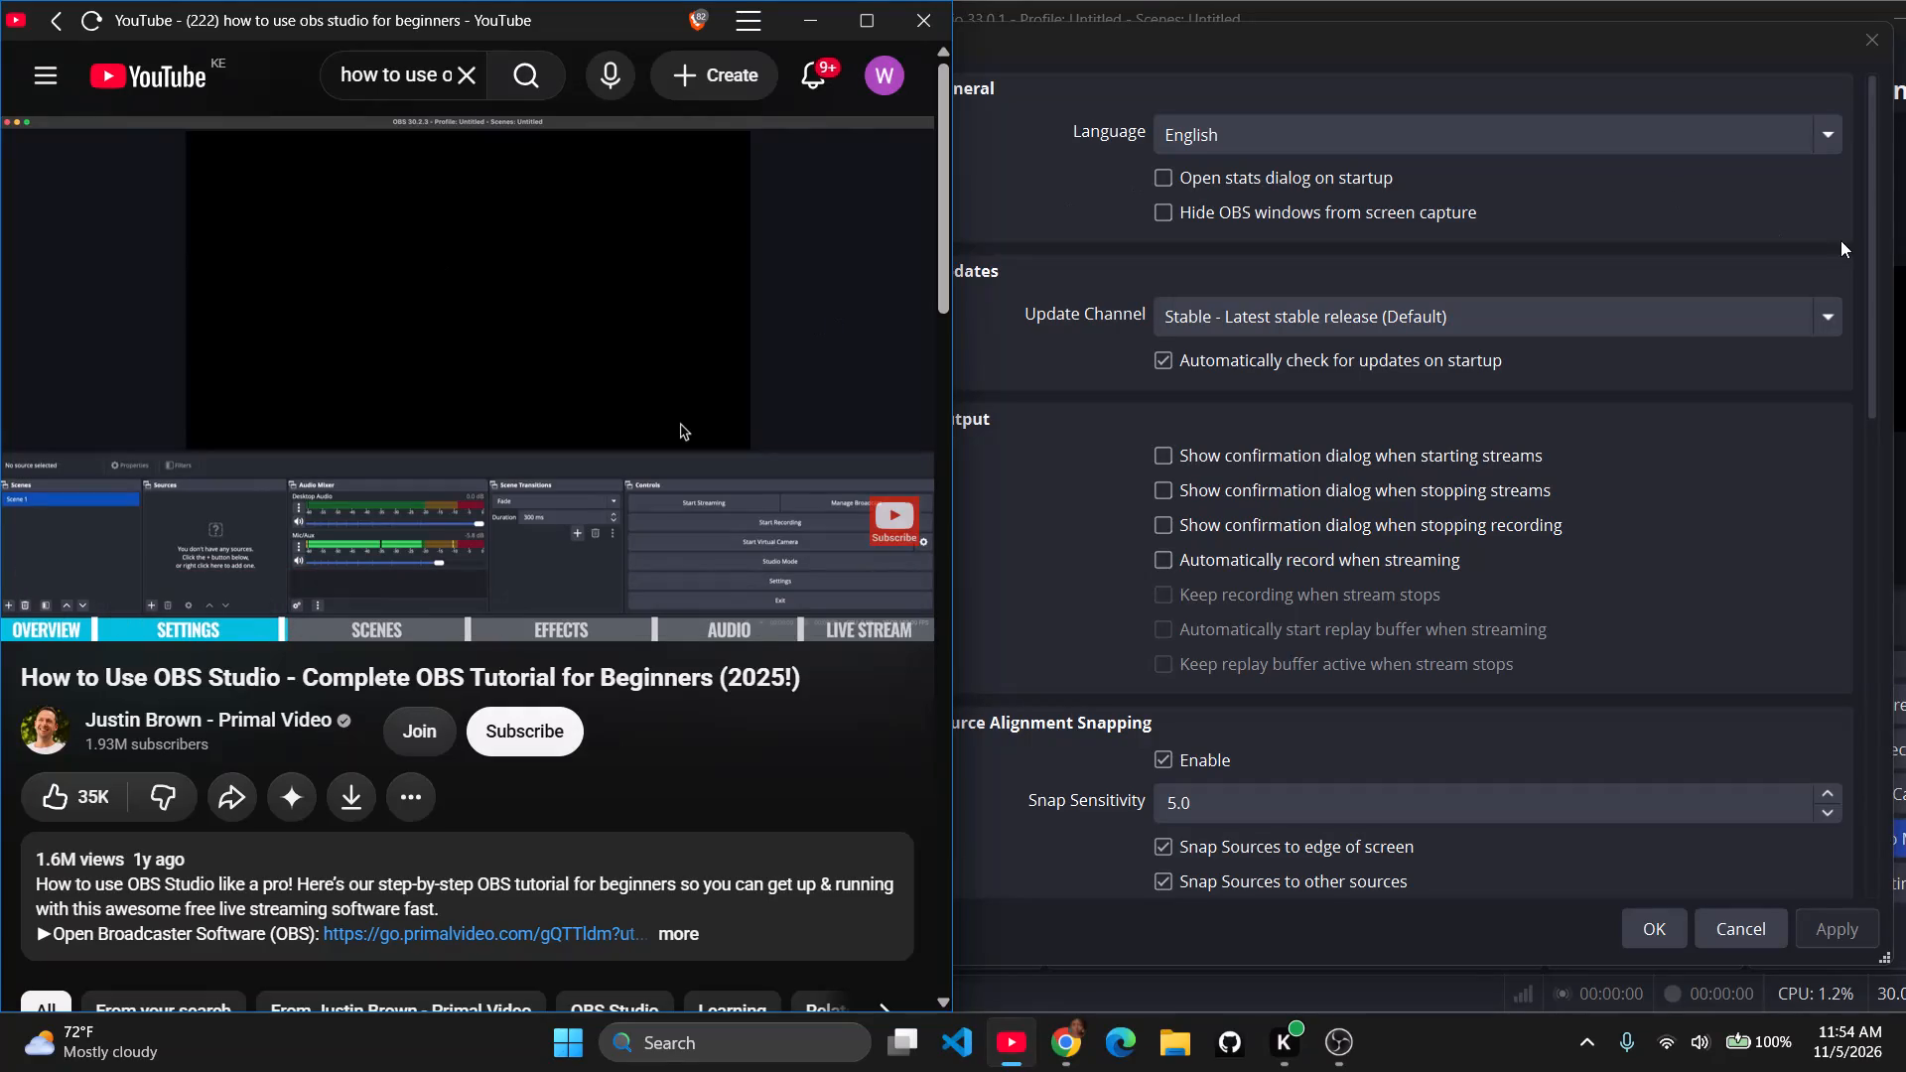
Close OBS Studio's settings and minimise the YouTube tutorial window, leaving the main OBS Studio window in front.
left_click(1860, 43)
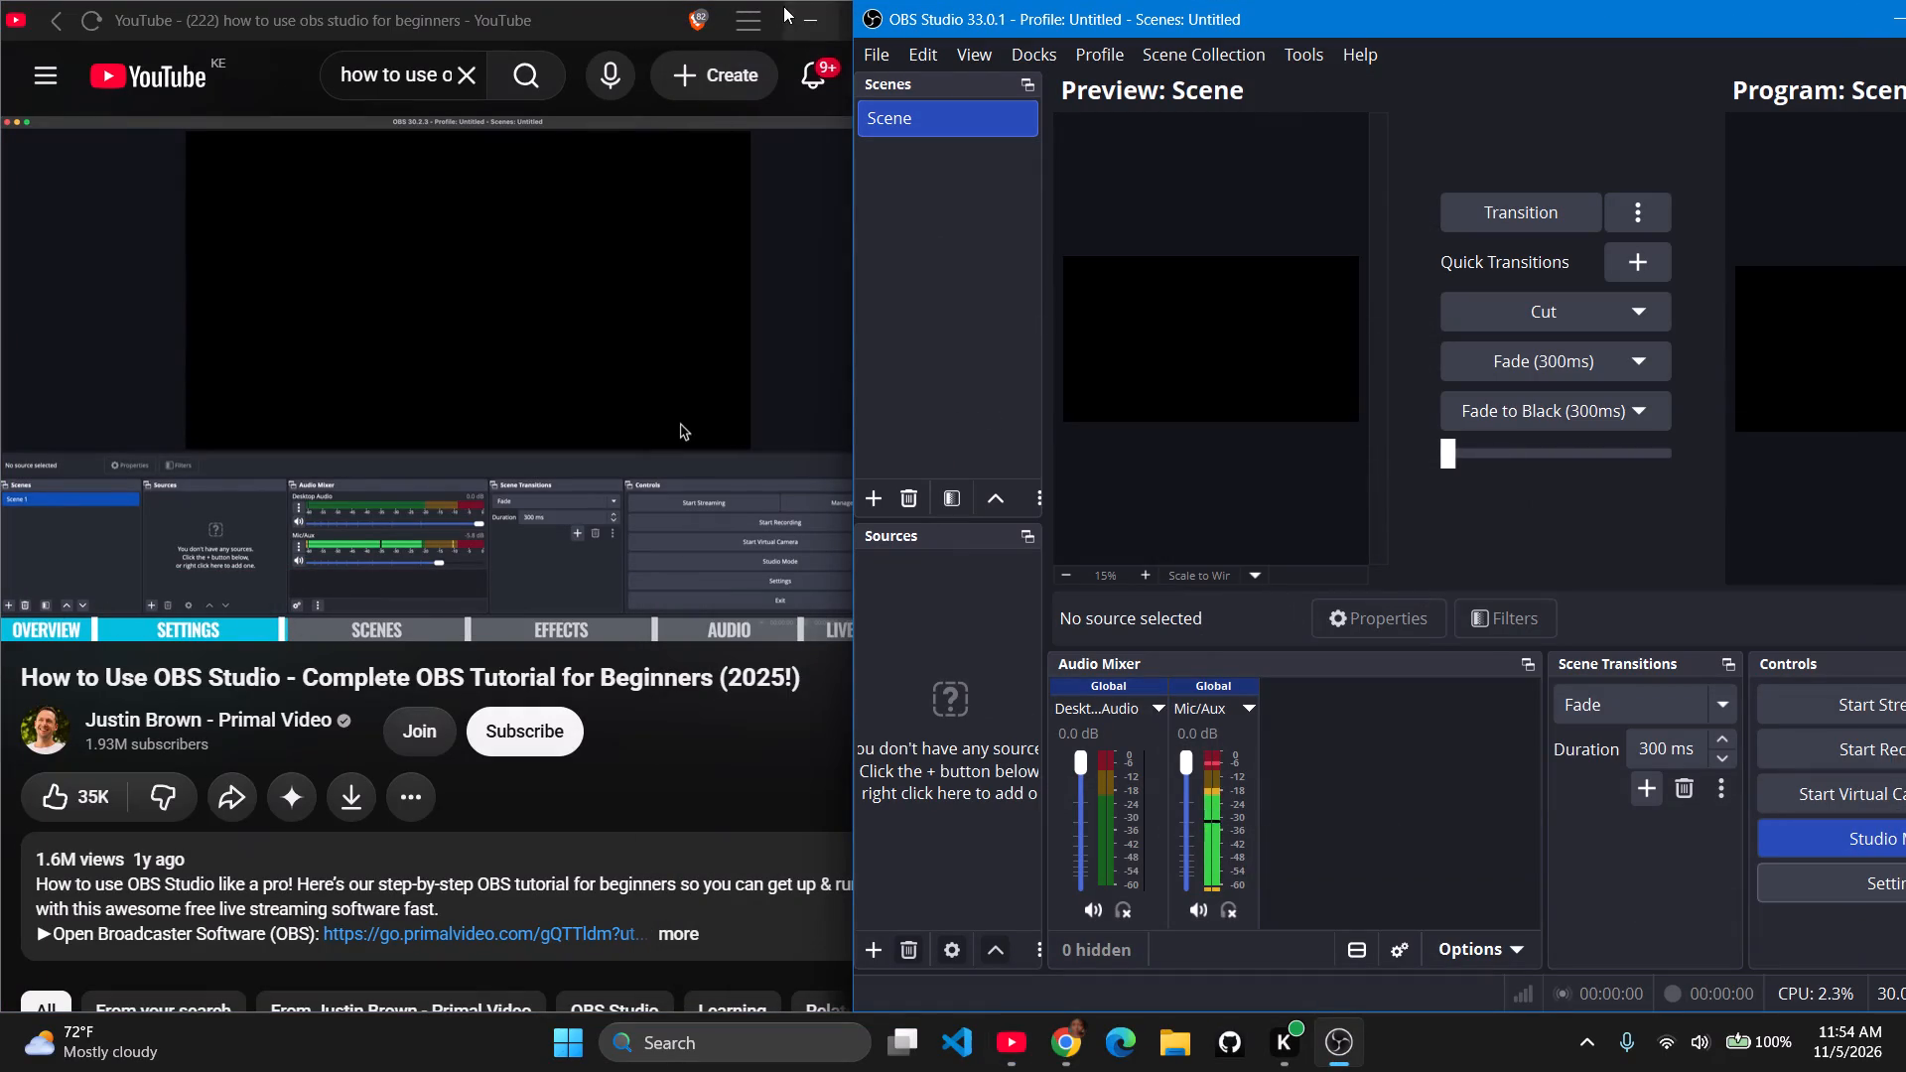
left_click(1323, 1045)
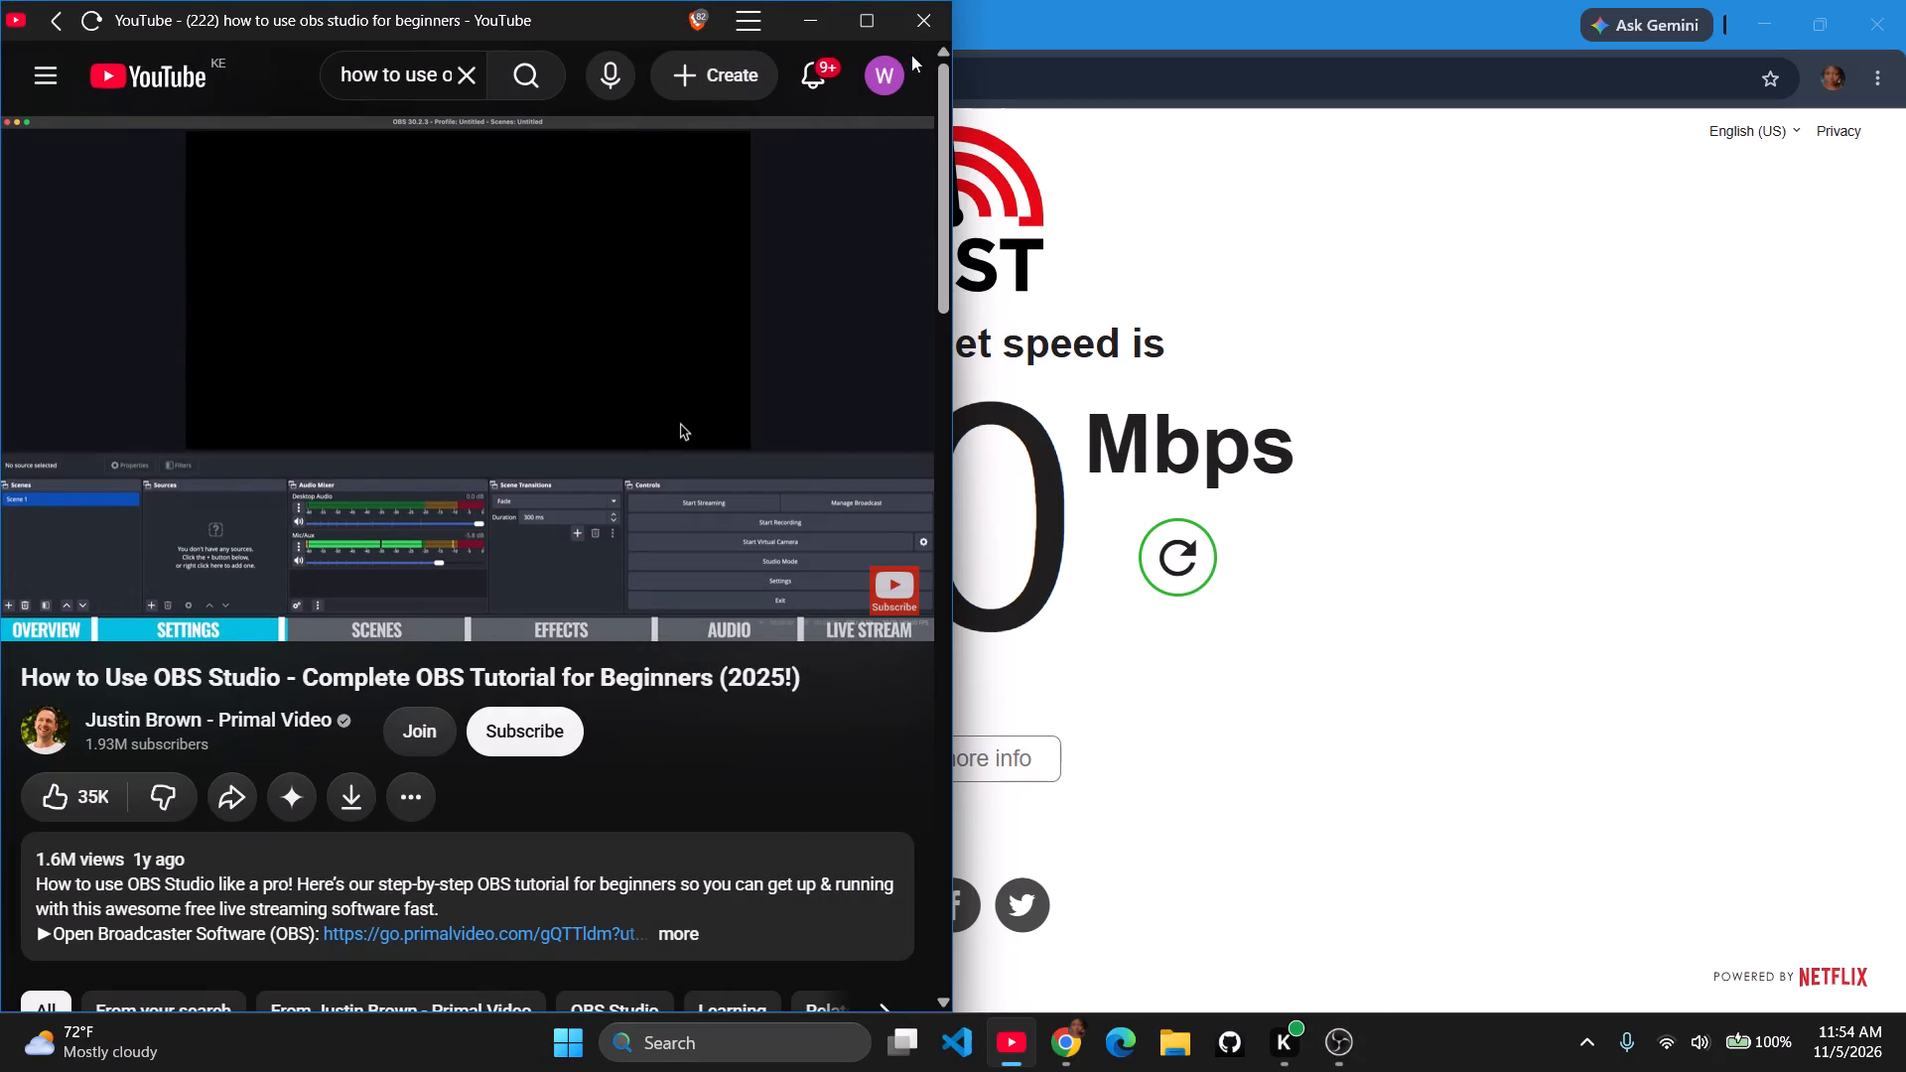
left_click(826, 16)
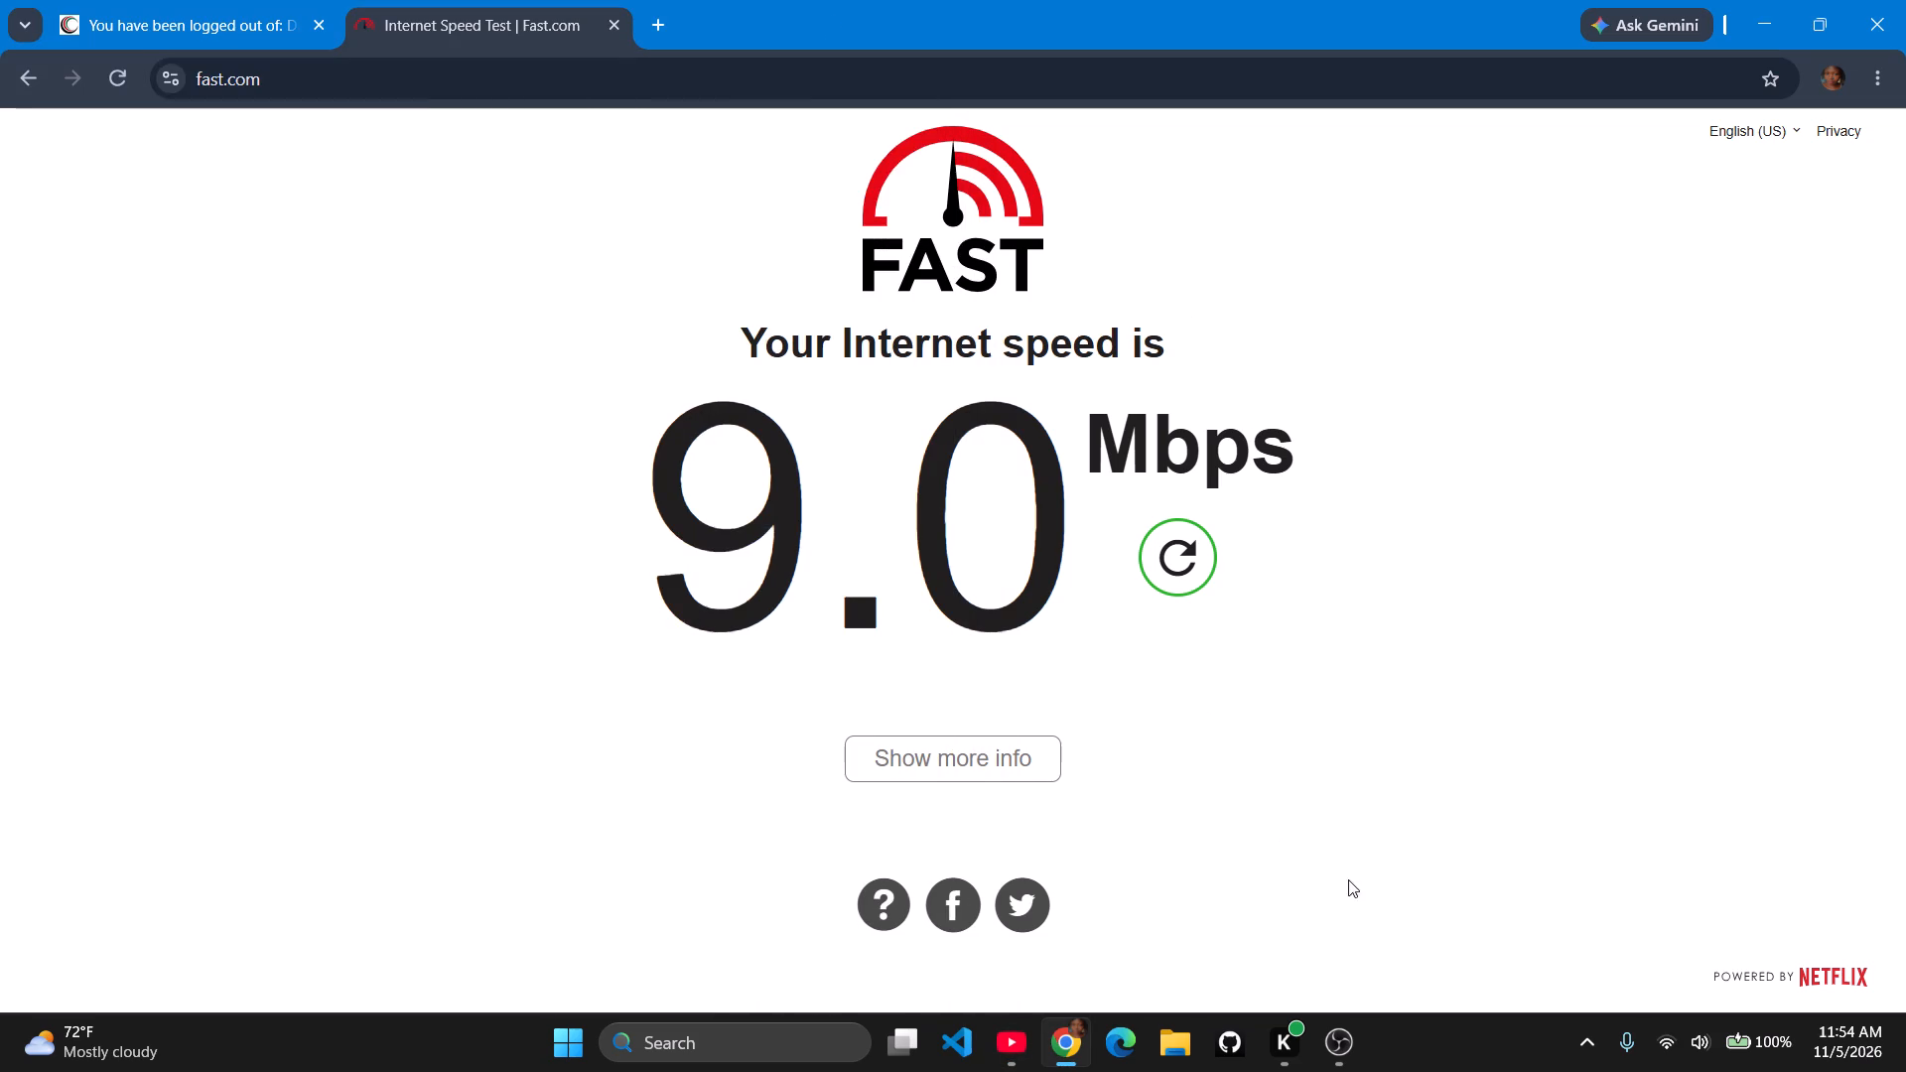
left_click(1326, 1054)
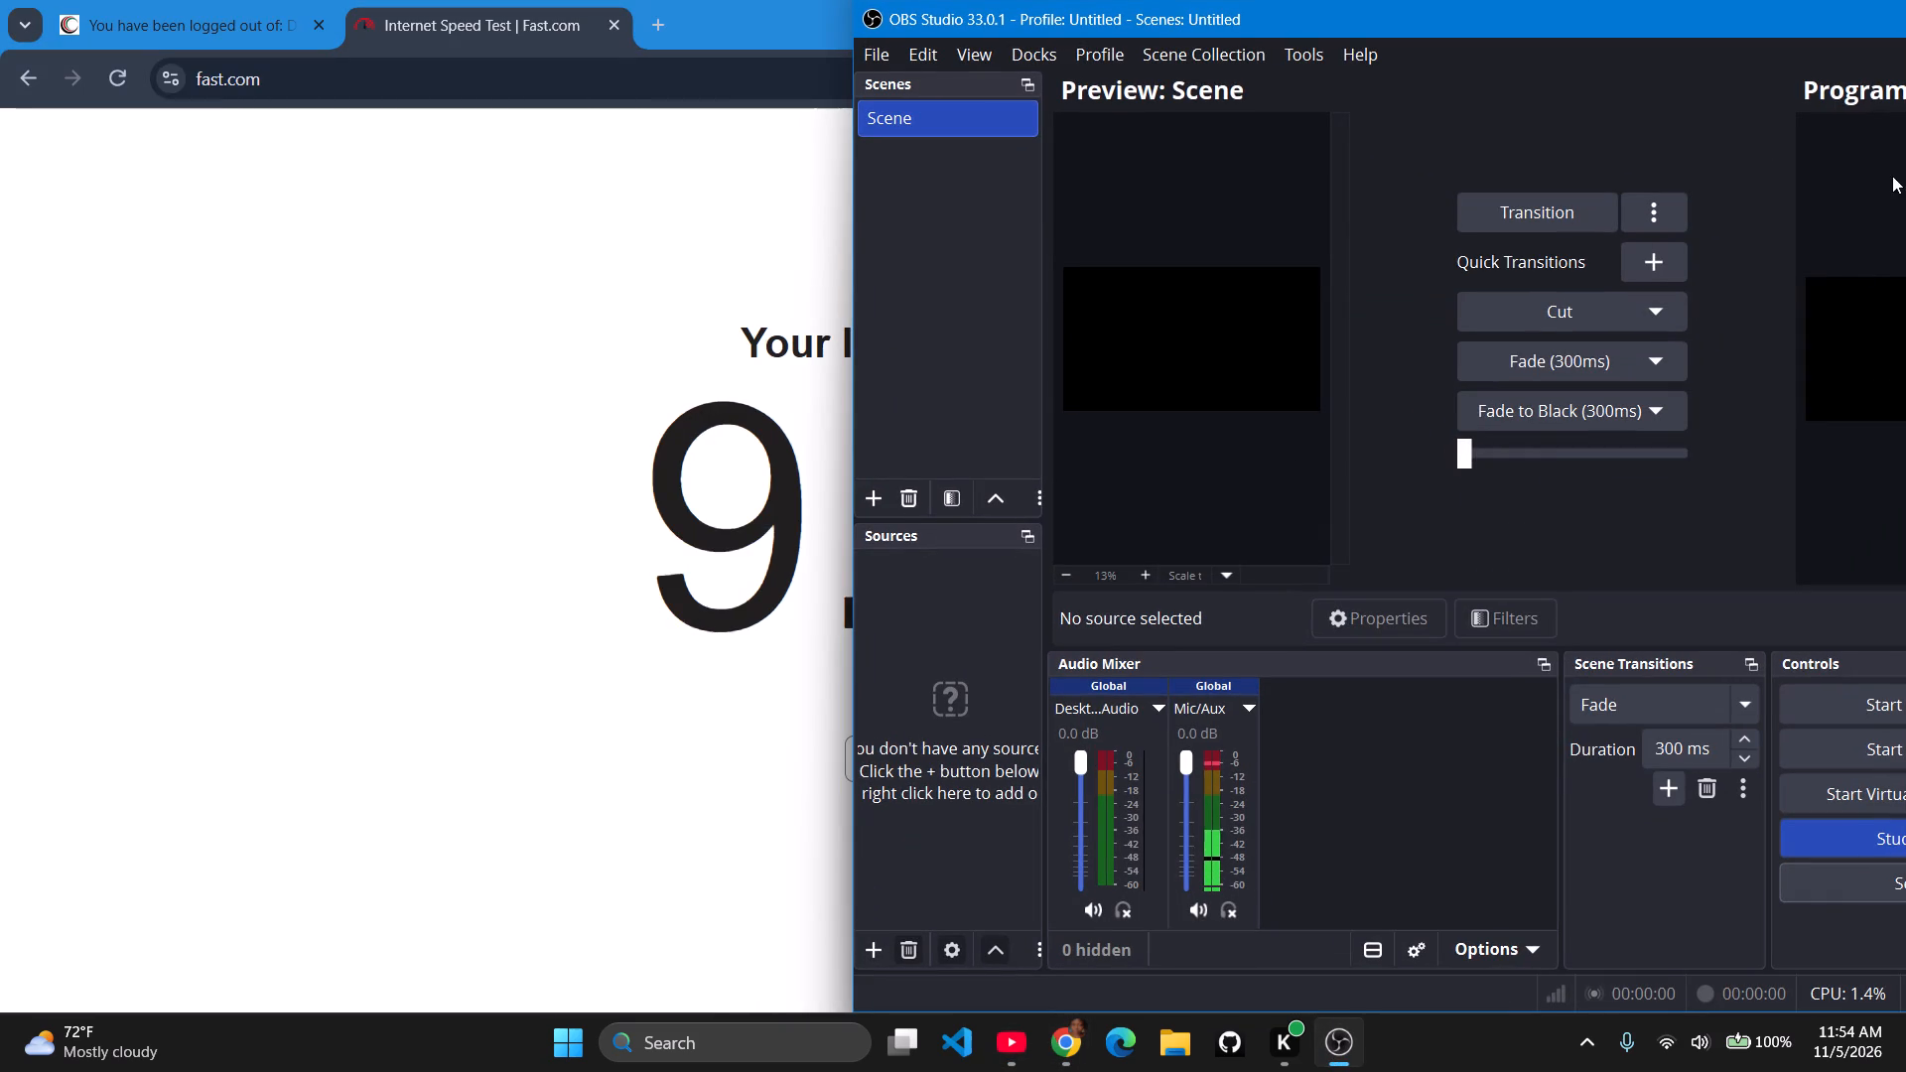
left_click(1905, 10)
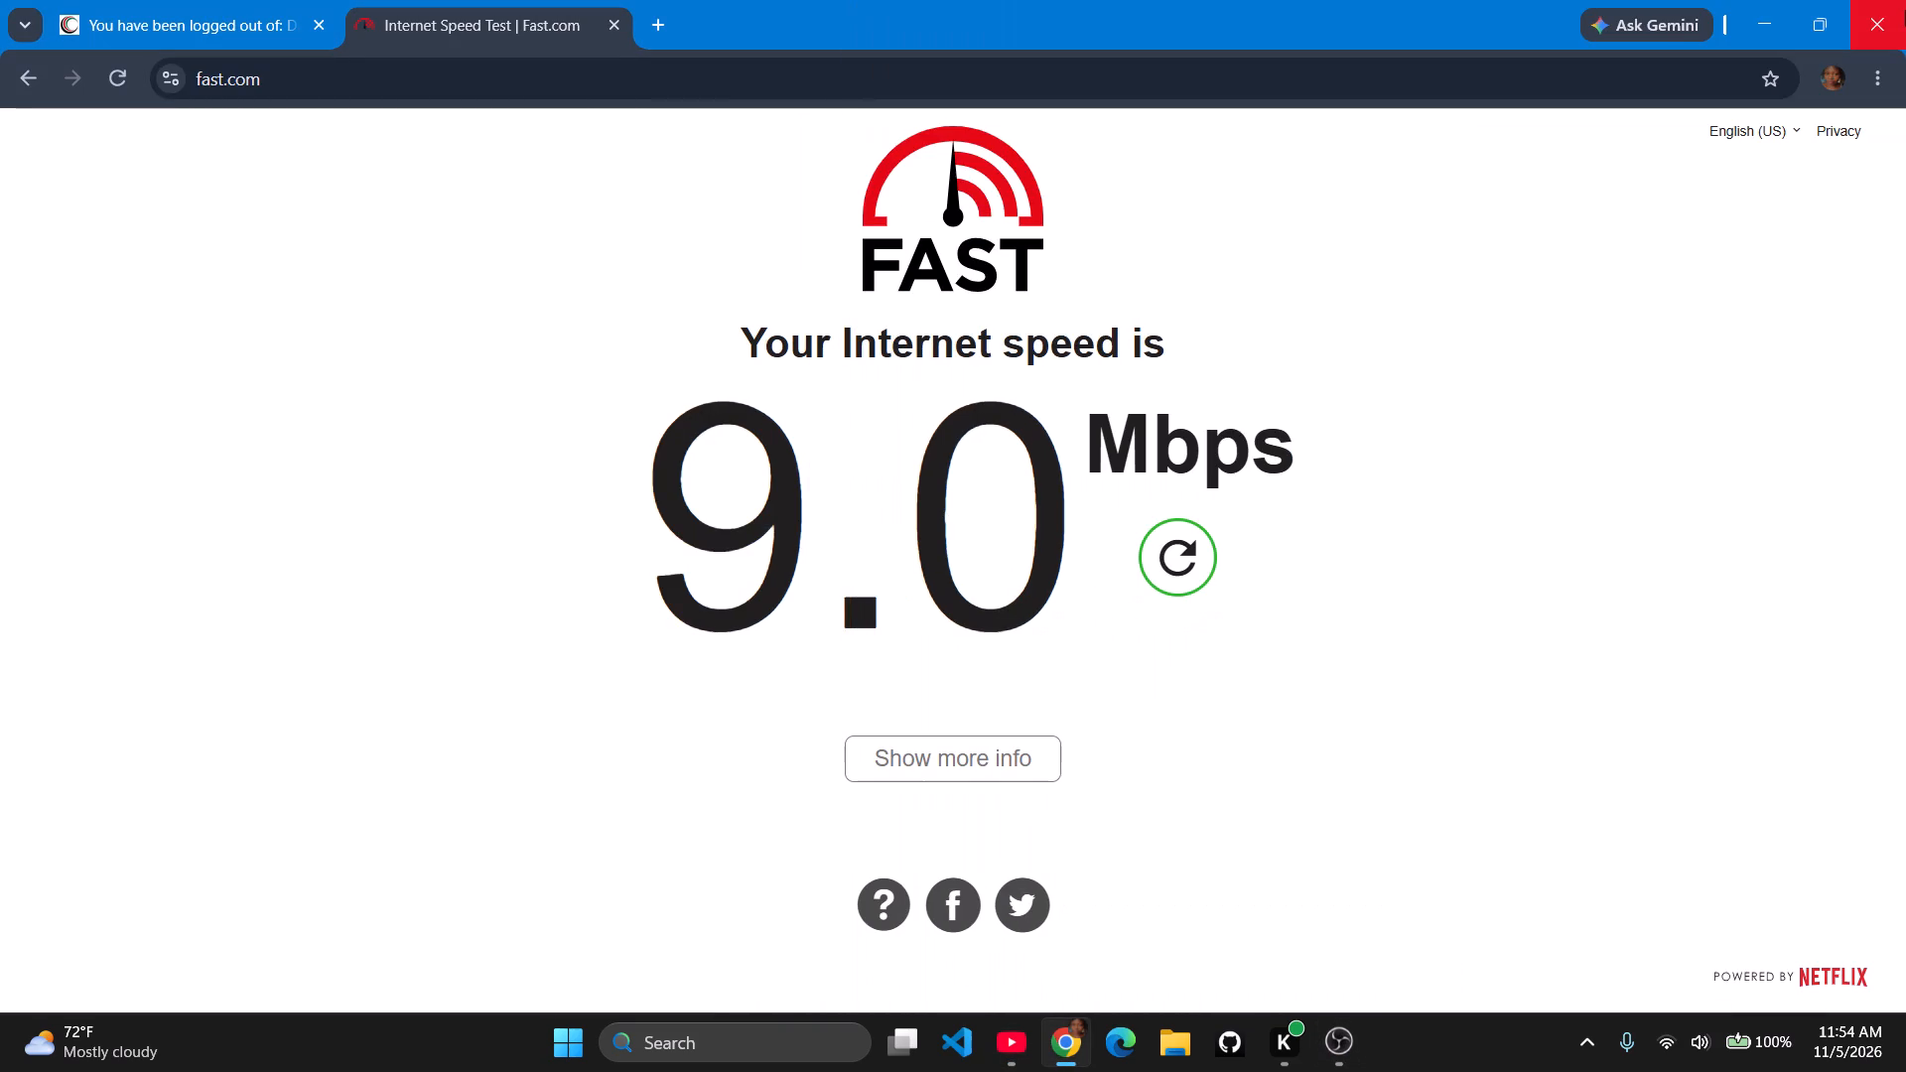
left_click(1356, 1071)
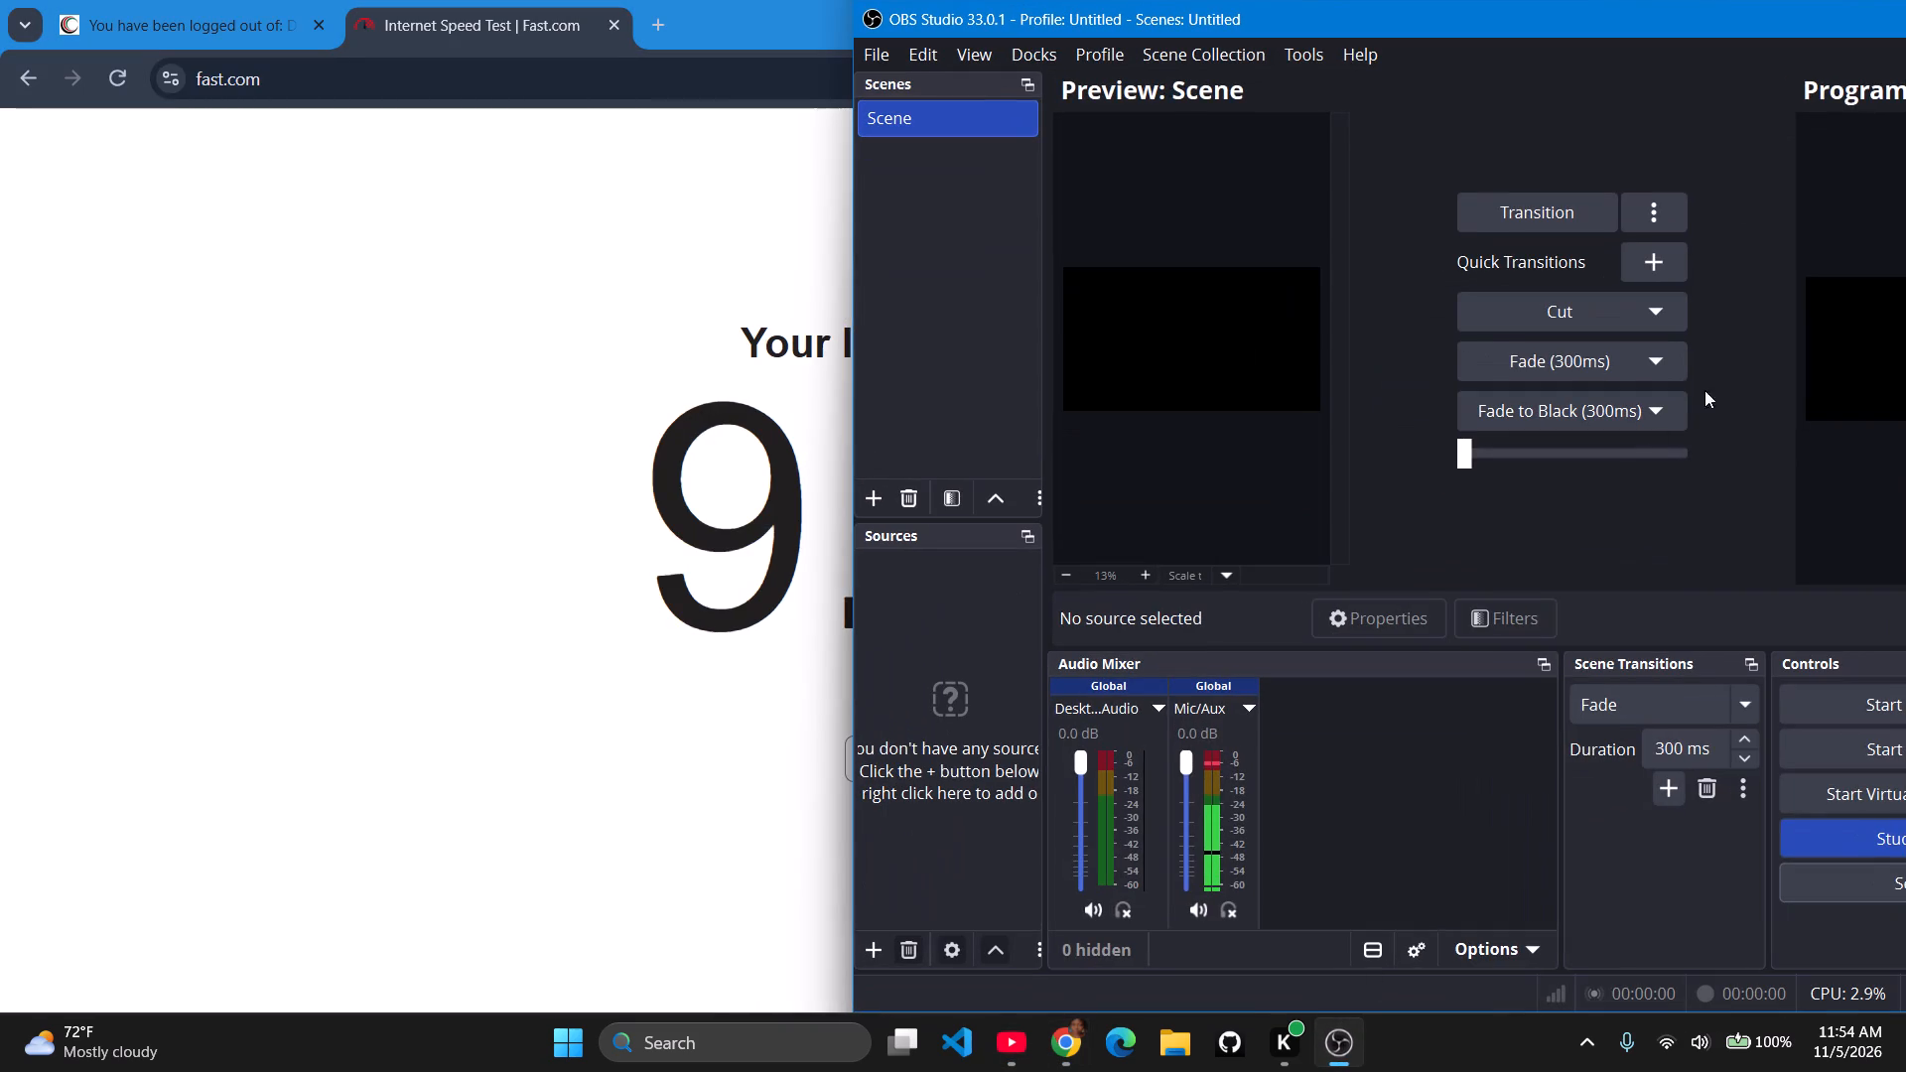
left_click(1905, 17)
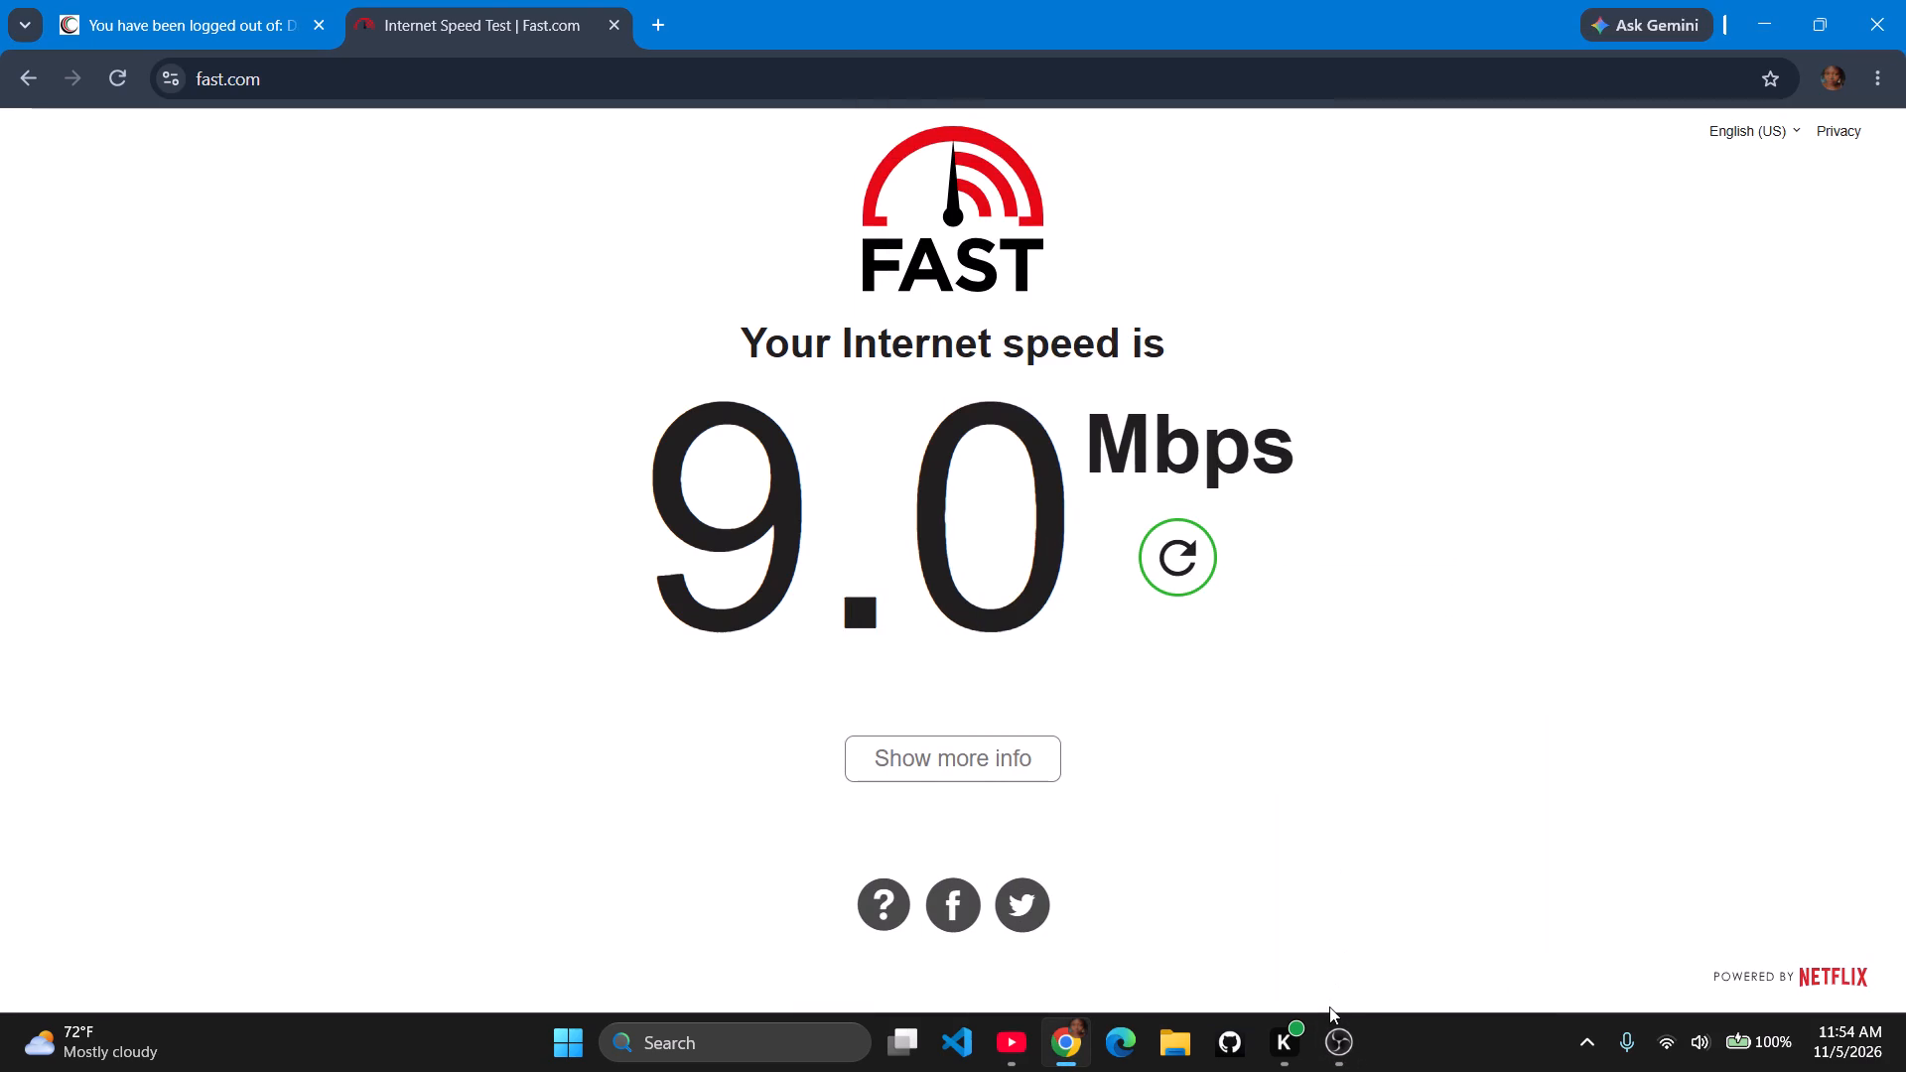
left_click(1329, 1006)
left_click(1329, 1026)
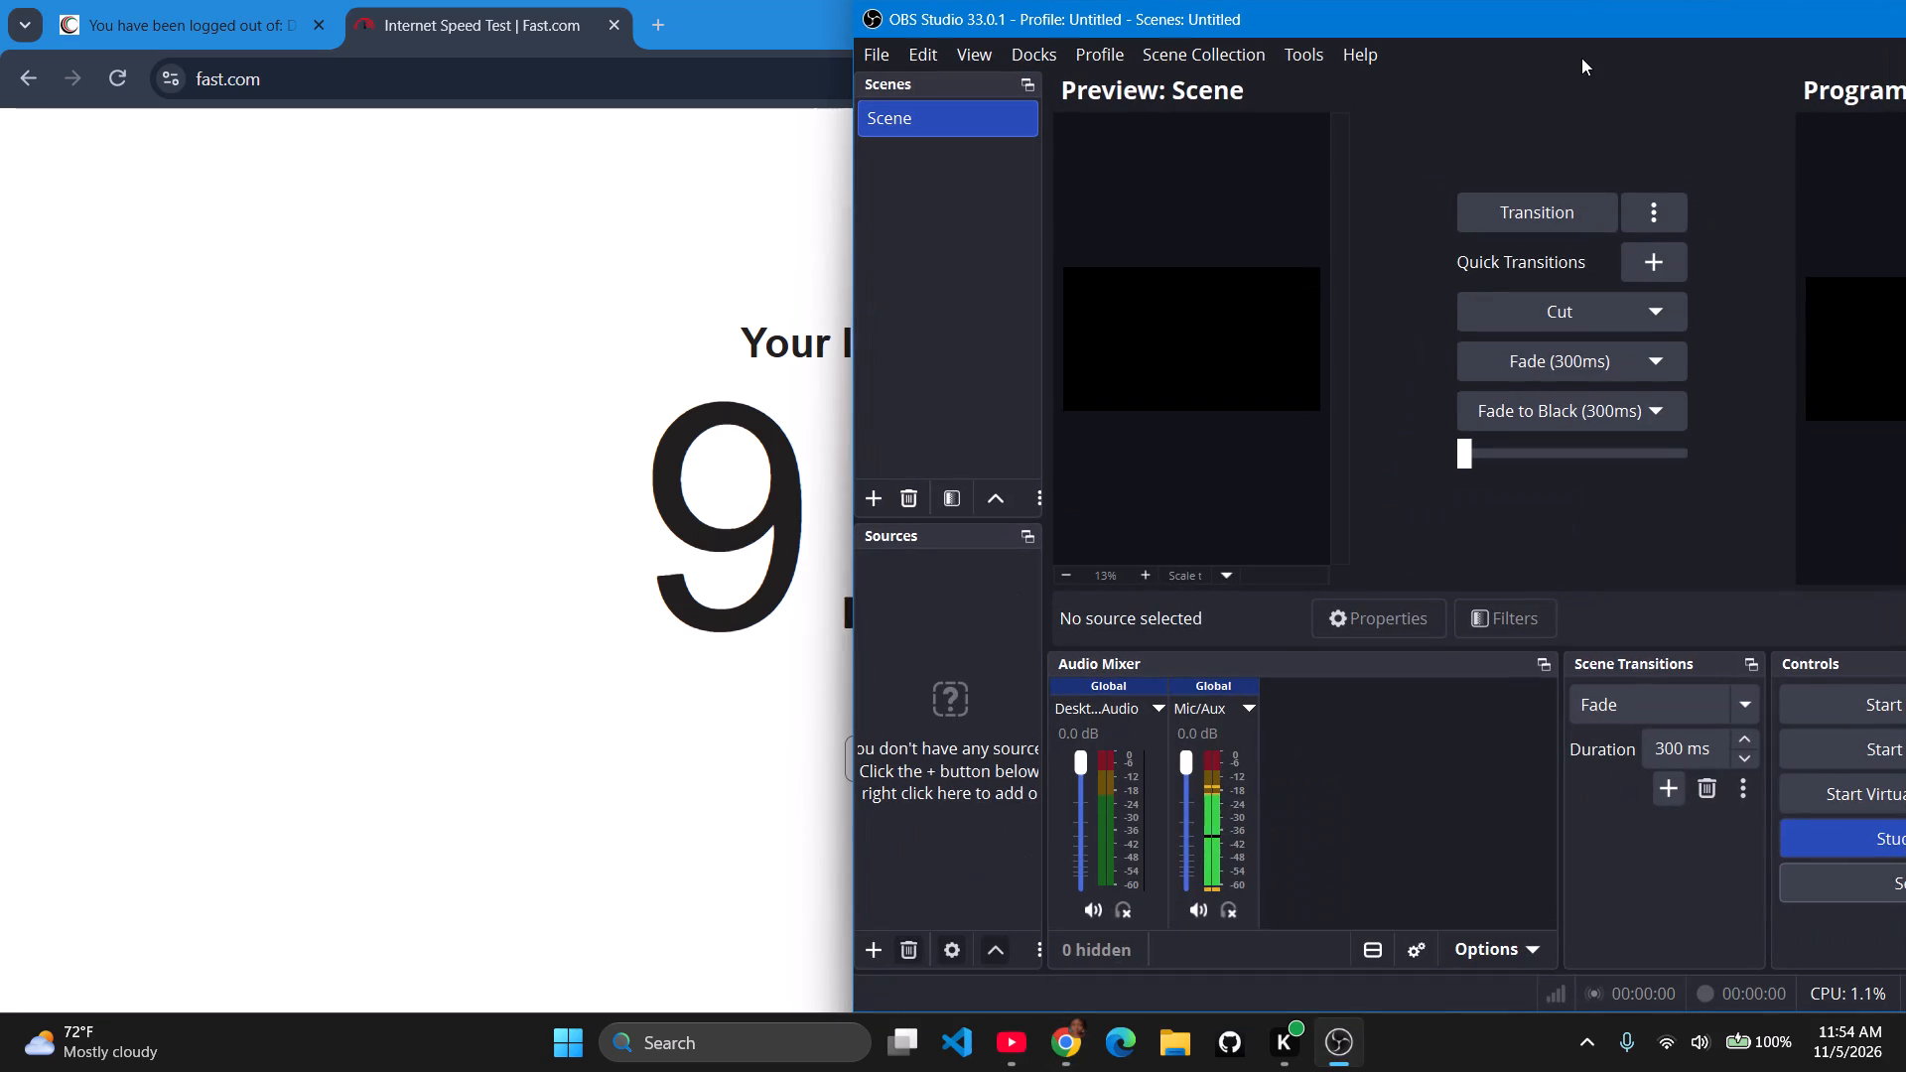
Enlarge the OBS Studio window by extending its left edge across most of the screen and its height down to the taskbar.
left_click_drag(1651, 6, 1069, 67)
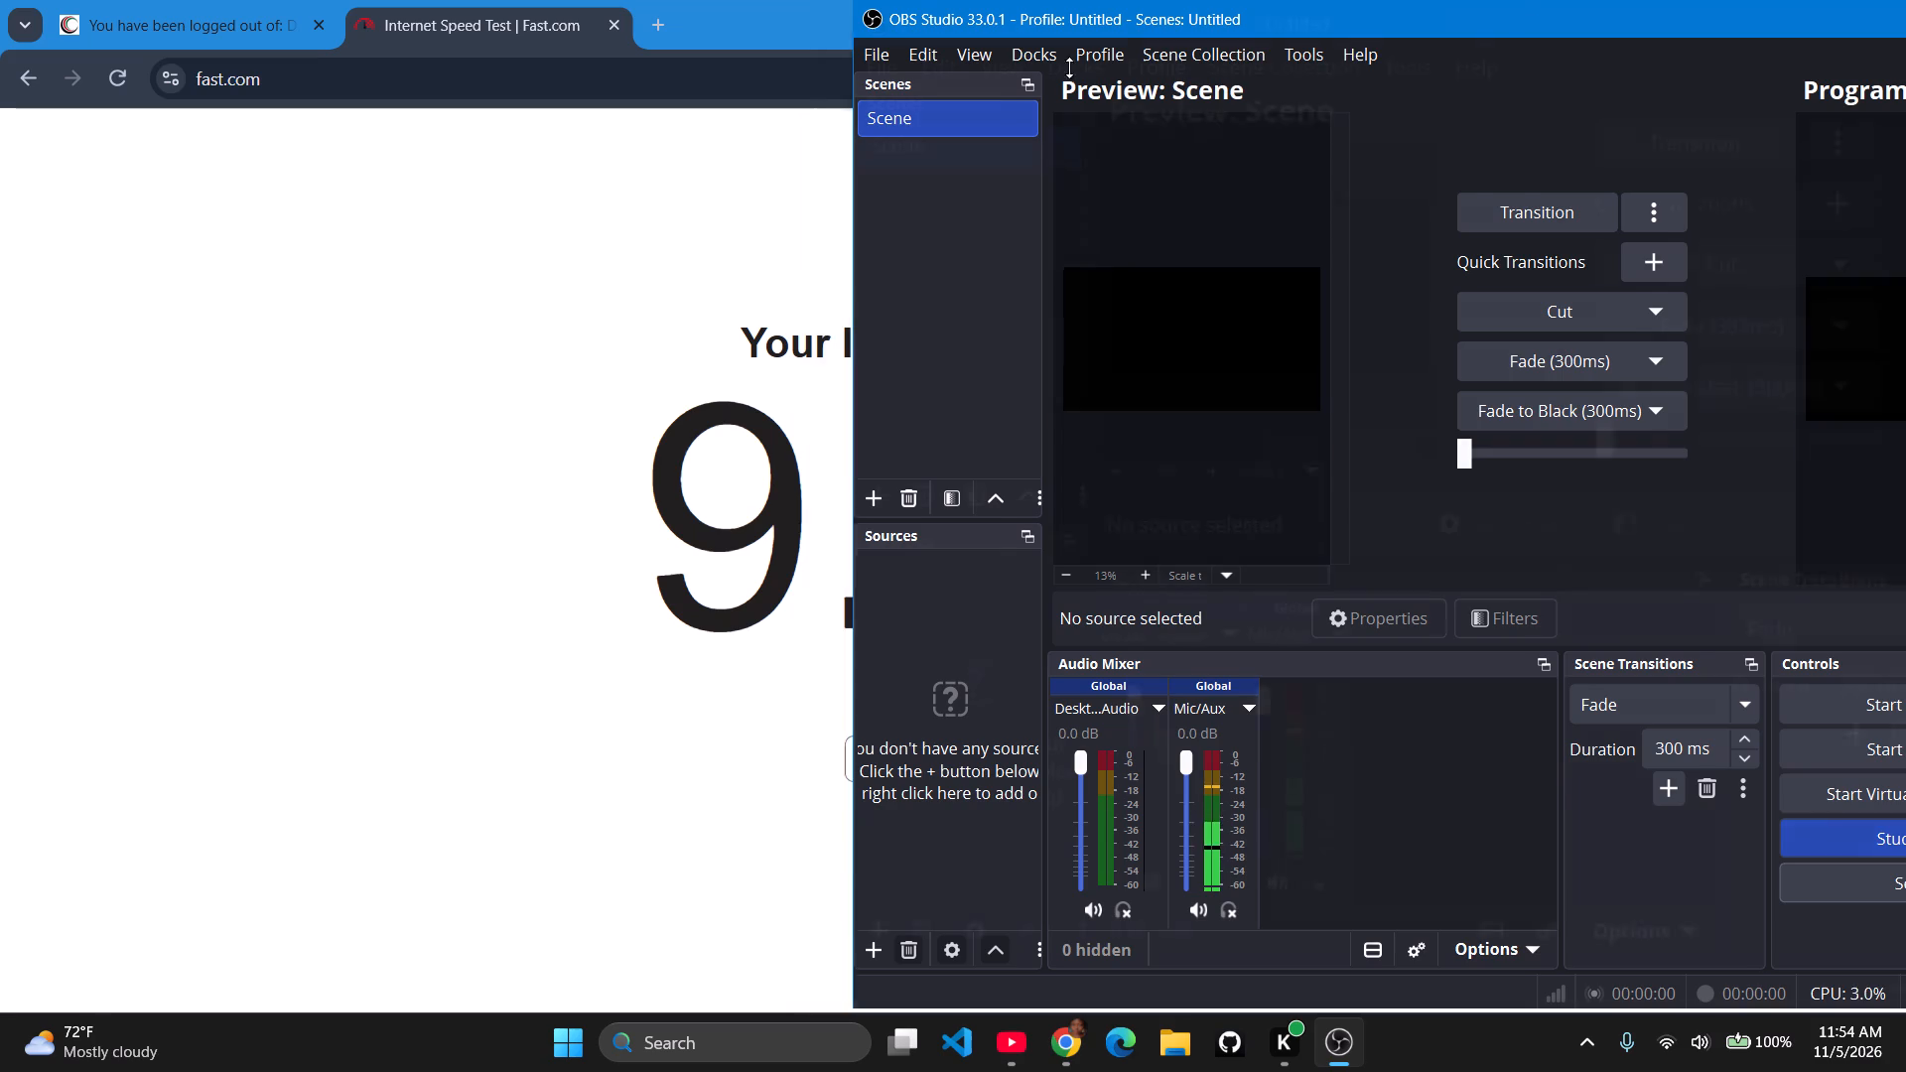
left_click_drag(1069, 67, 1031, 82)
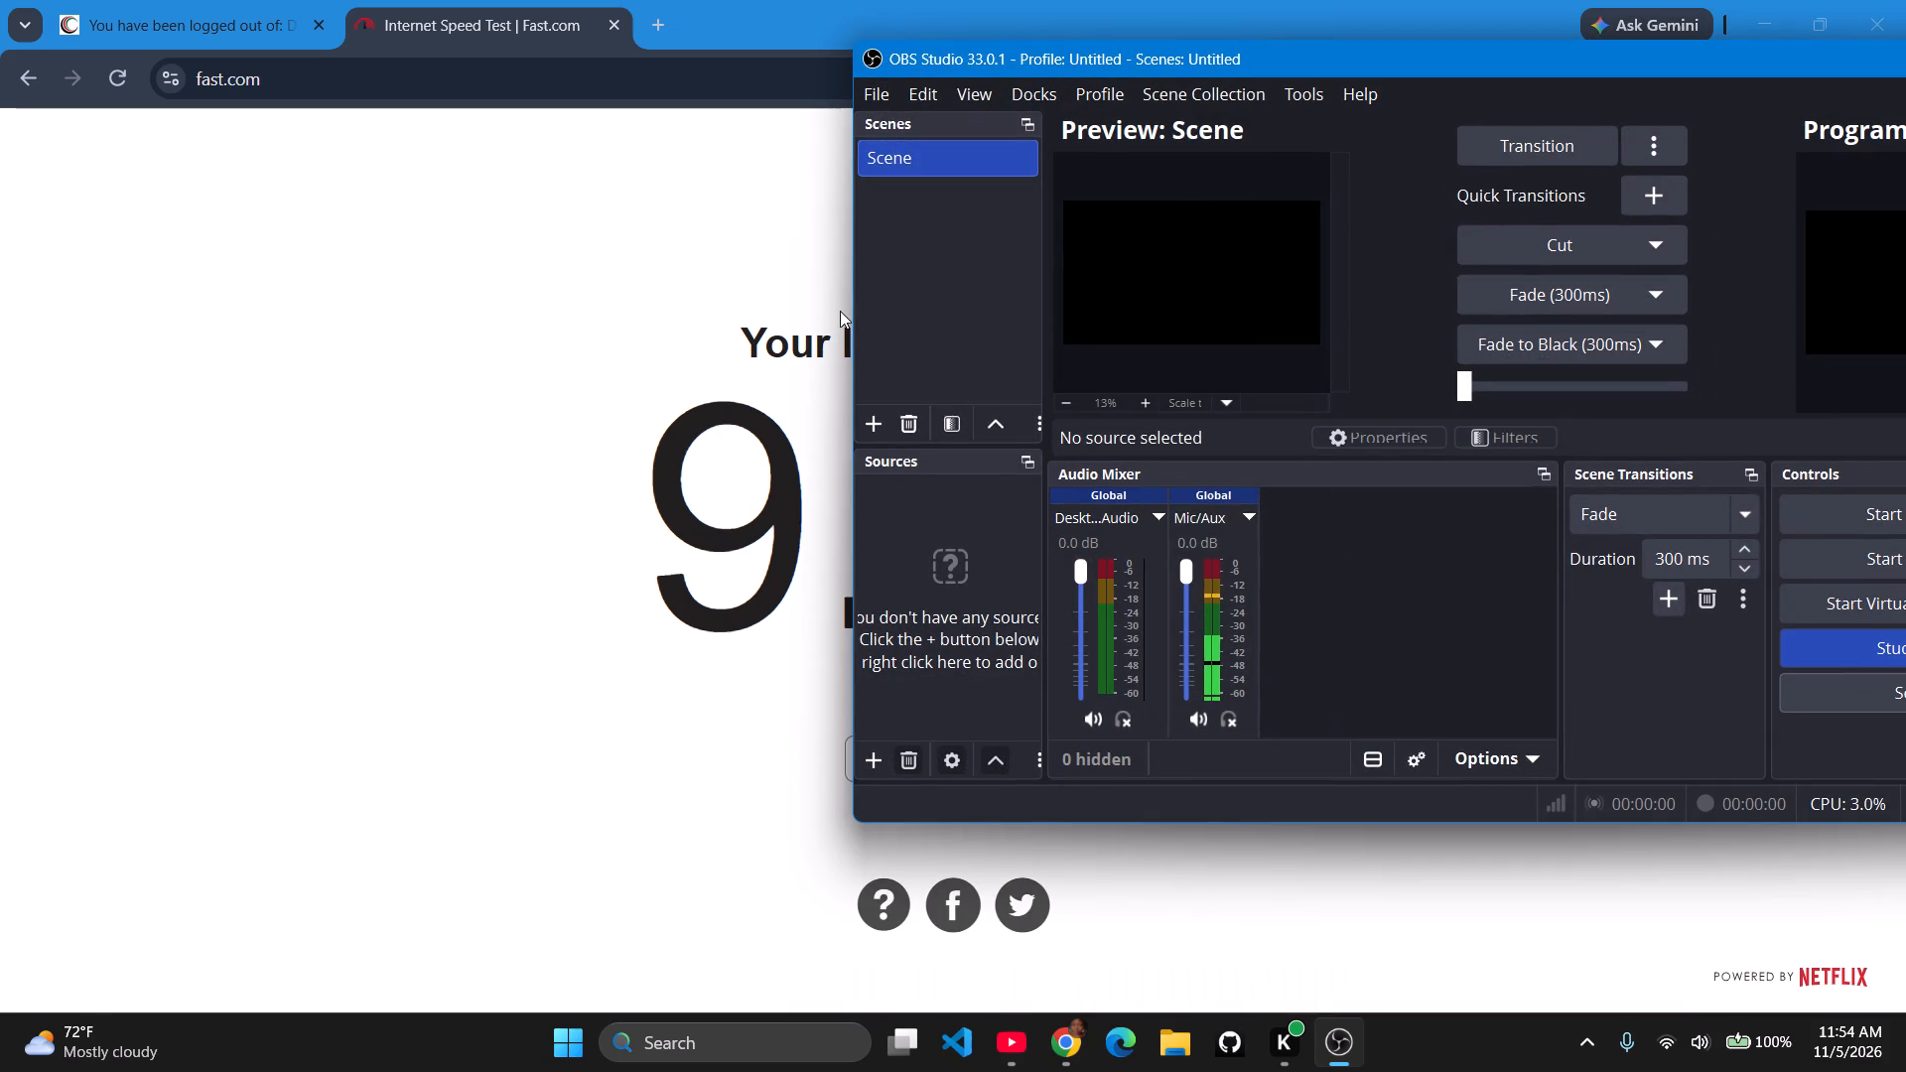
left_click_drag(851, 311, 489, 316)
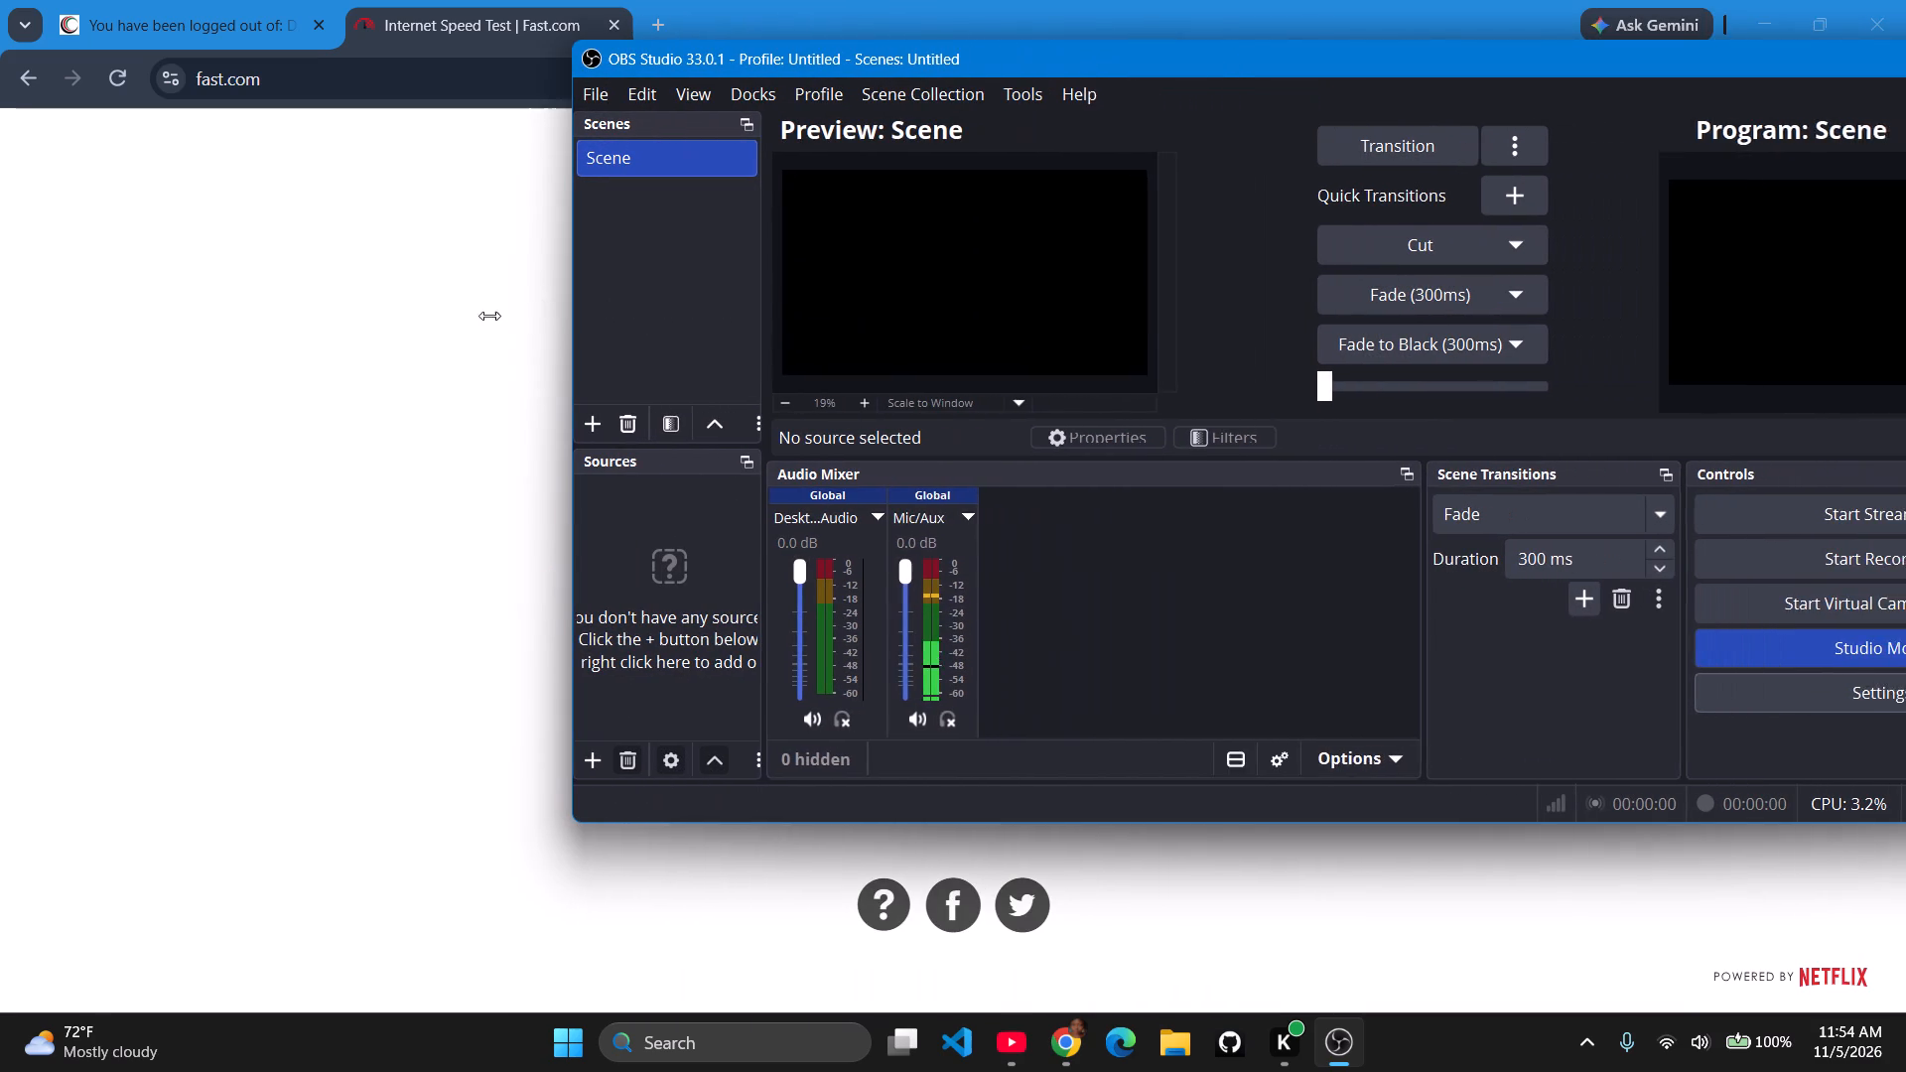
left_click_drag(489, 316, 288, 335)
left_click_drag(288, 335, 857, 683)
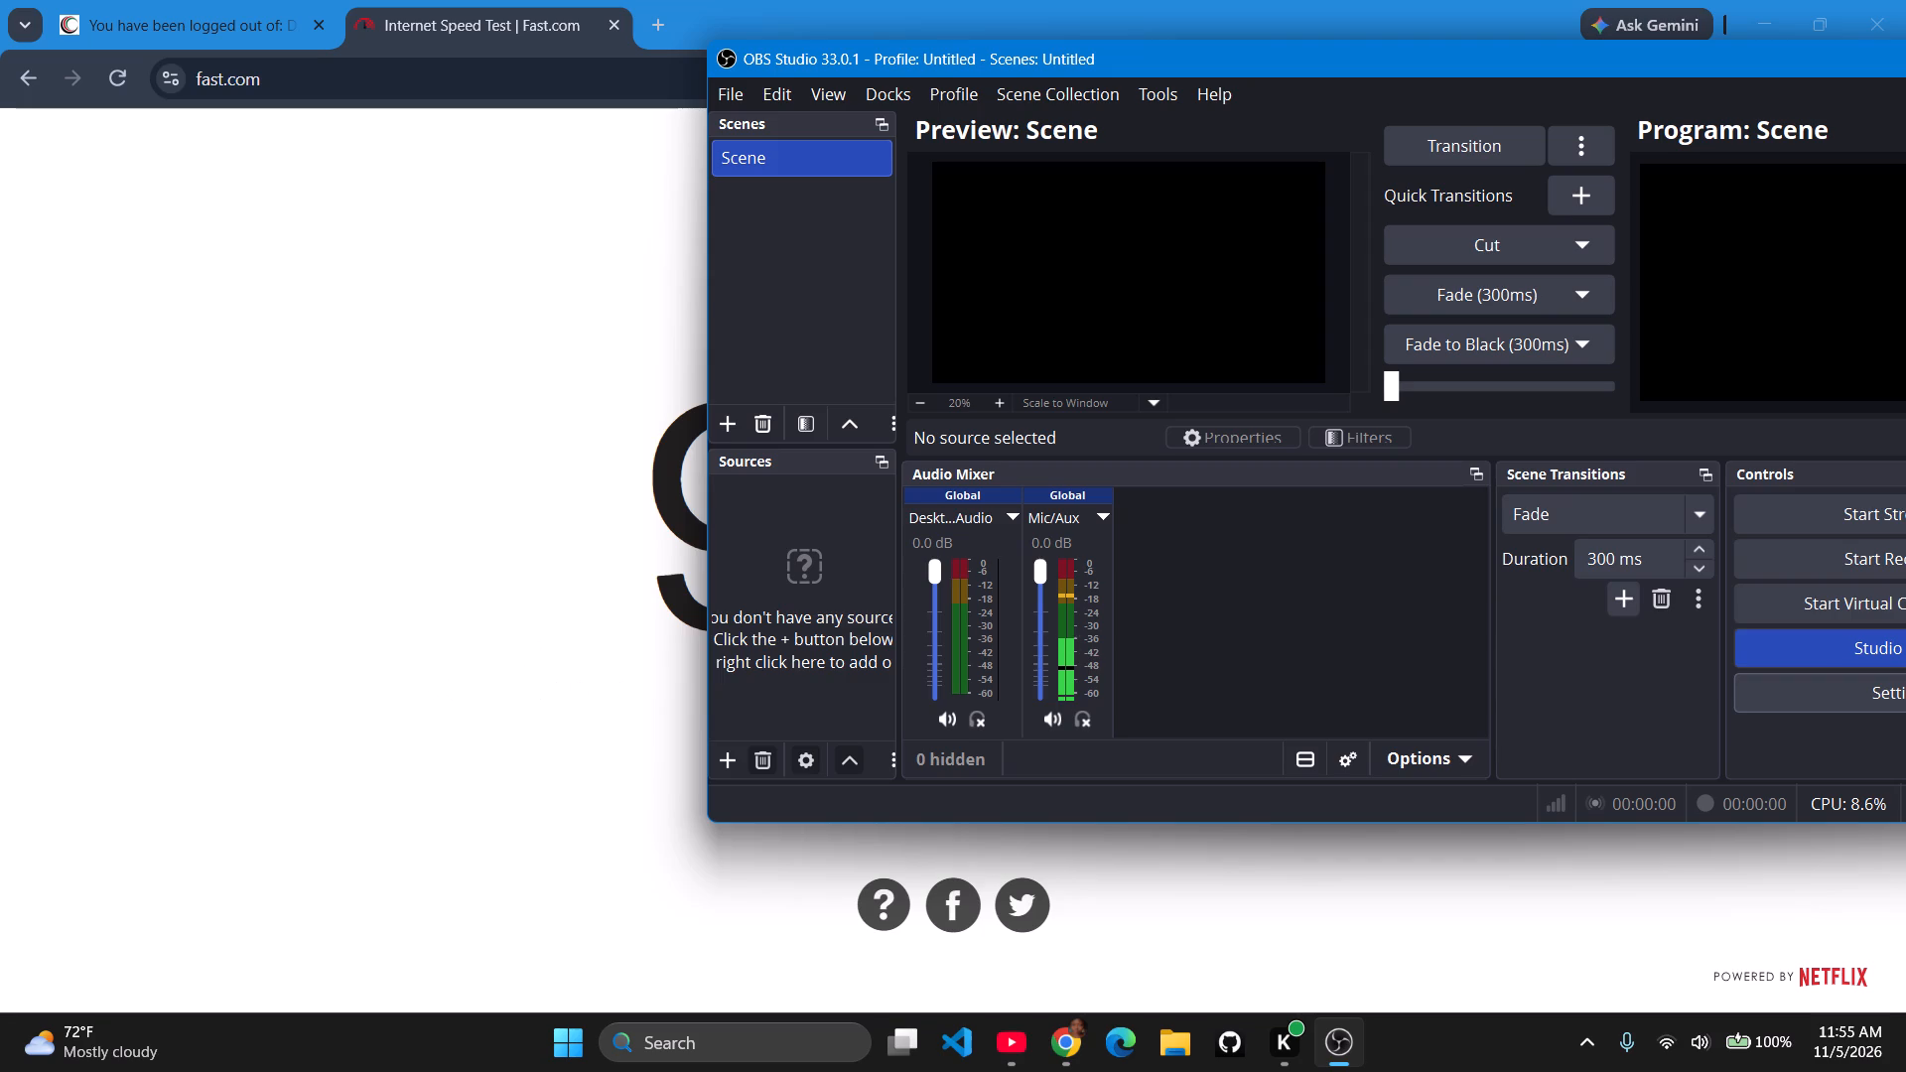
left_click_drag(703, 608, 0, 615)
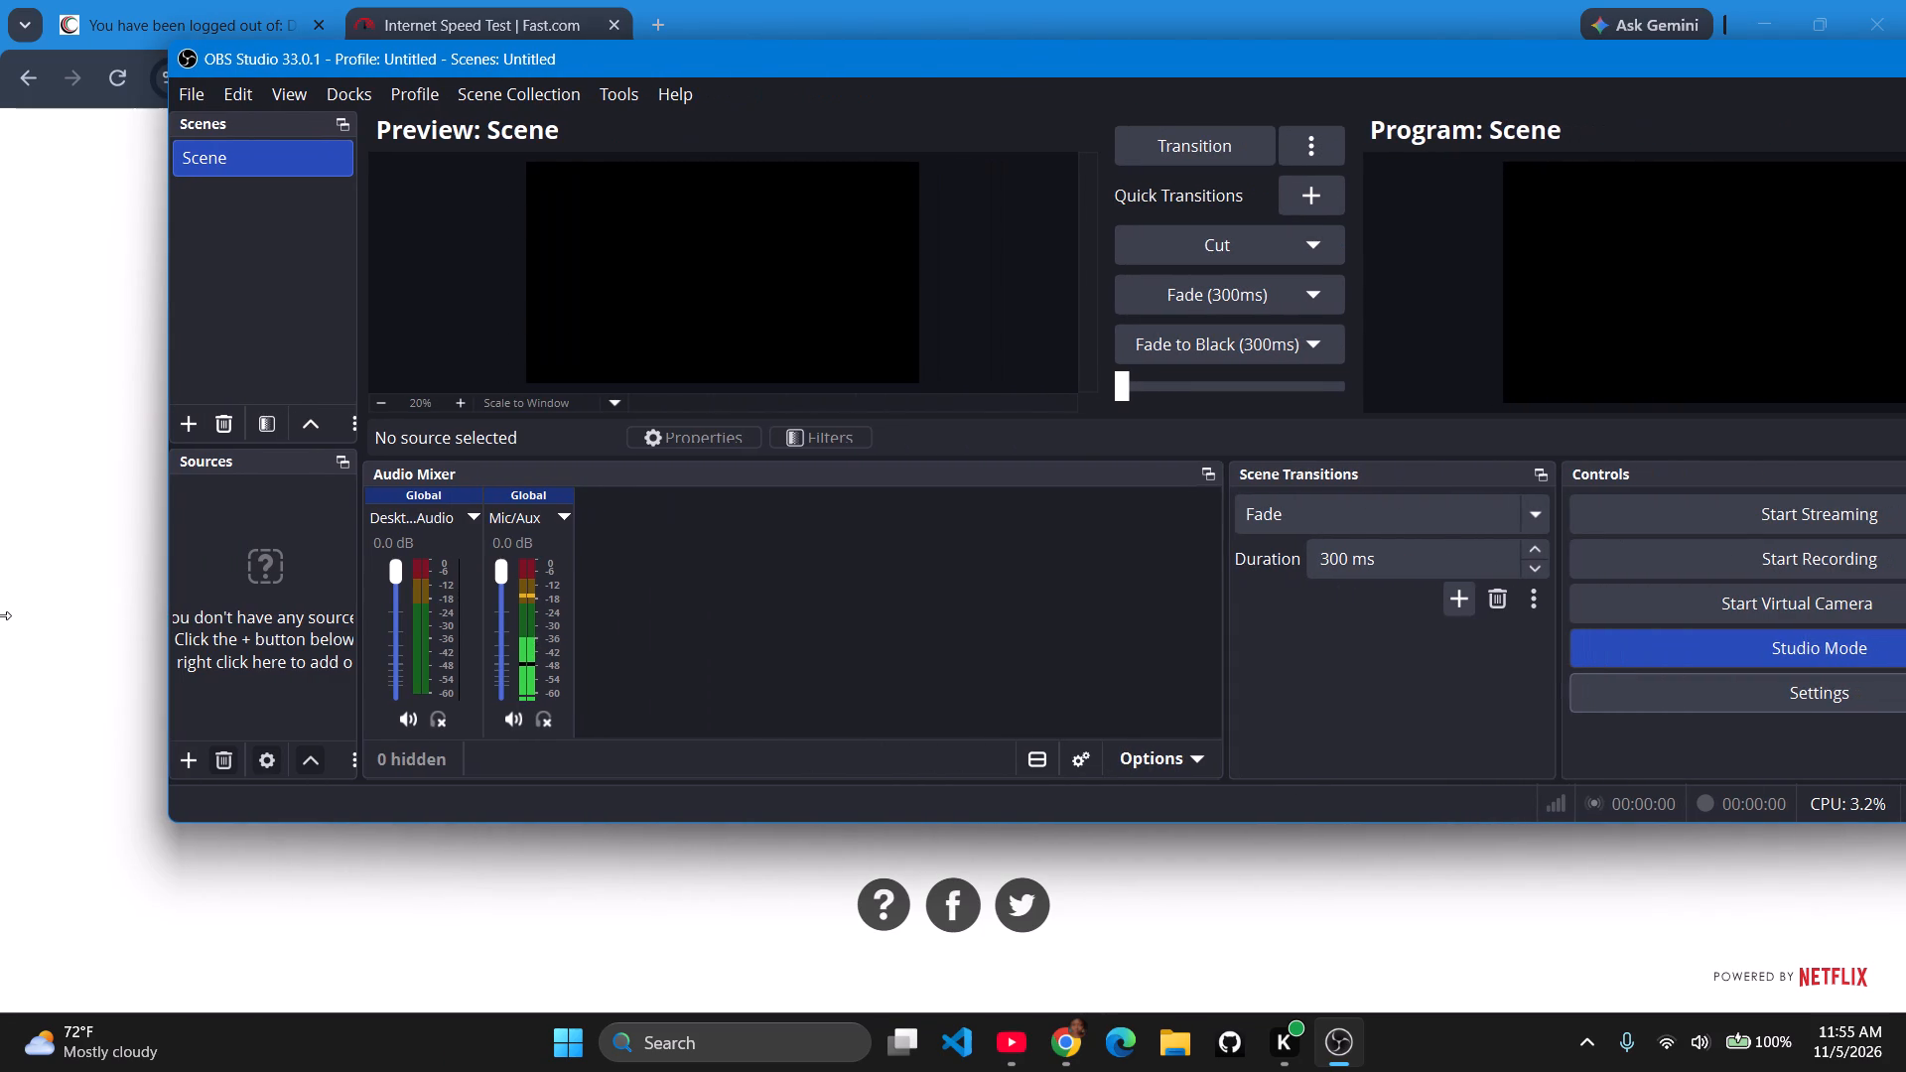
left_click_drag(0, 615, 0, 607)
left_click_drag(167, 567, 62, 542)
left_click_drag(953, 824, 896, 1011)
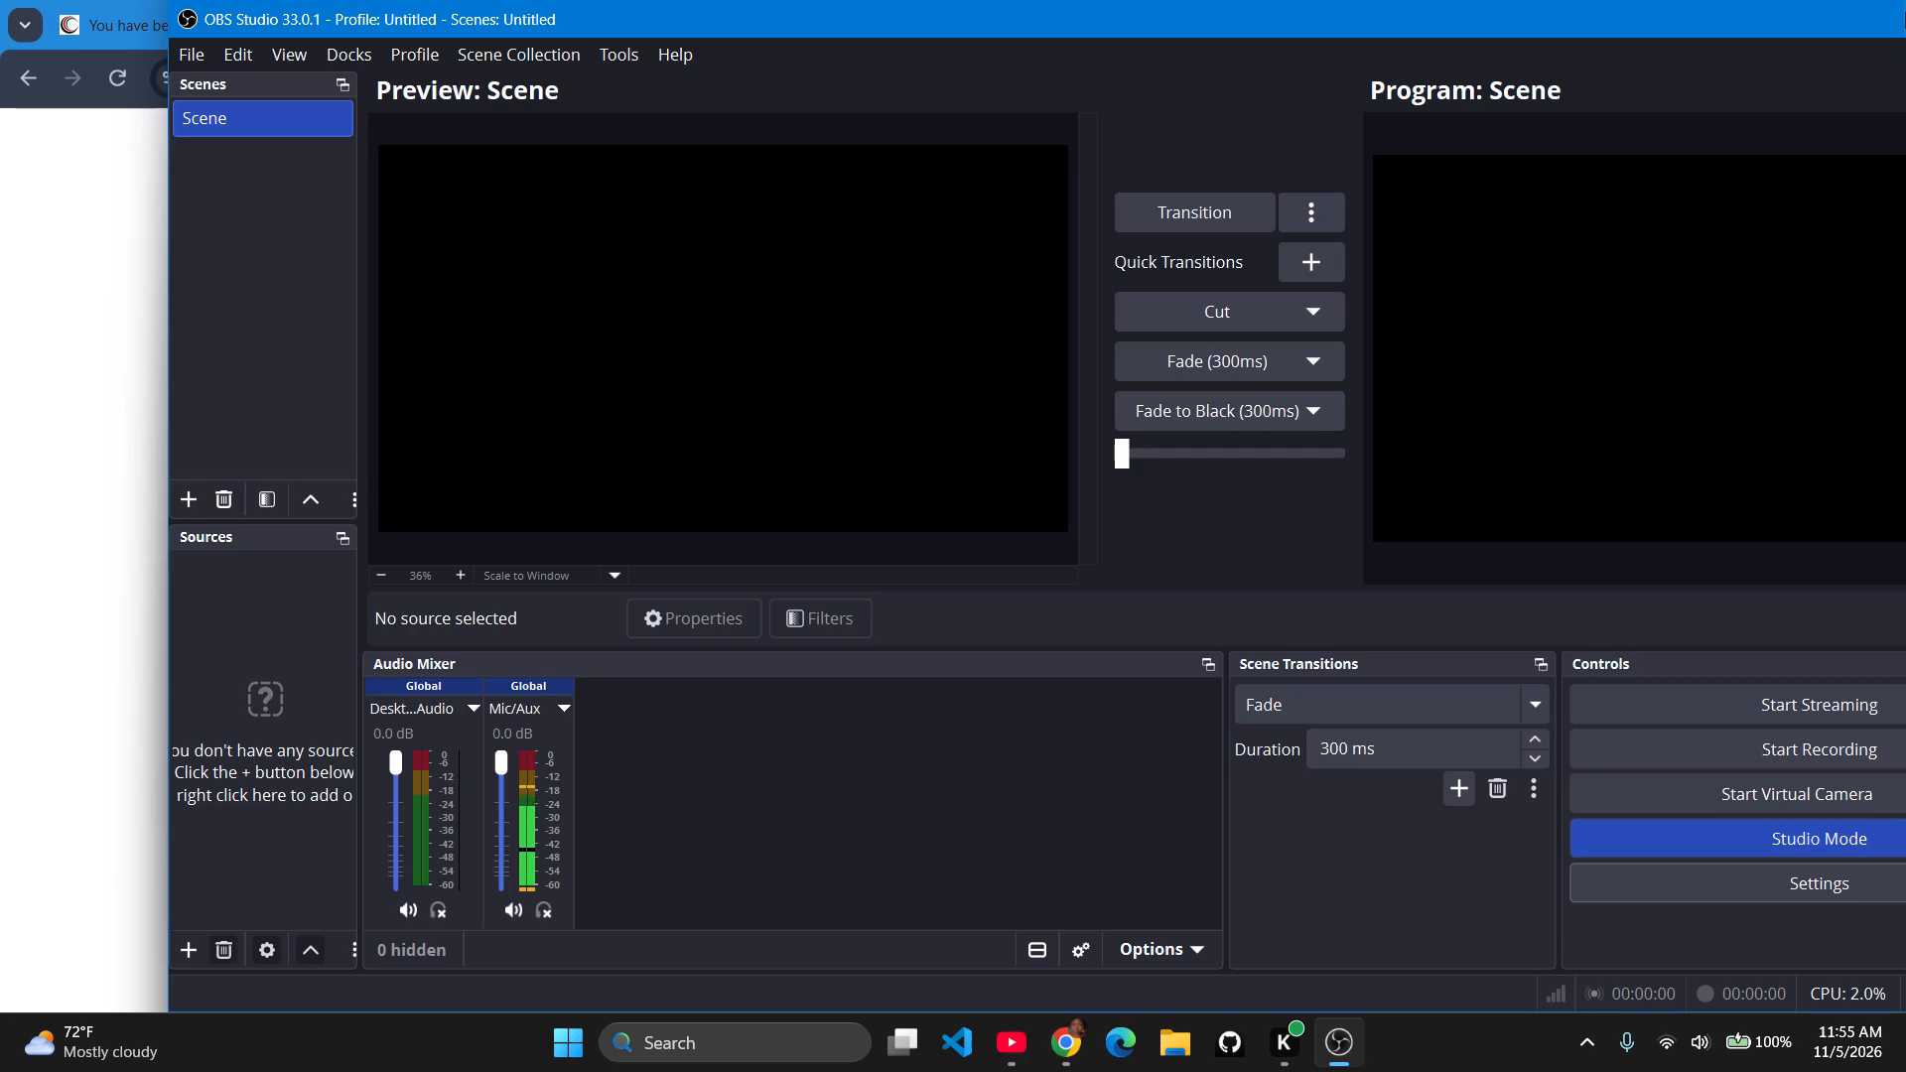
left_click(1905, 12)
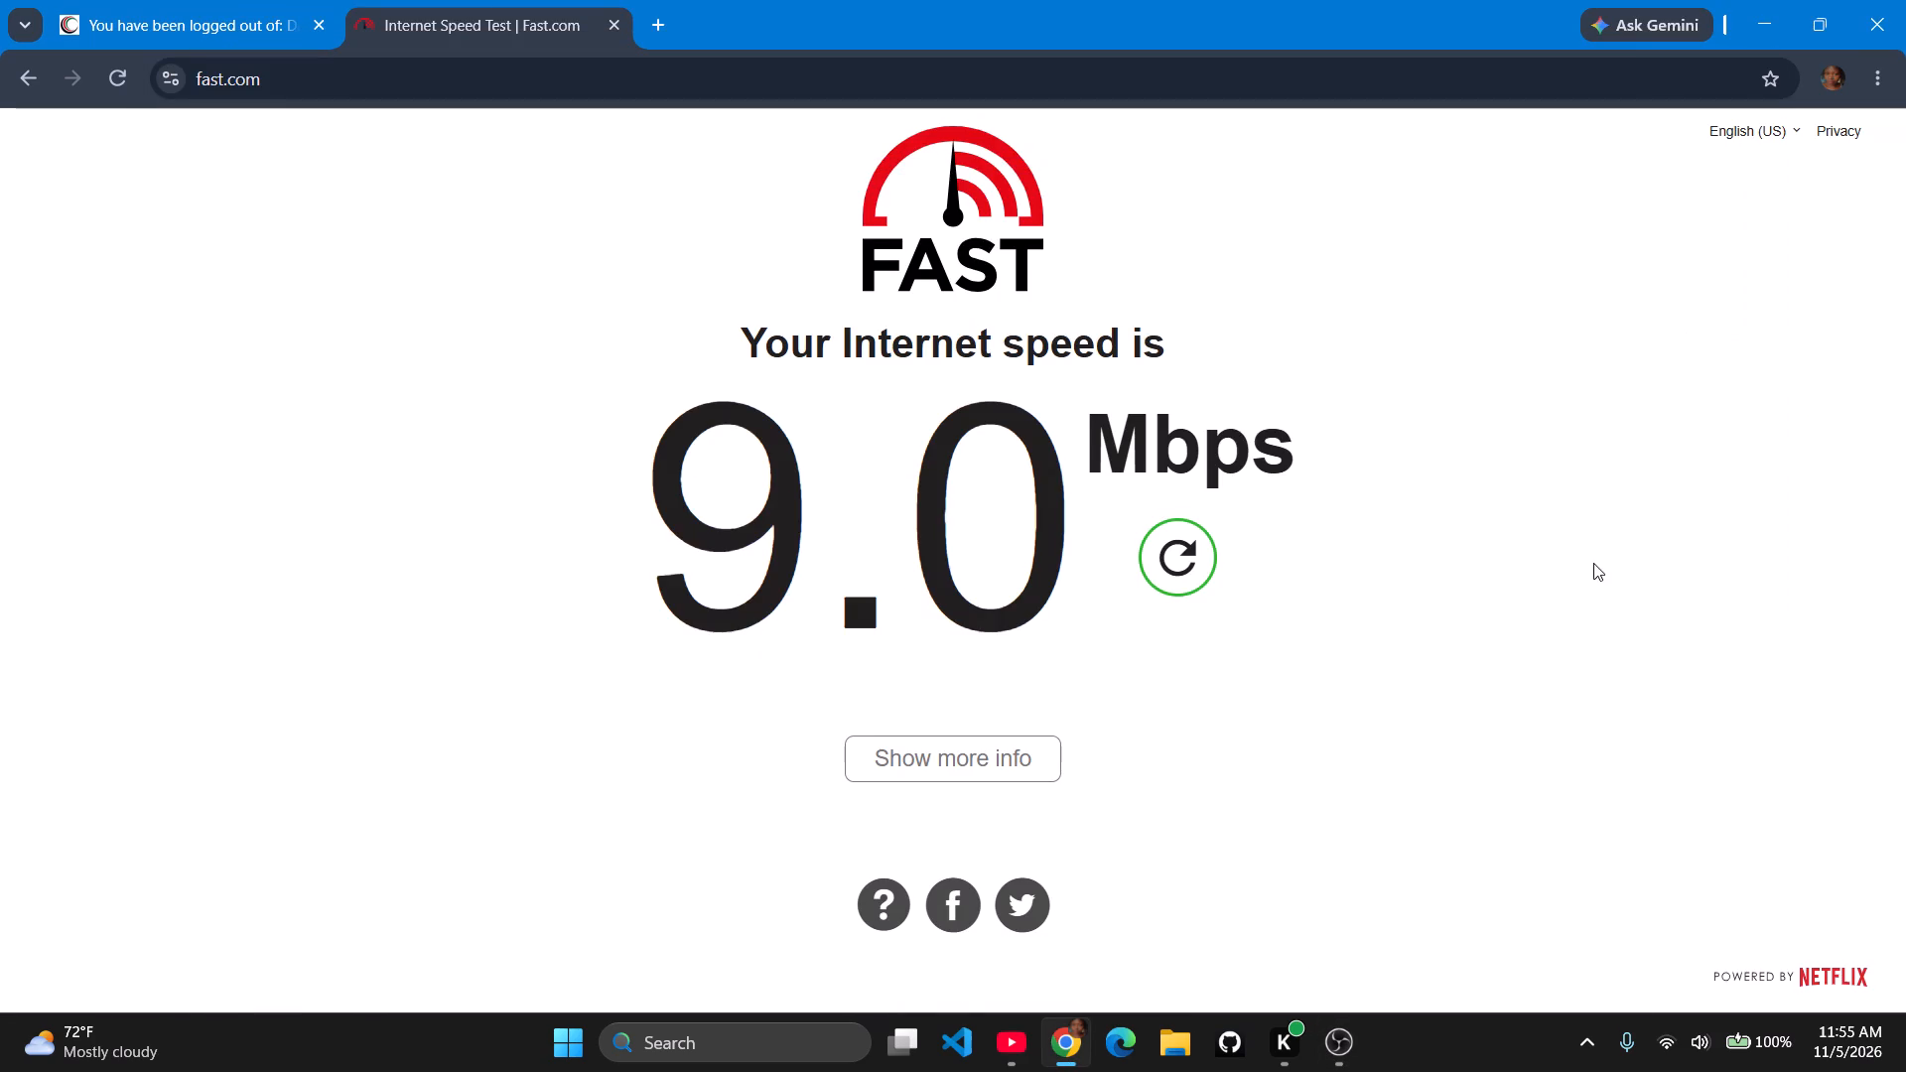
left_click(1347, 1026)
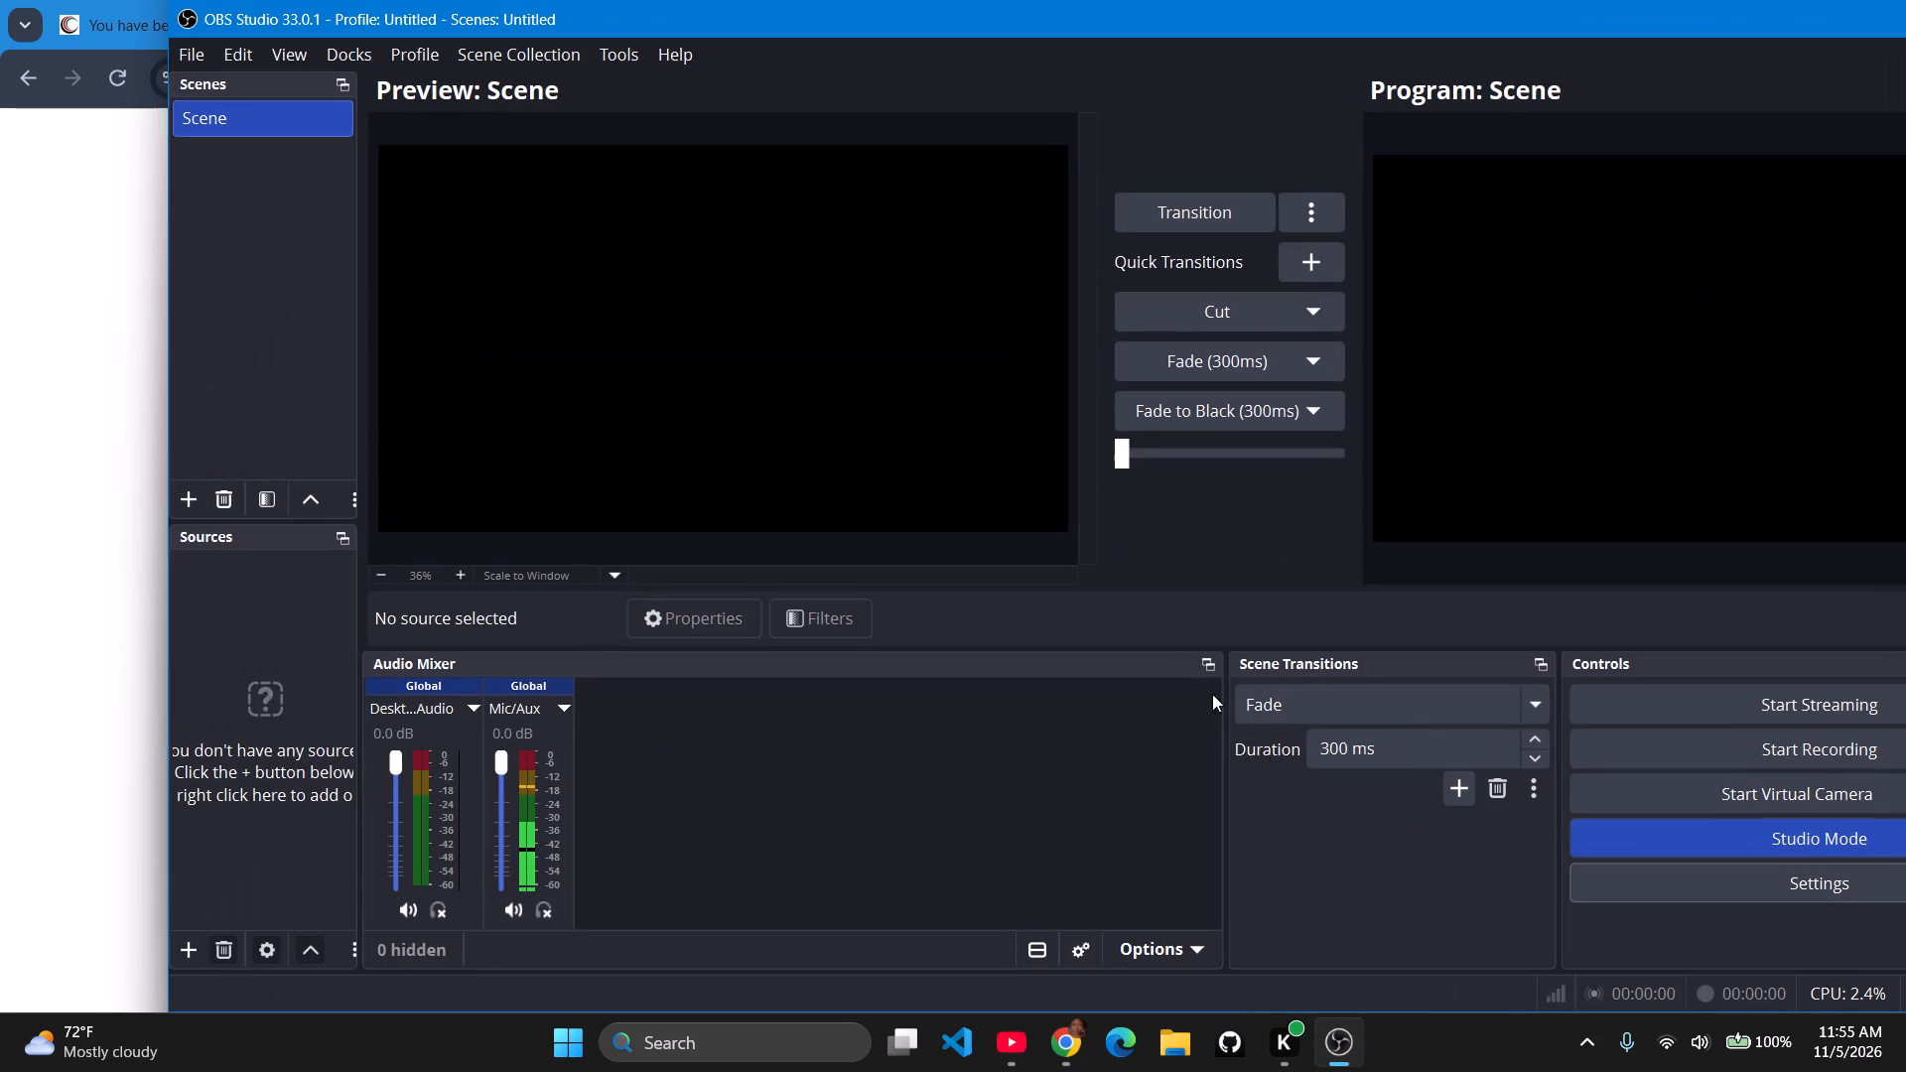
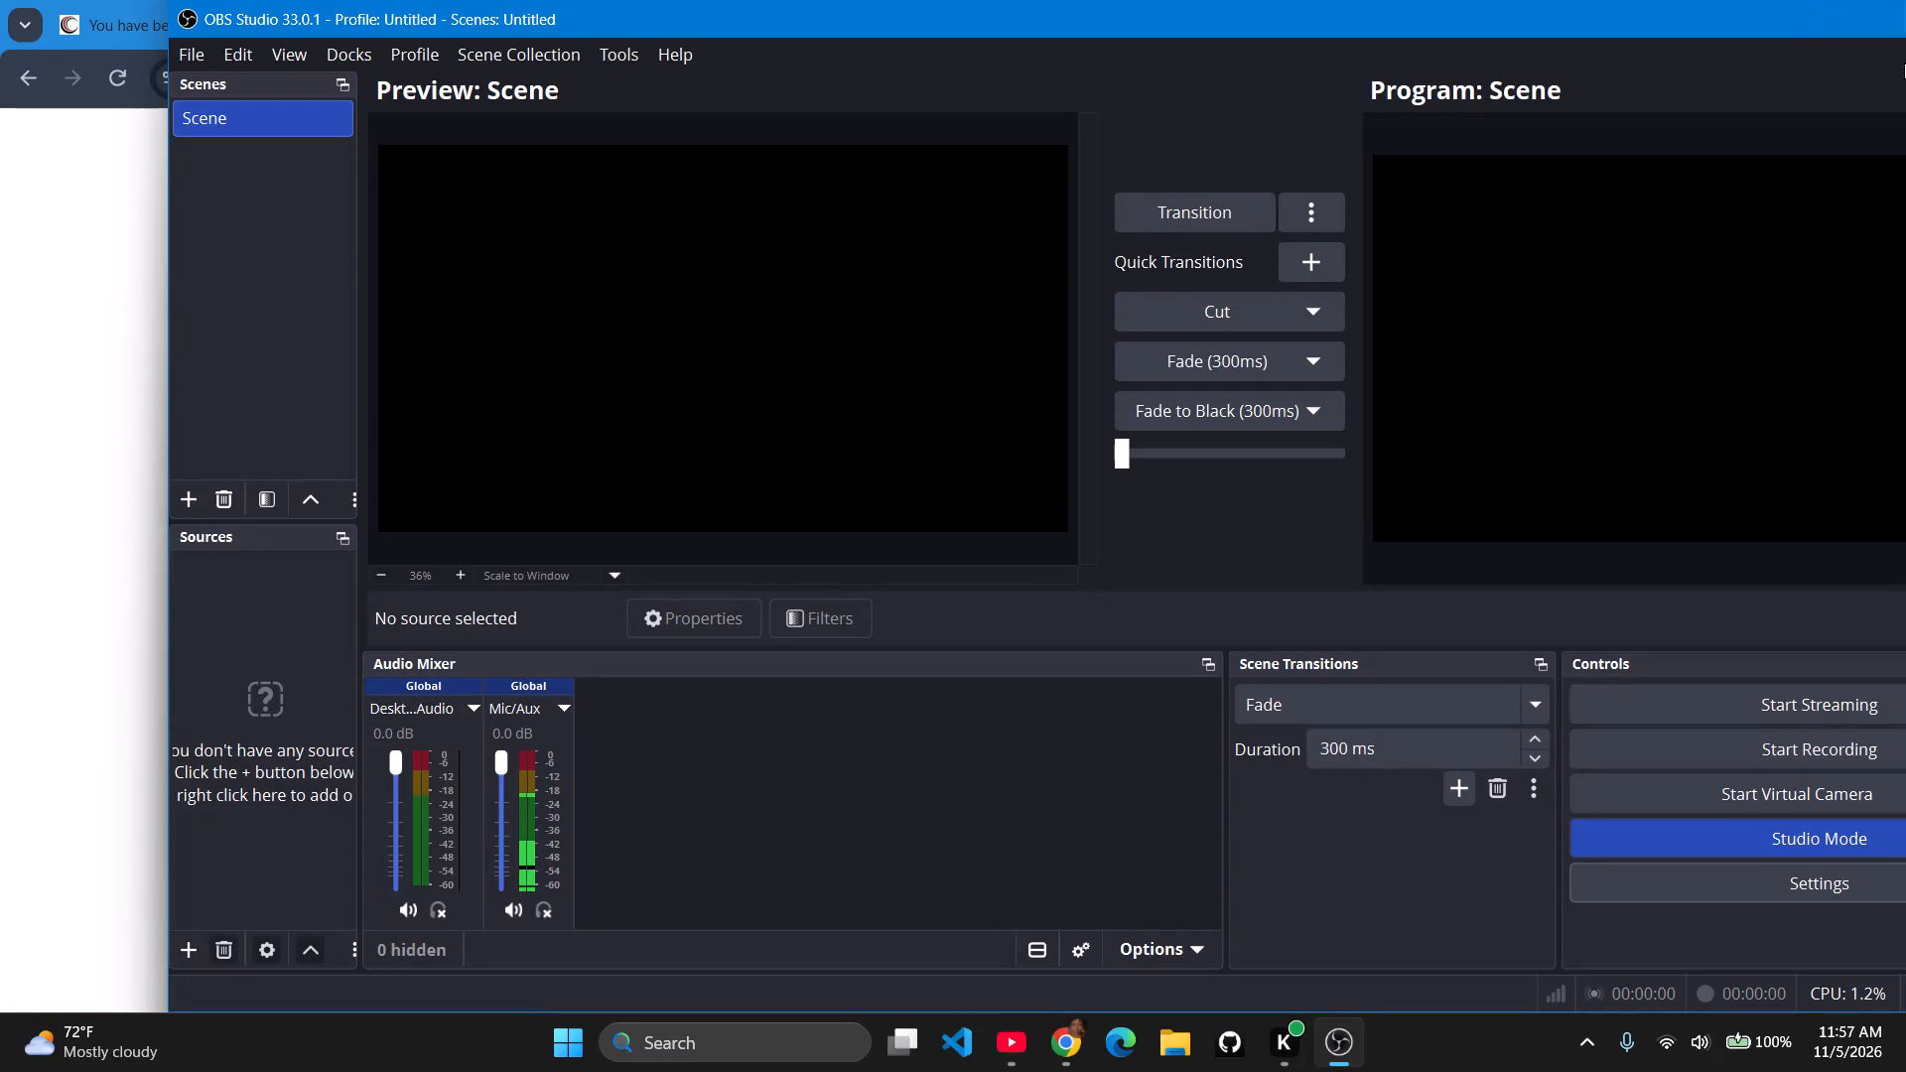
Close OBS Studio and relaunch it by searching Windows for obs.
left_click(1905, 8)
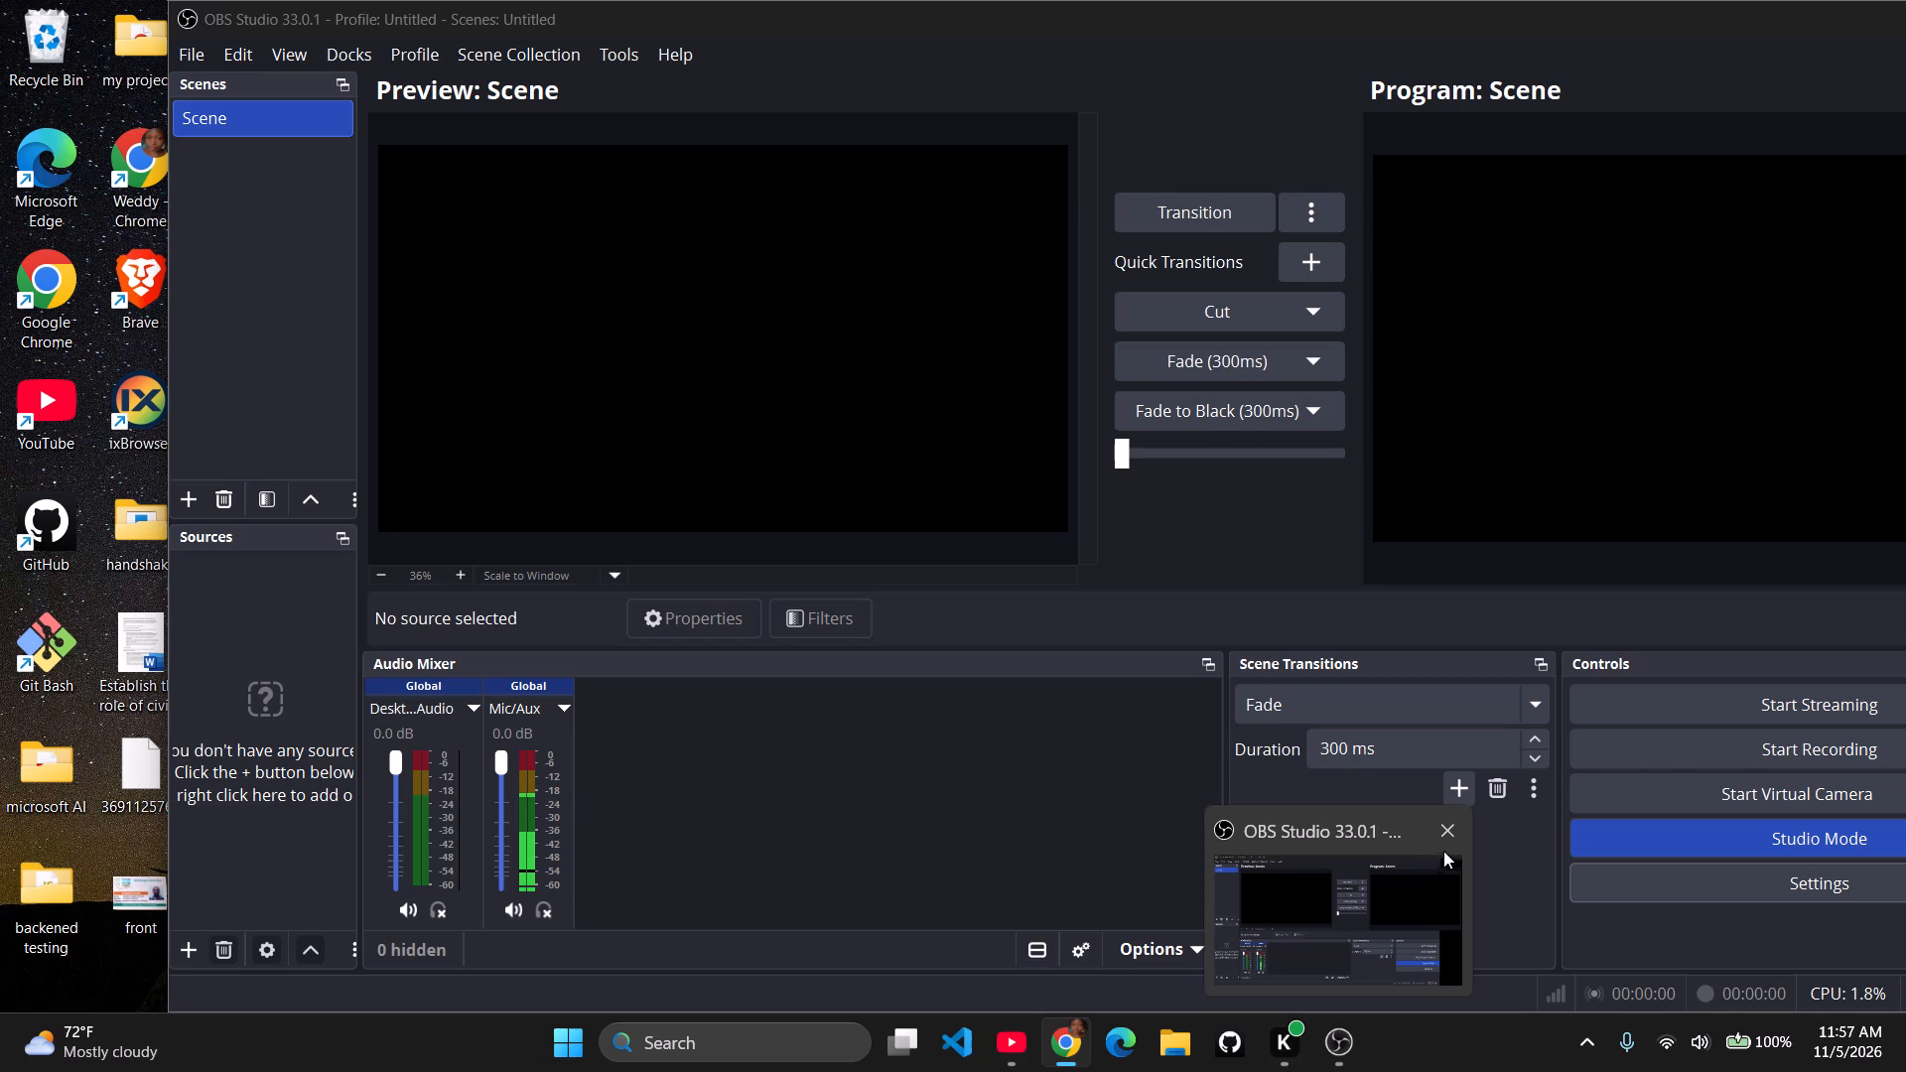
left_click(1447, 842)
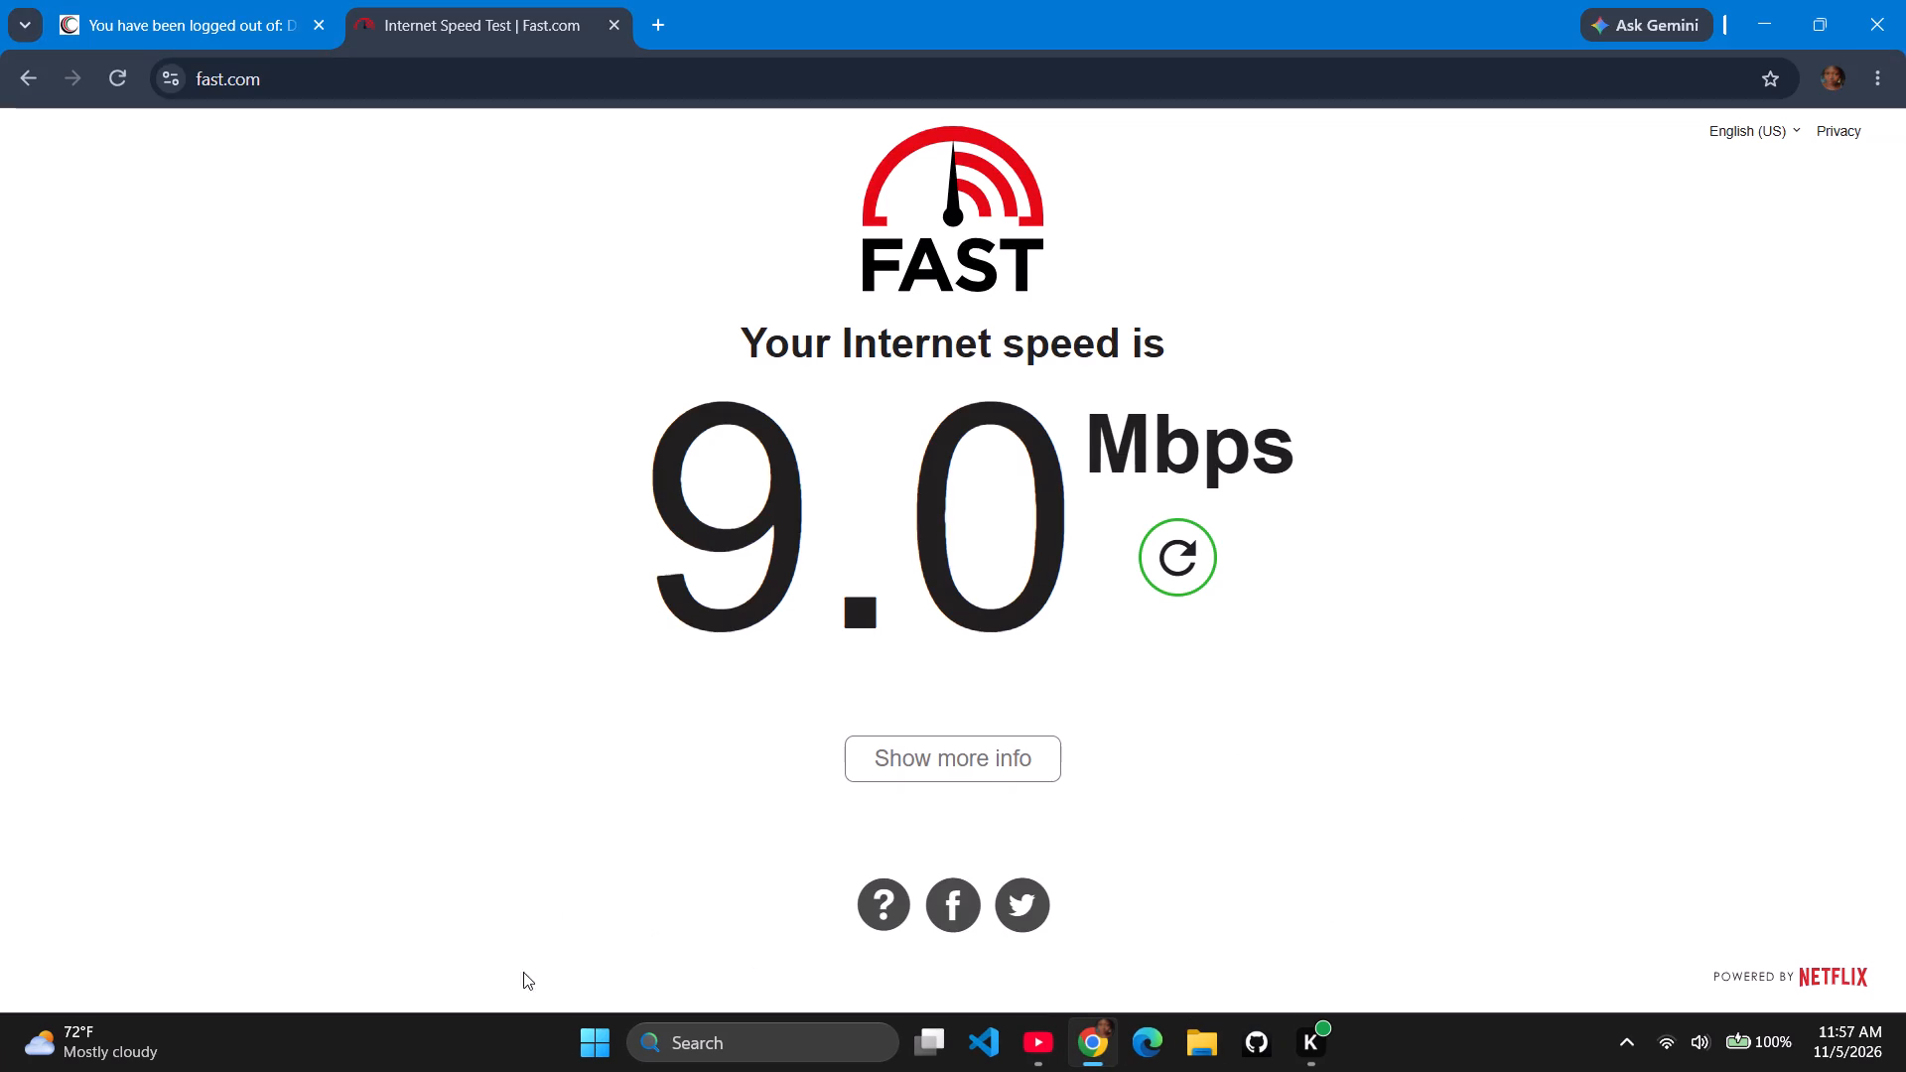
left_click(623, 1051)
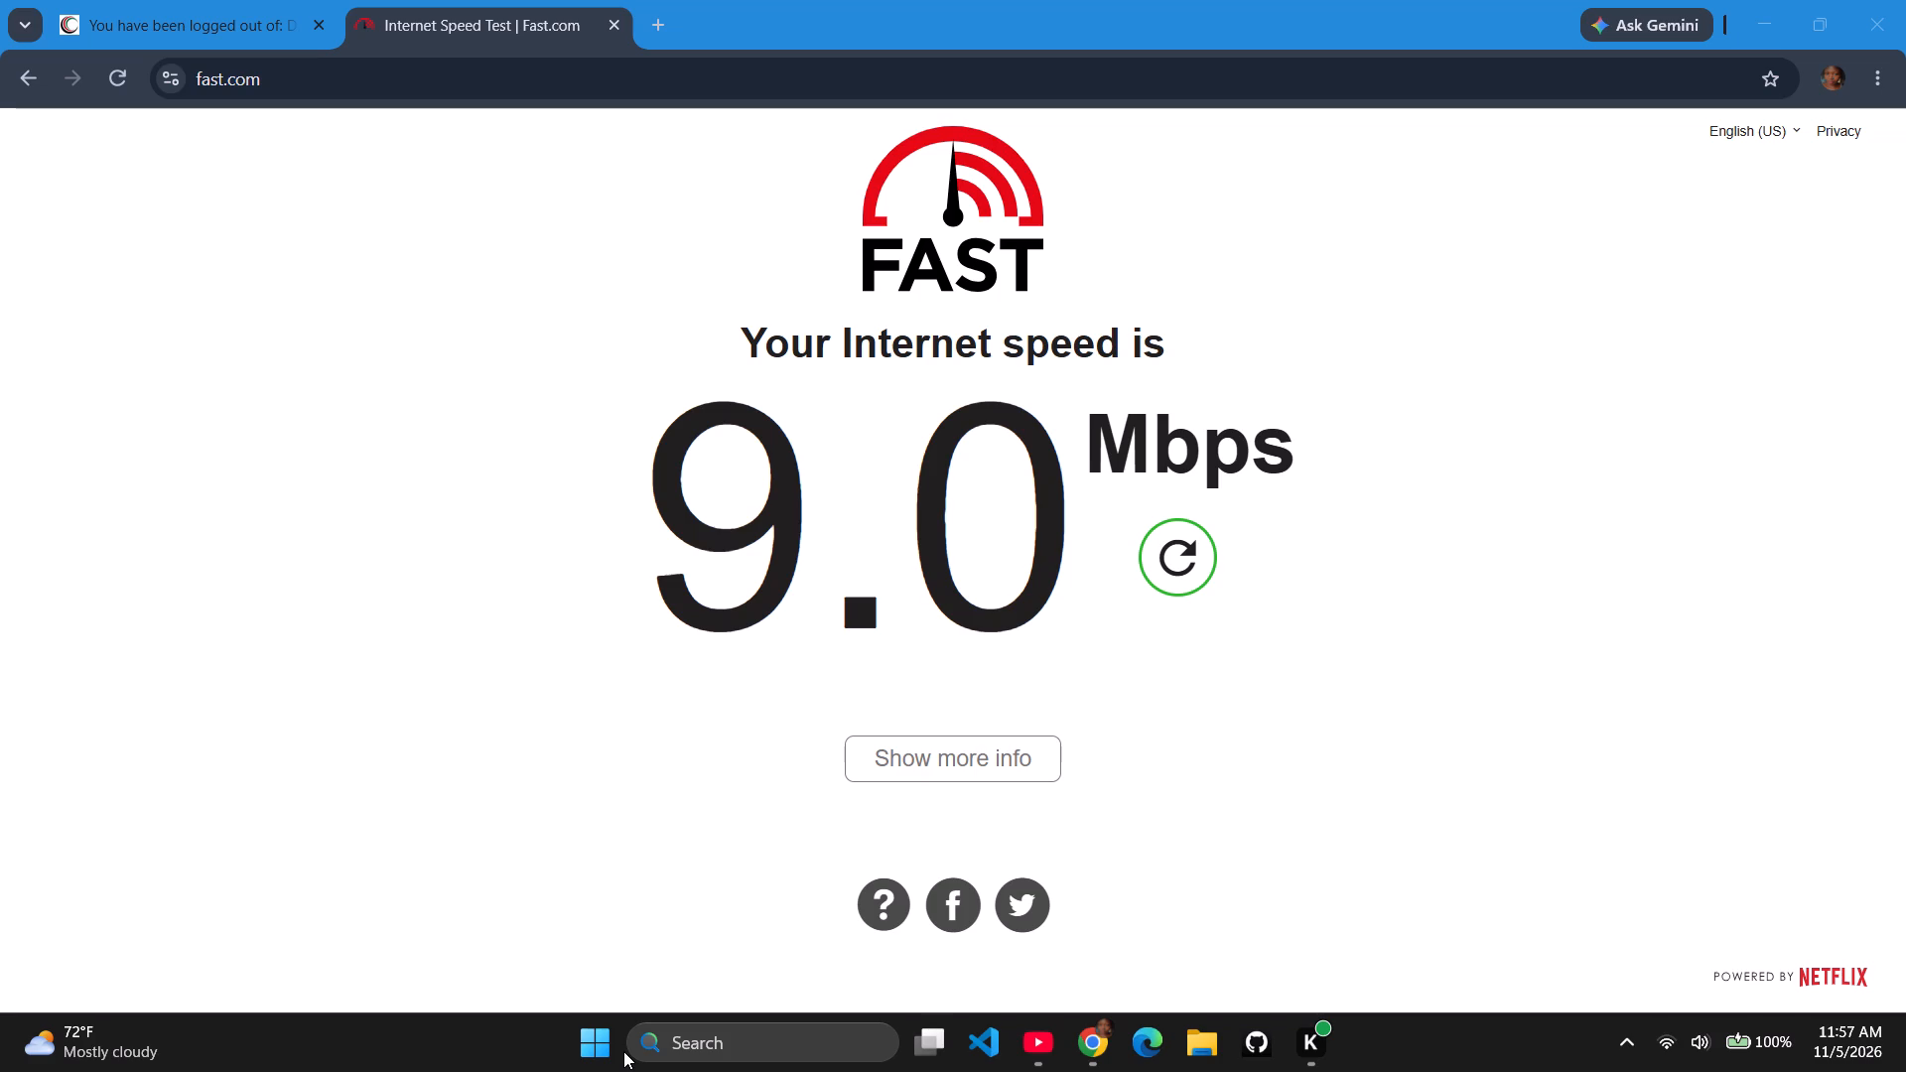
left_click(603, 1035)
type("obs")
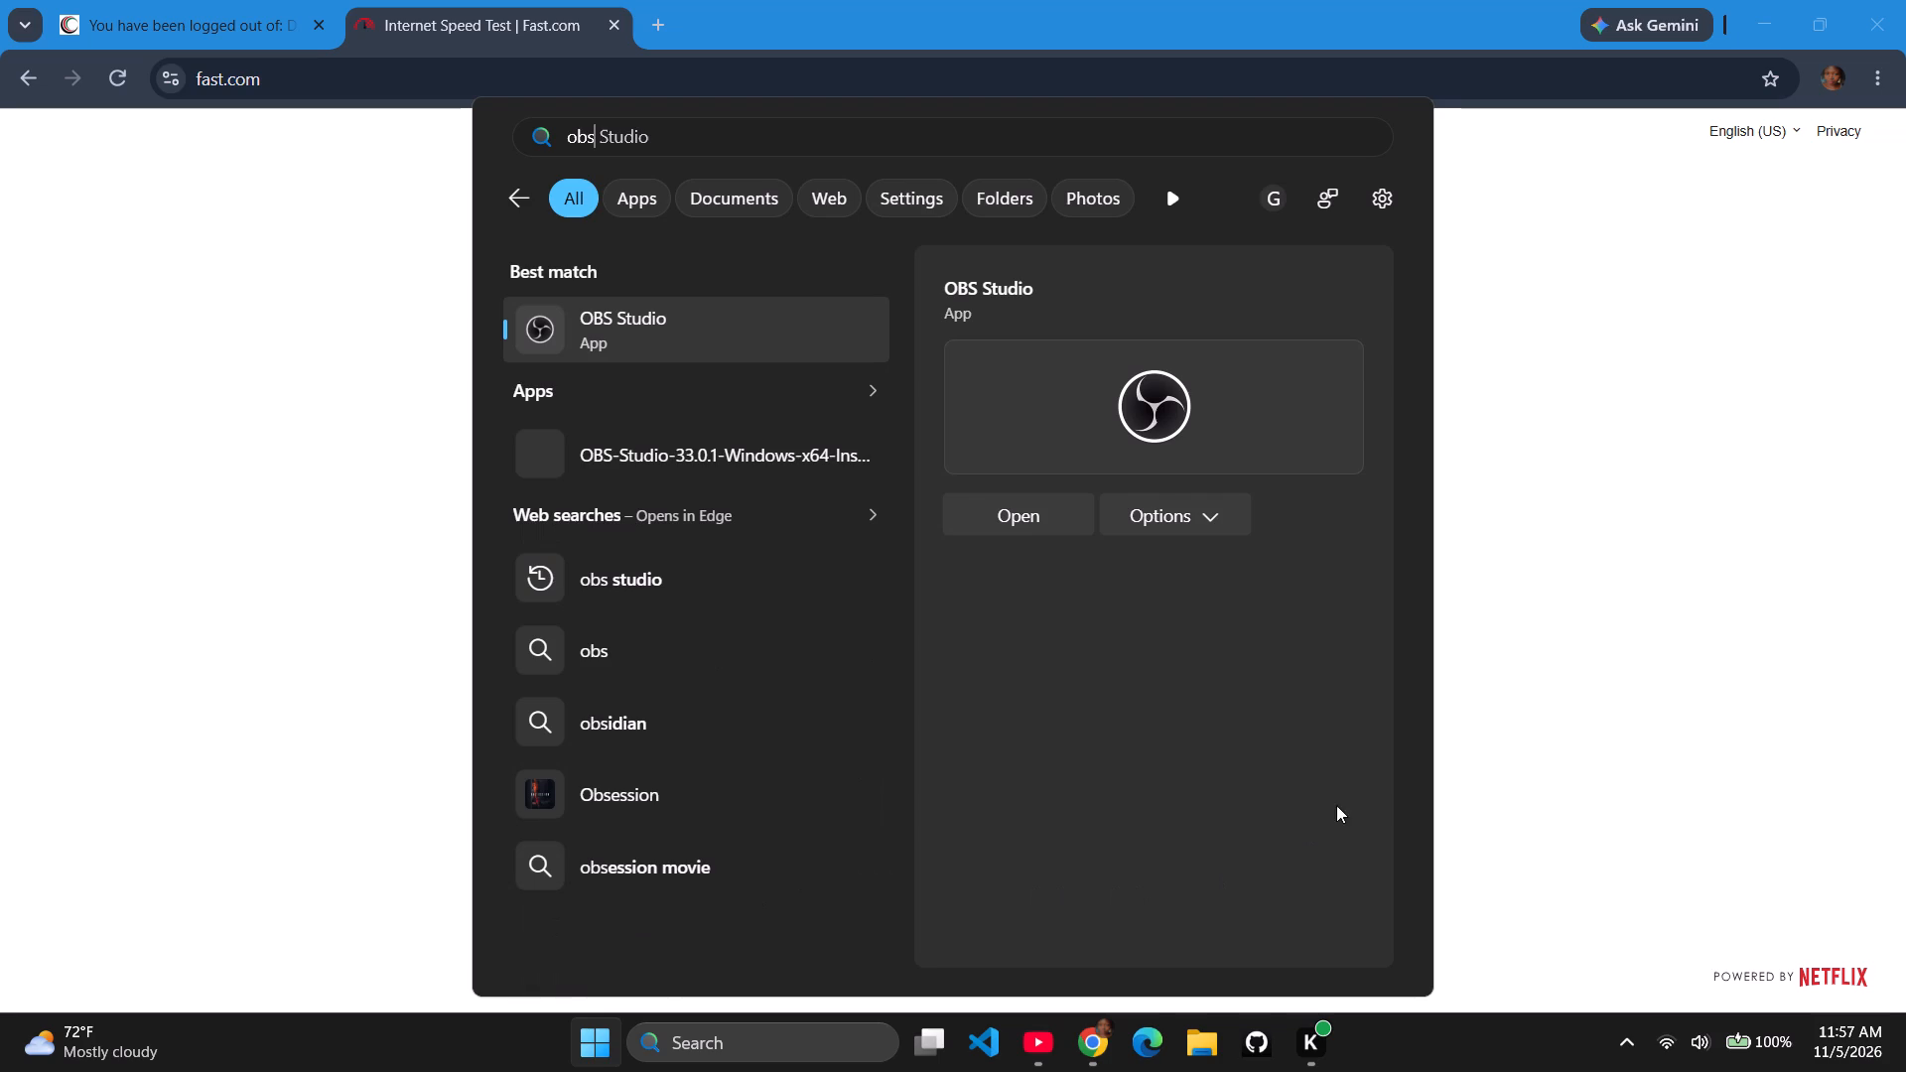
left_click(1008, 514)
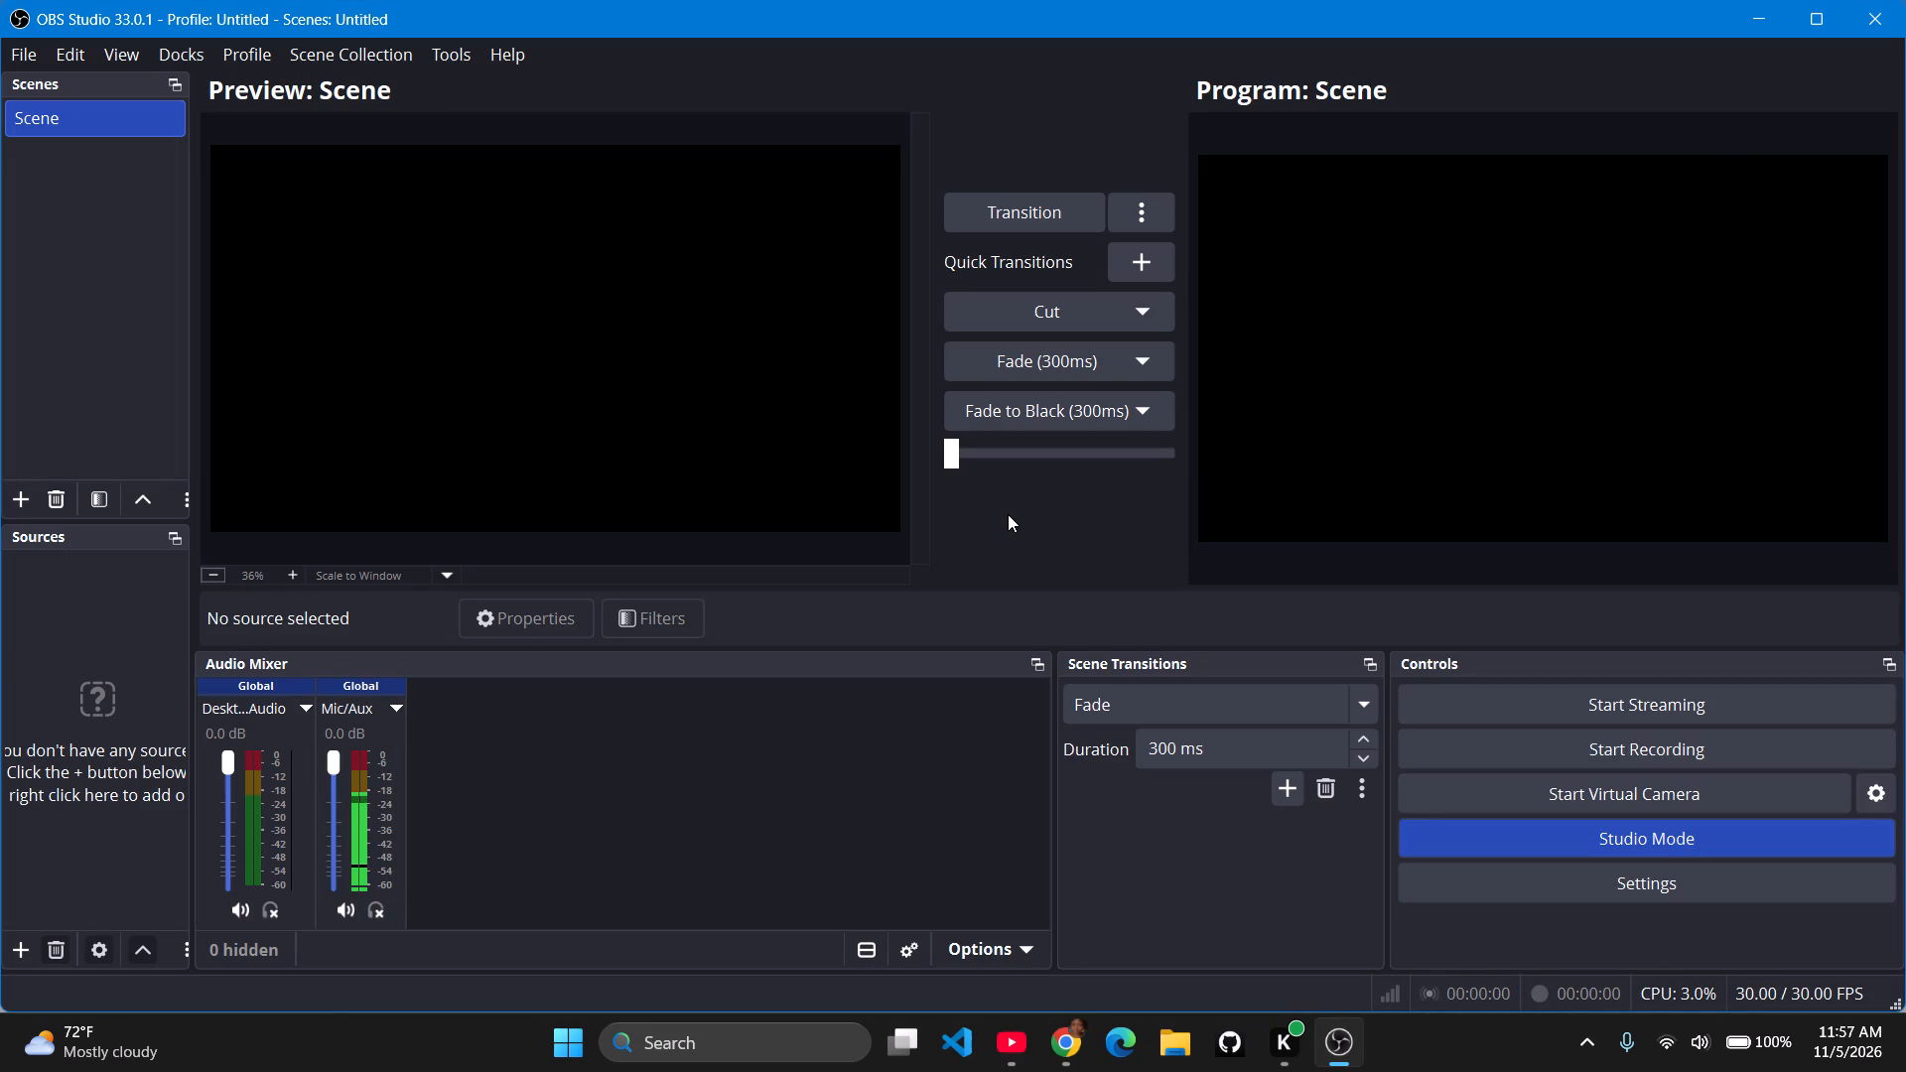
Add a new scene named live interview and dismiss the Add Source window.
scroll(168, 568, "right", 1)
left_click(19, 954)
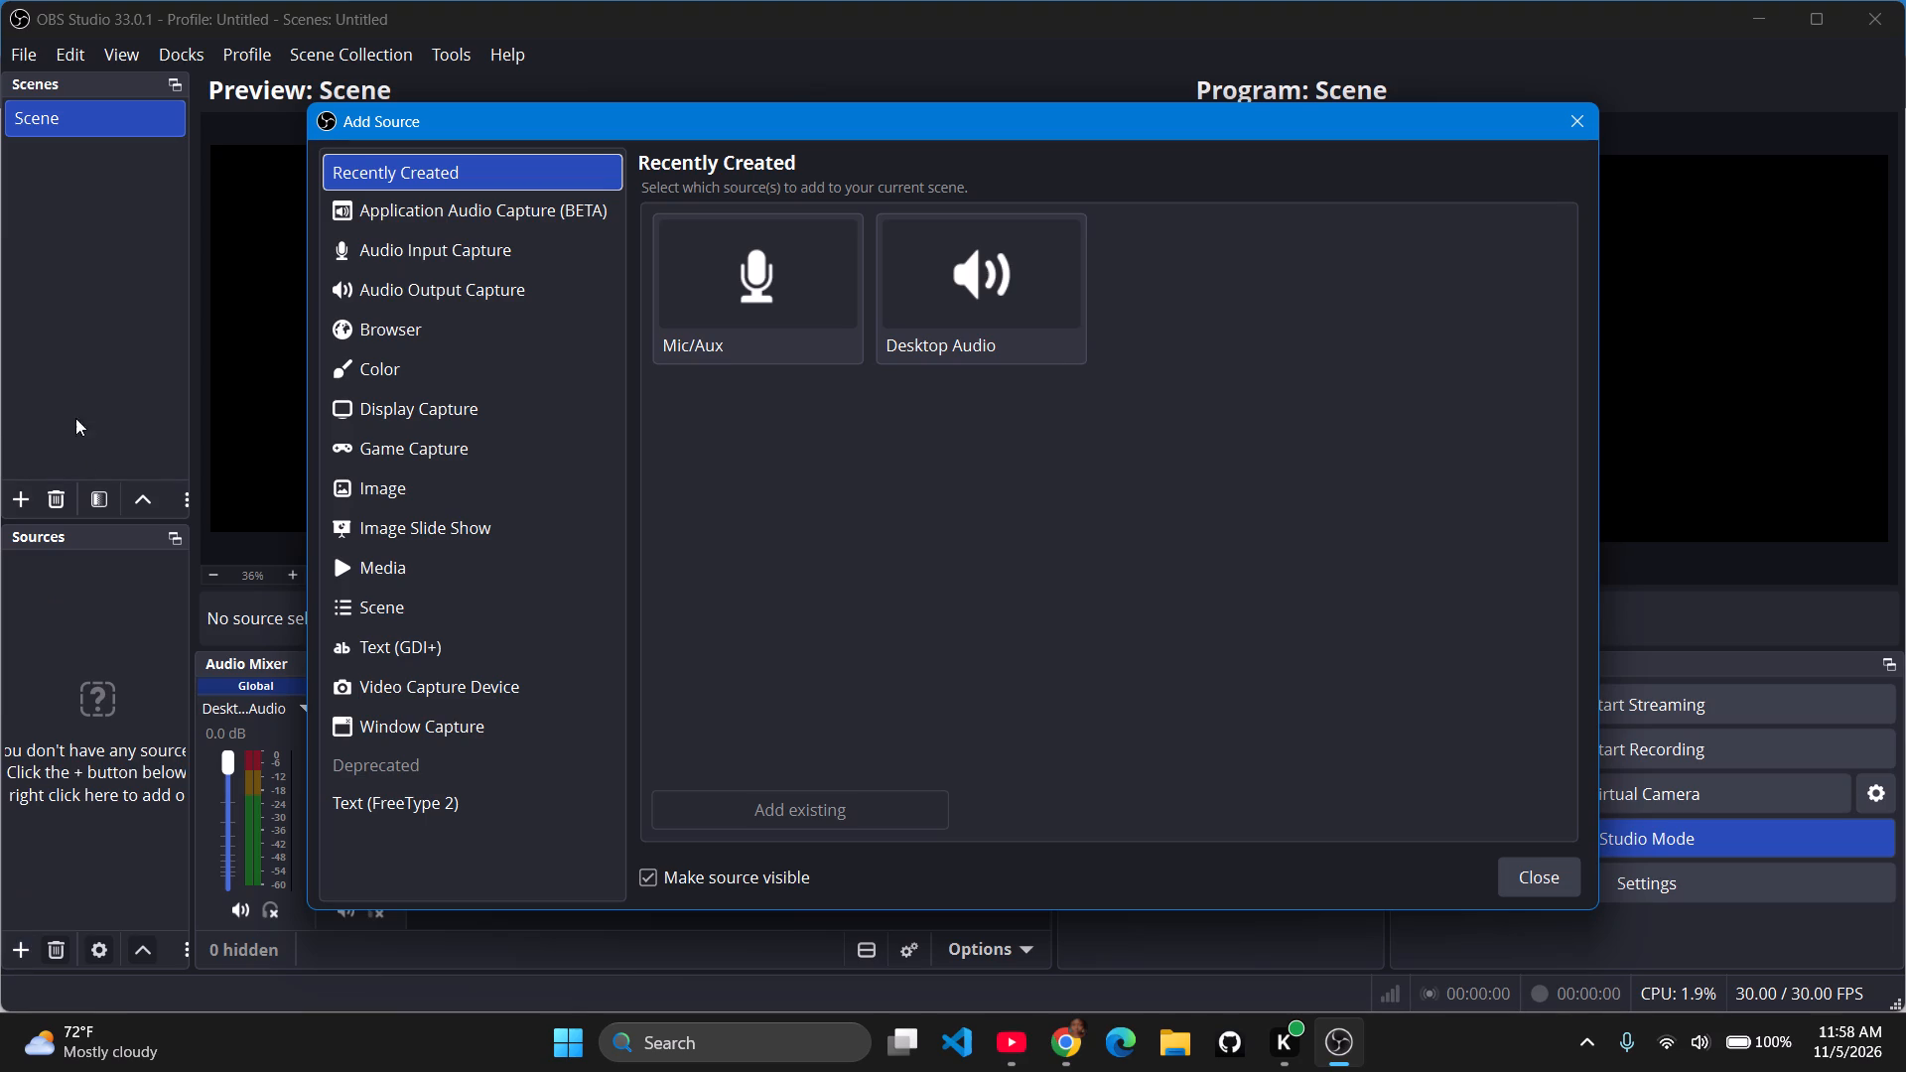
left_click(27, 496)
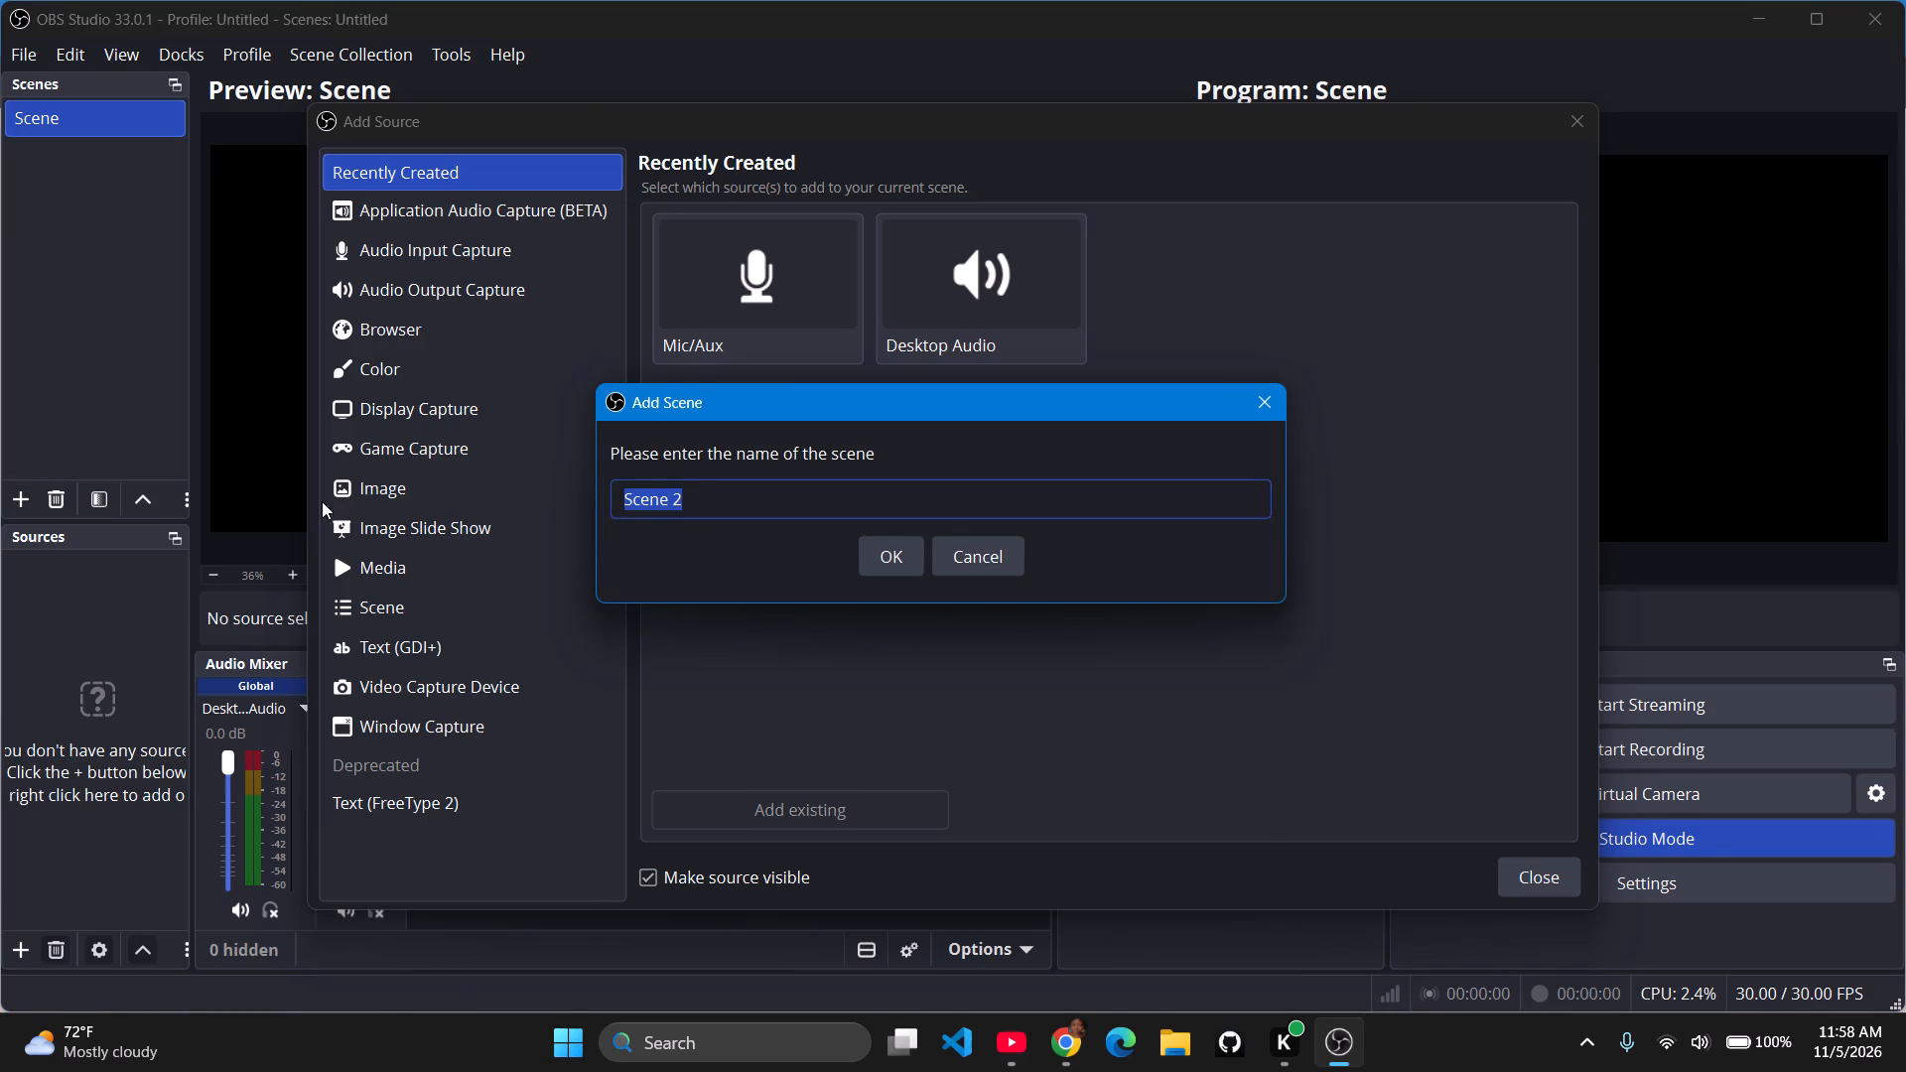
key("BackSpace")
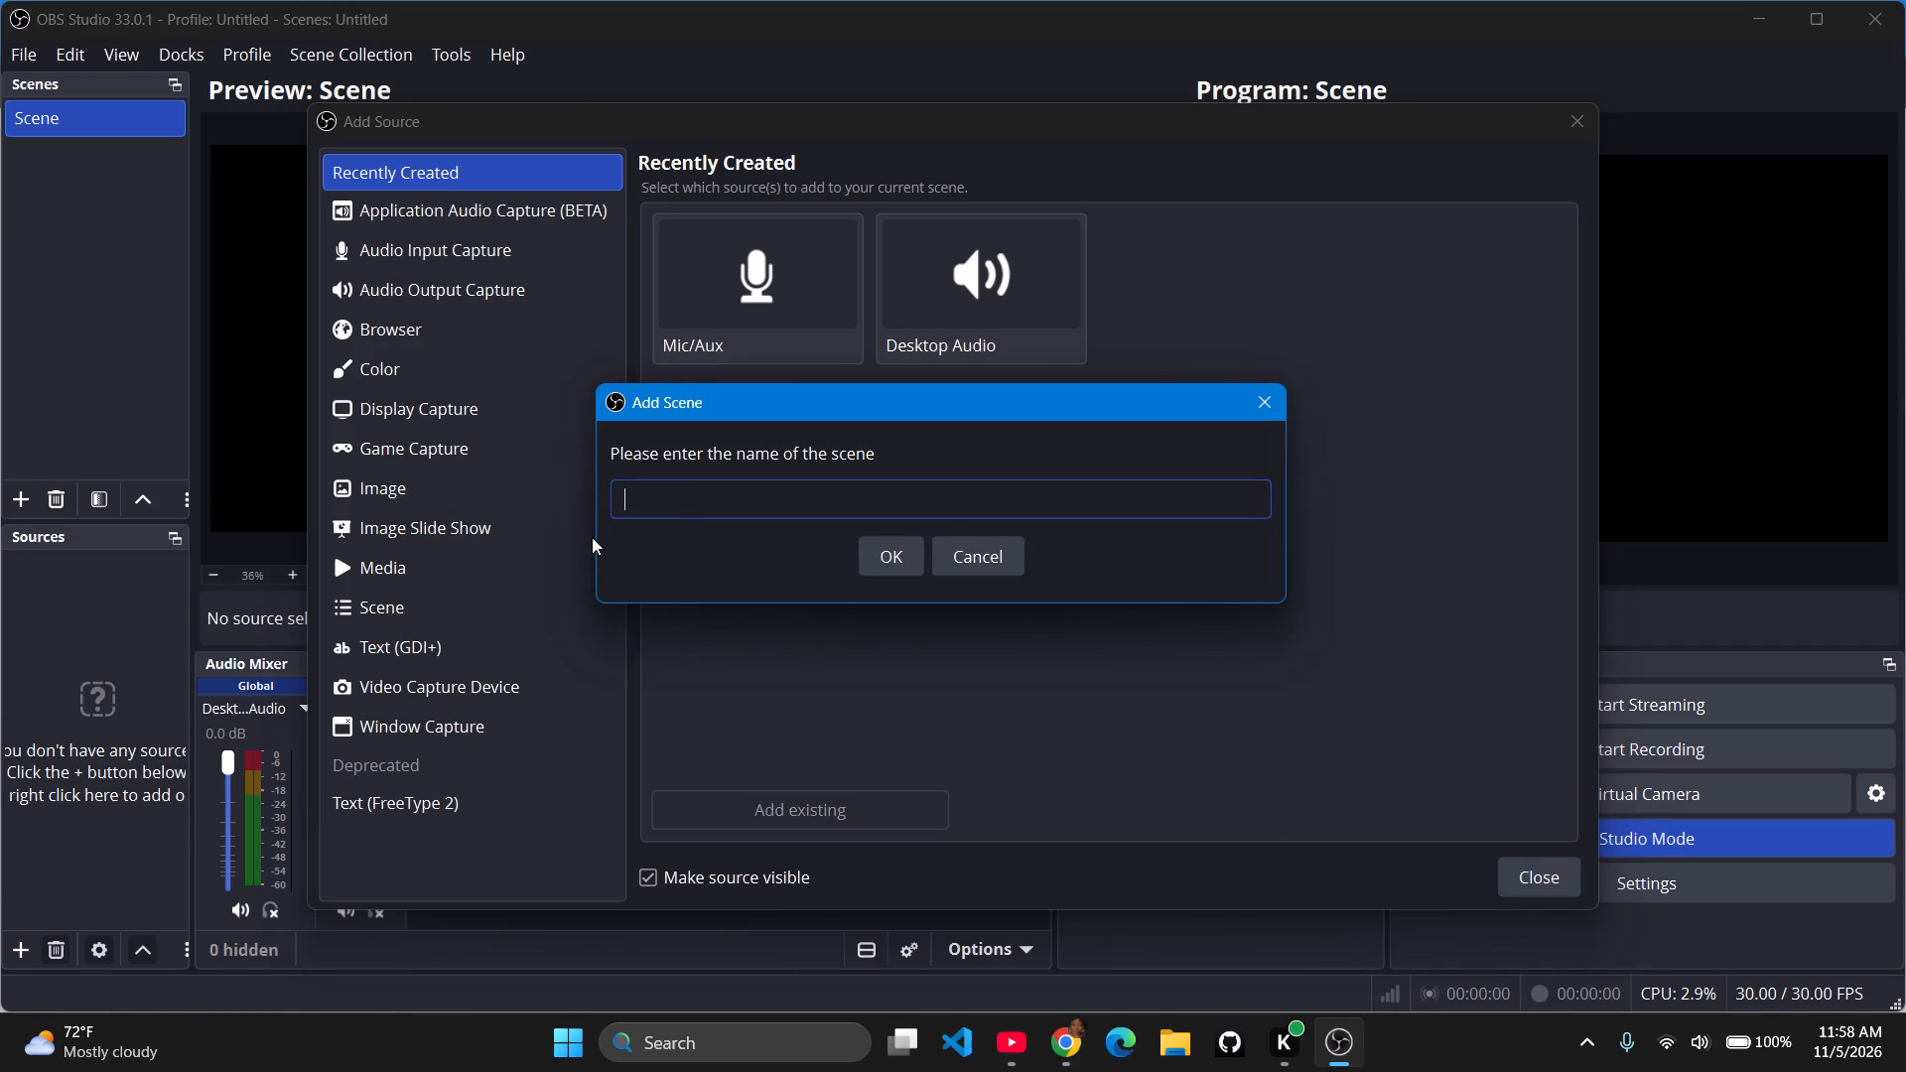
type("live inter")
type("view")
left_click(885, 564)
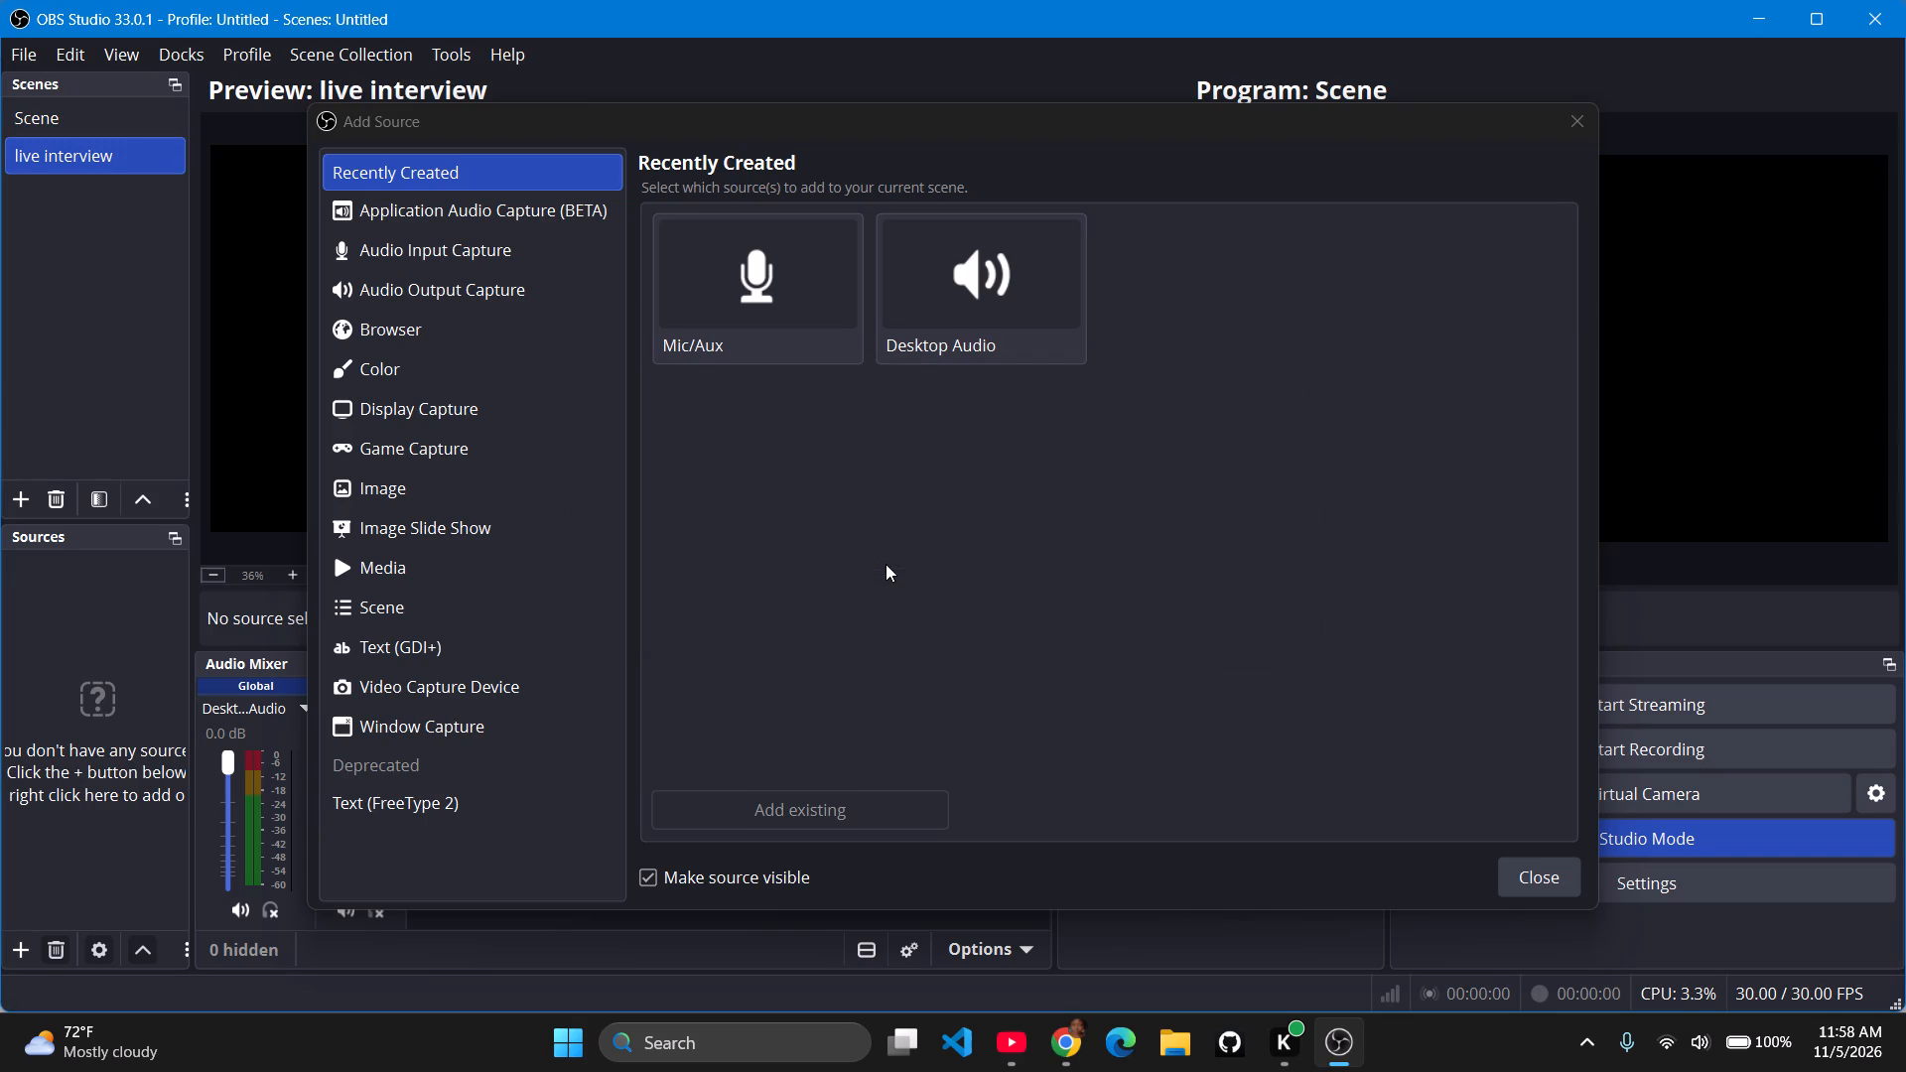
left_click(1598, 122)
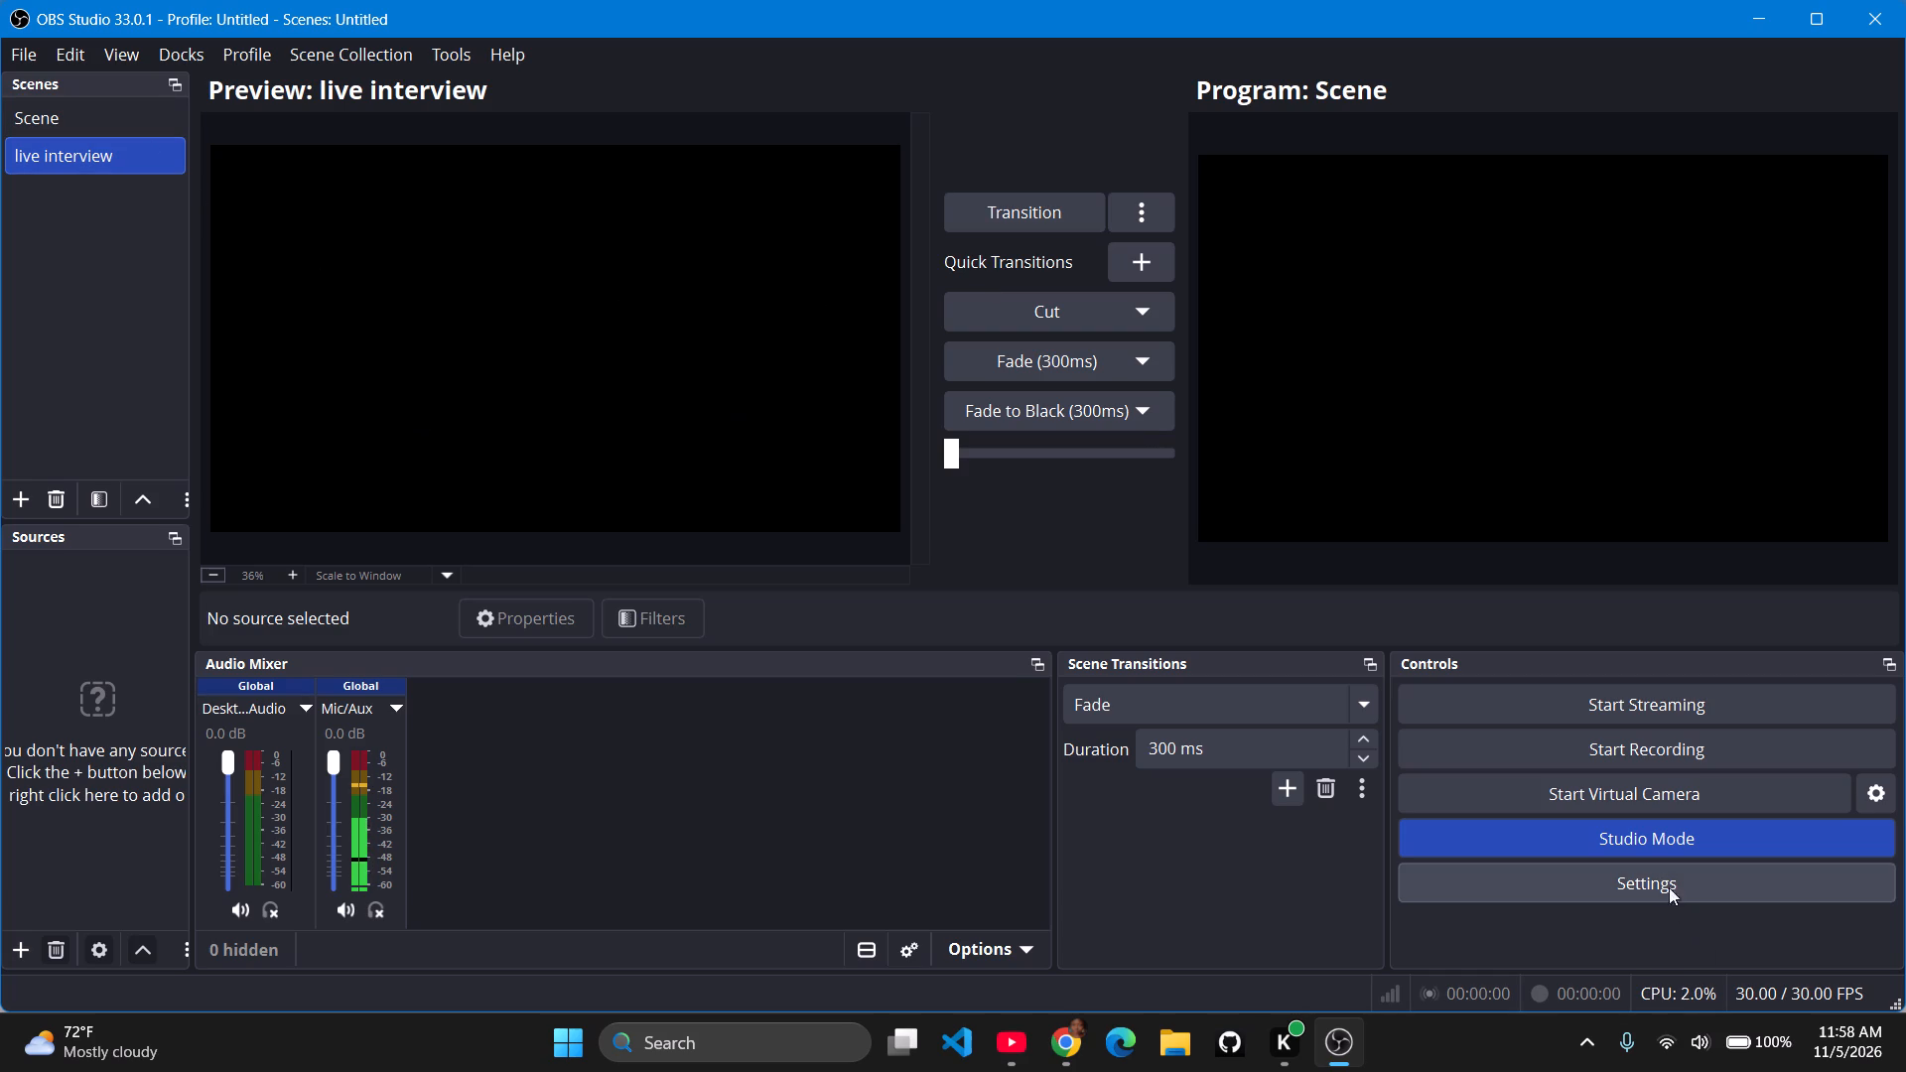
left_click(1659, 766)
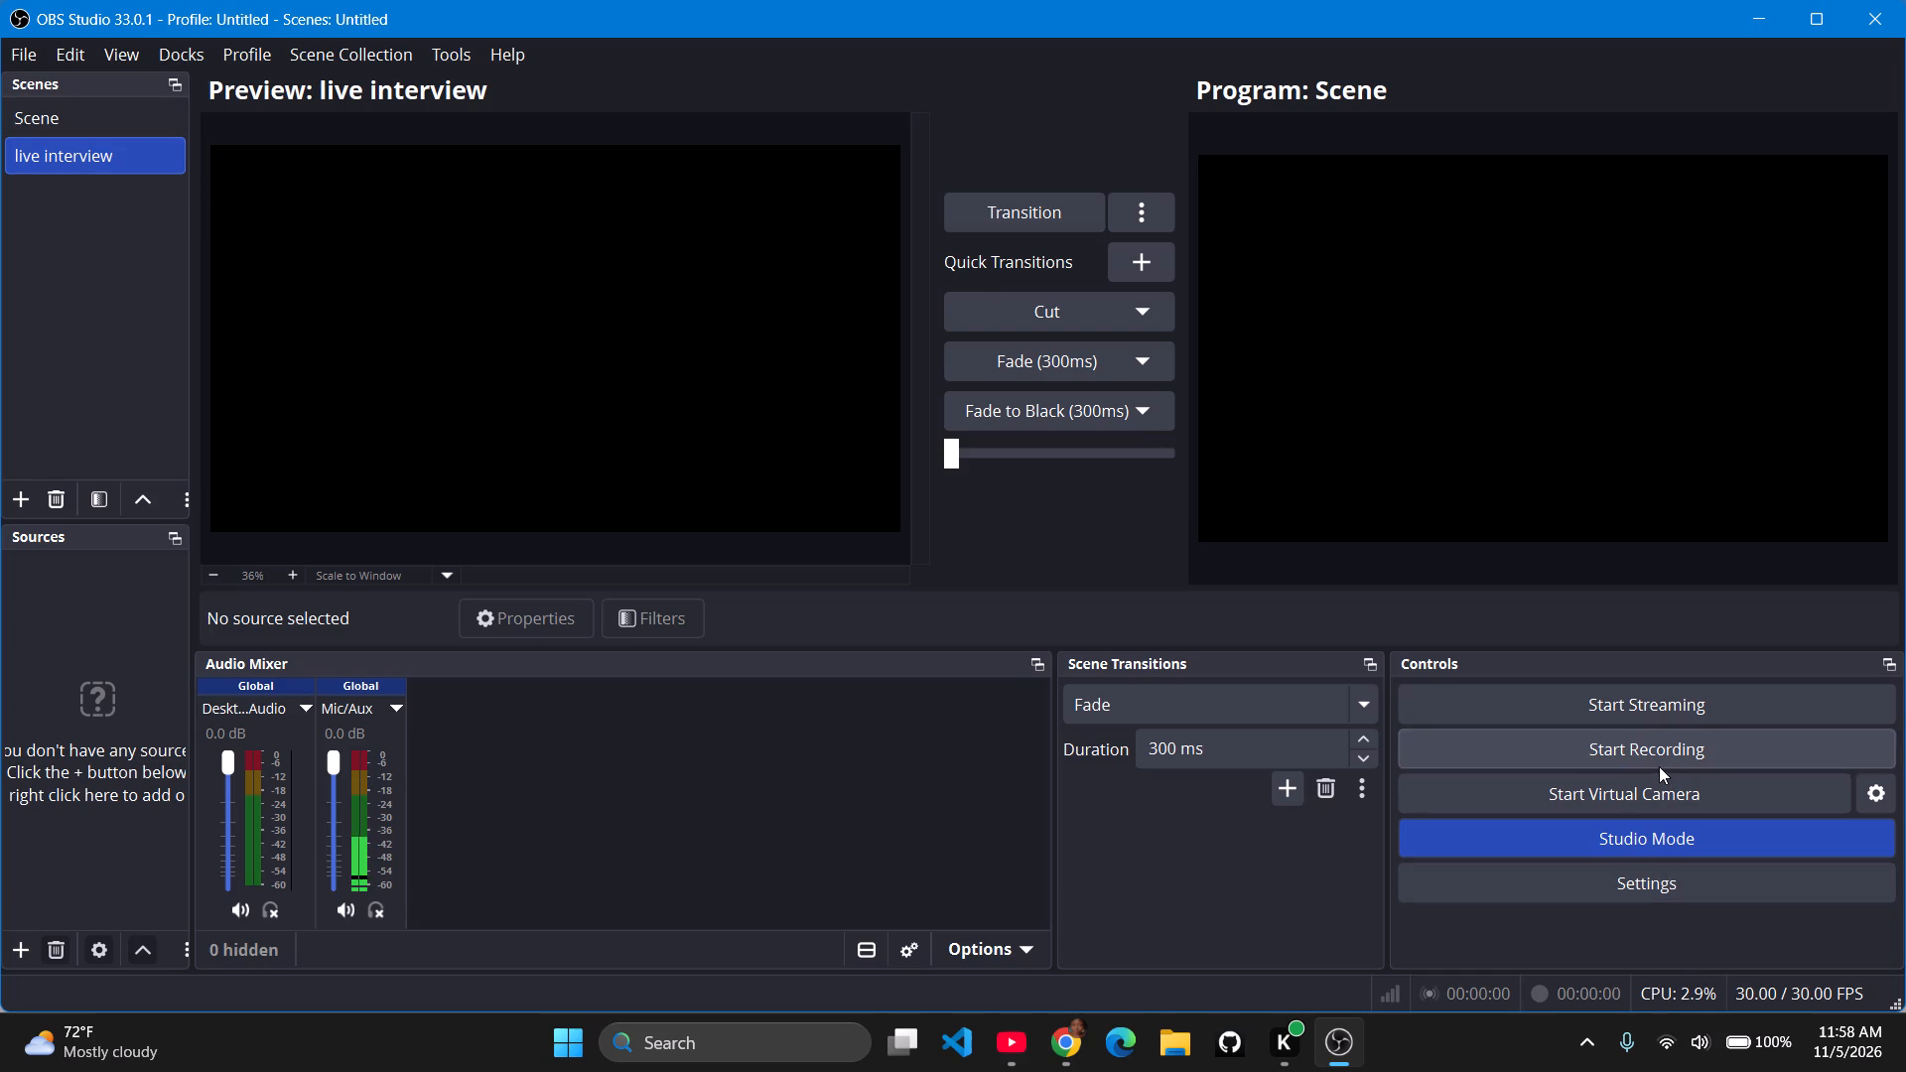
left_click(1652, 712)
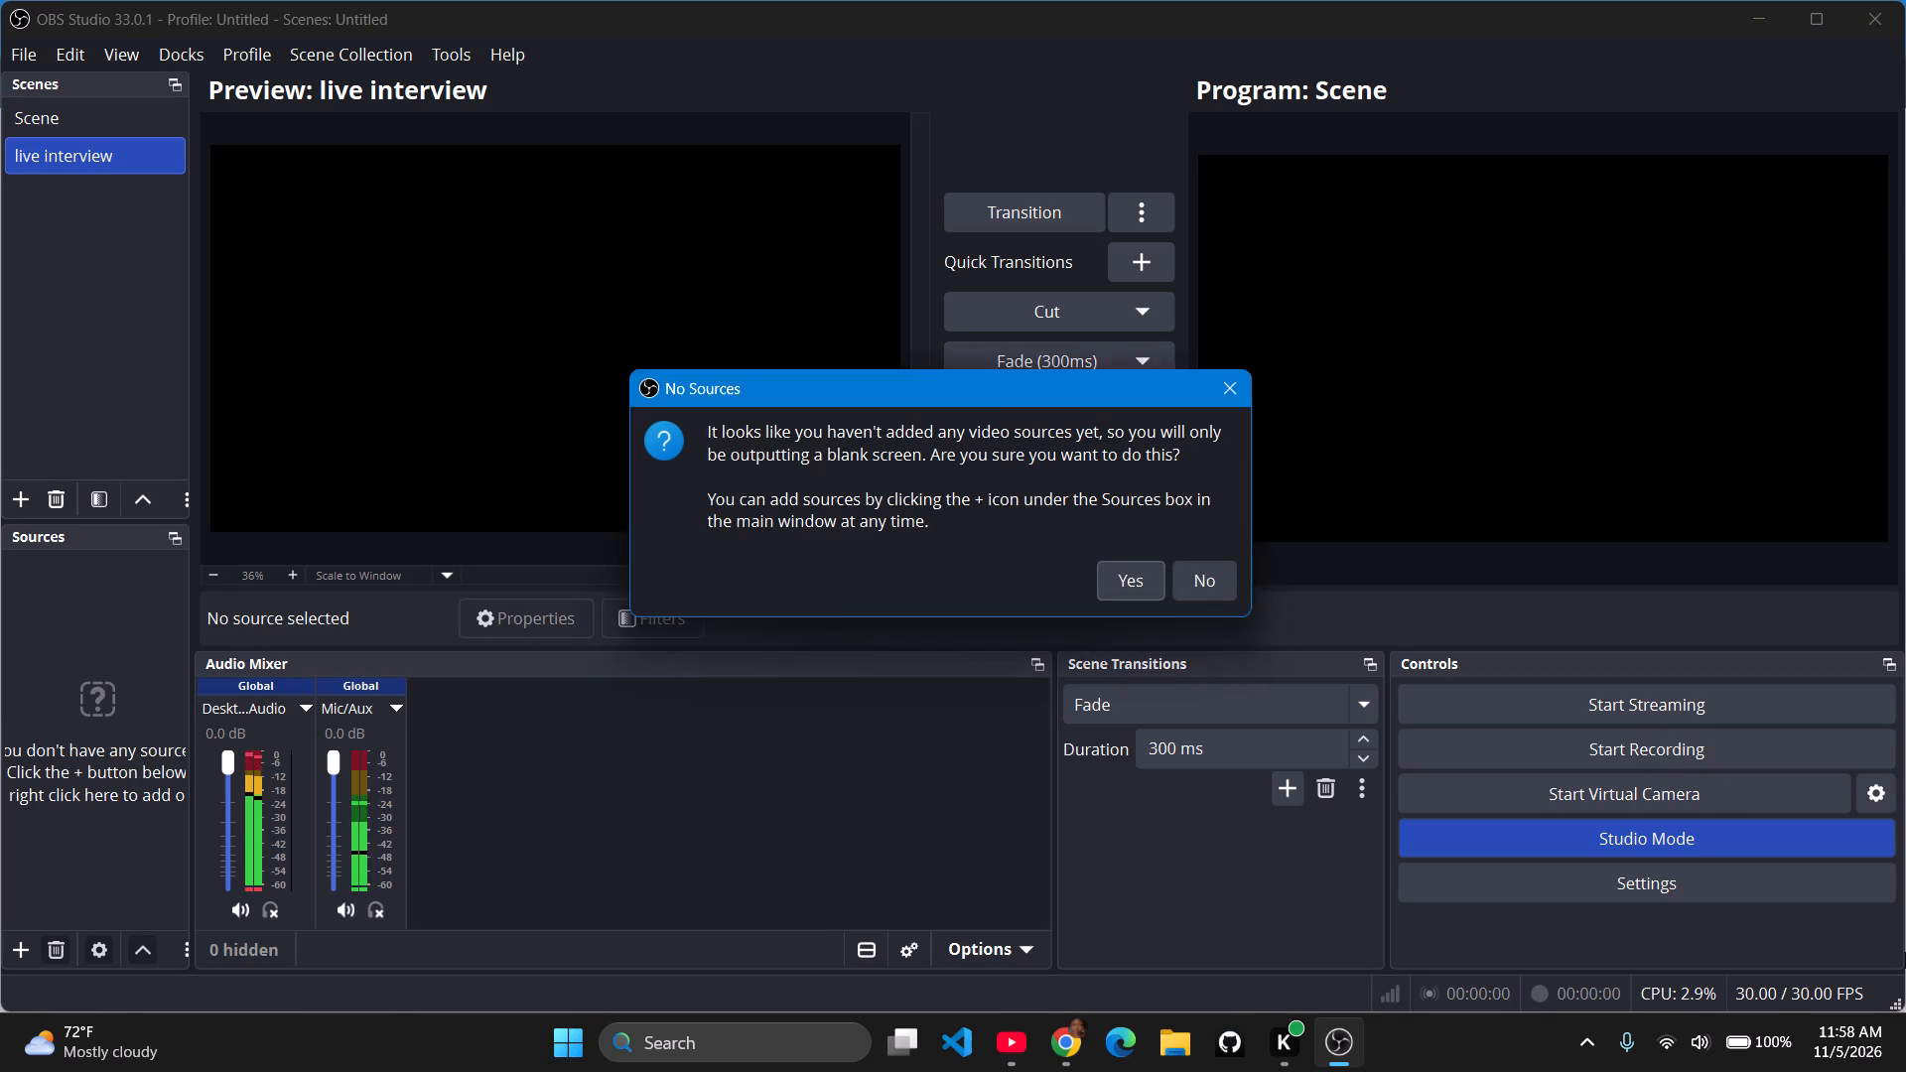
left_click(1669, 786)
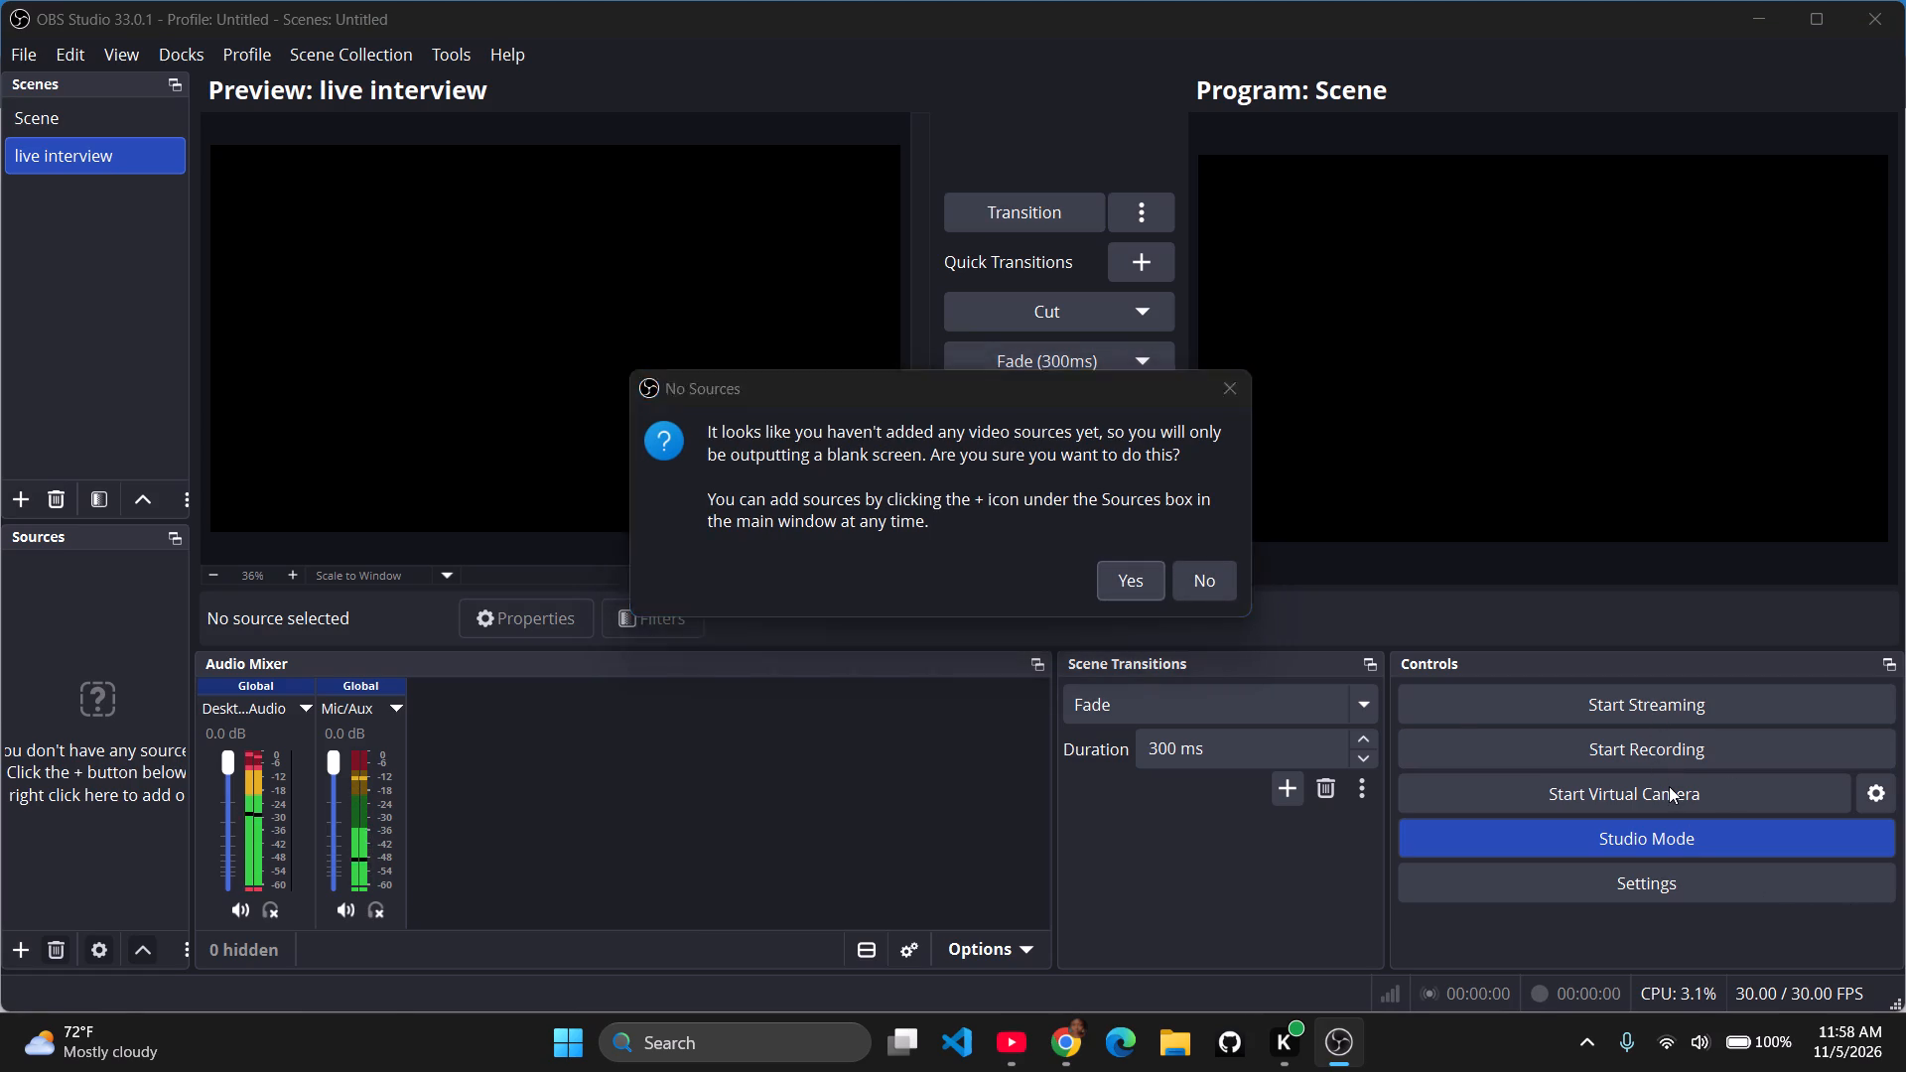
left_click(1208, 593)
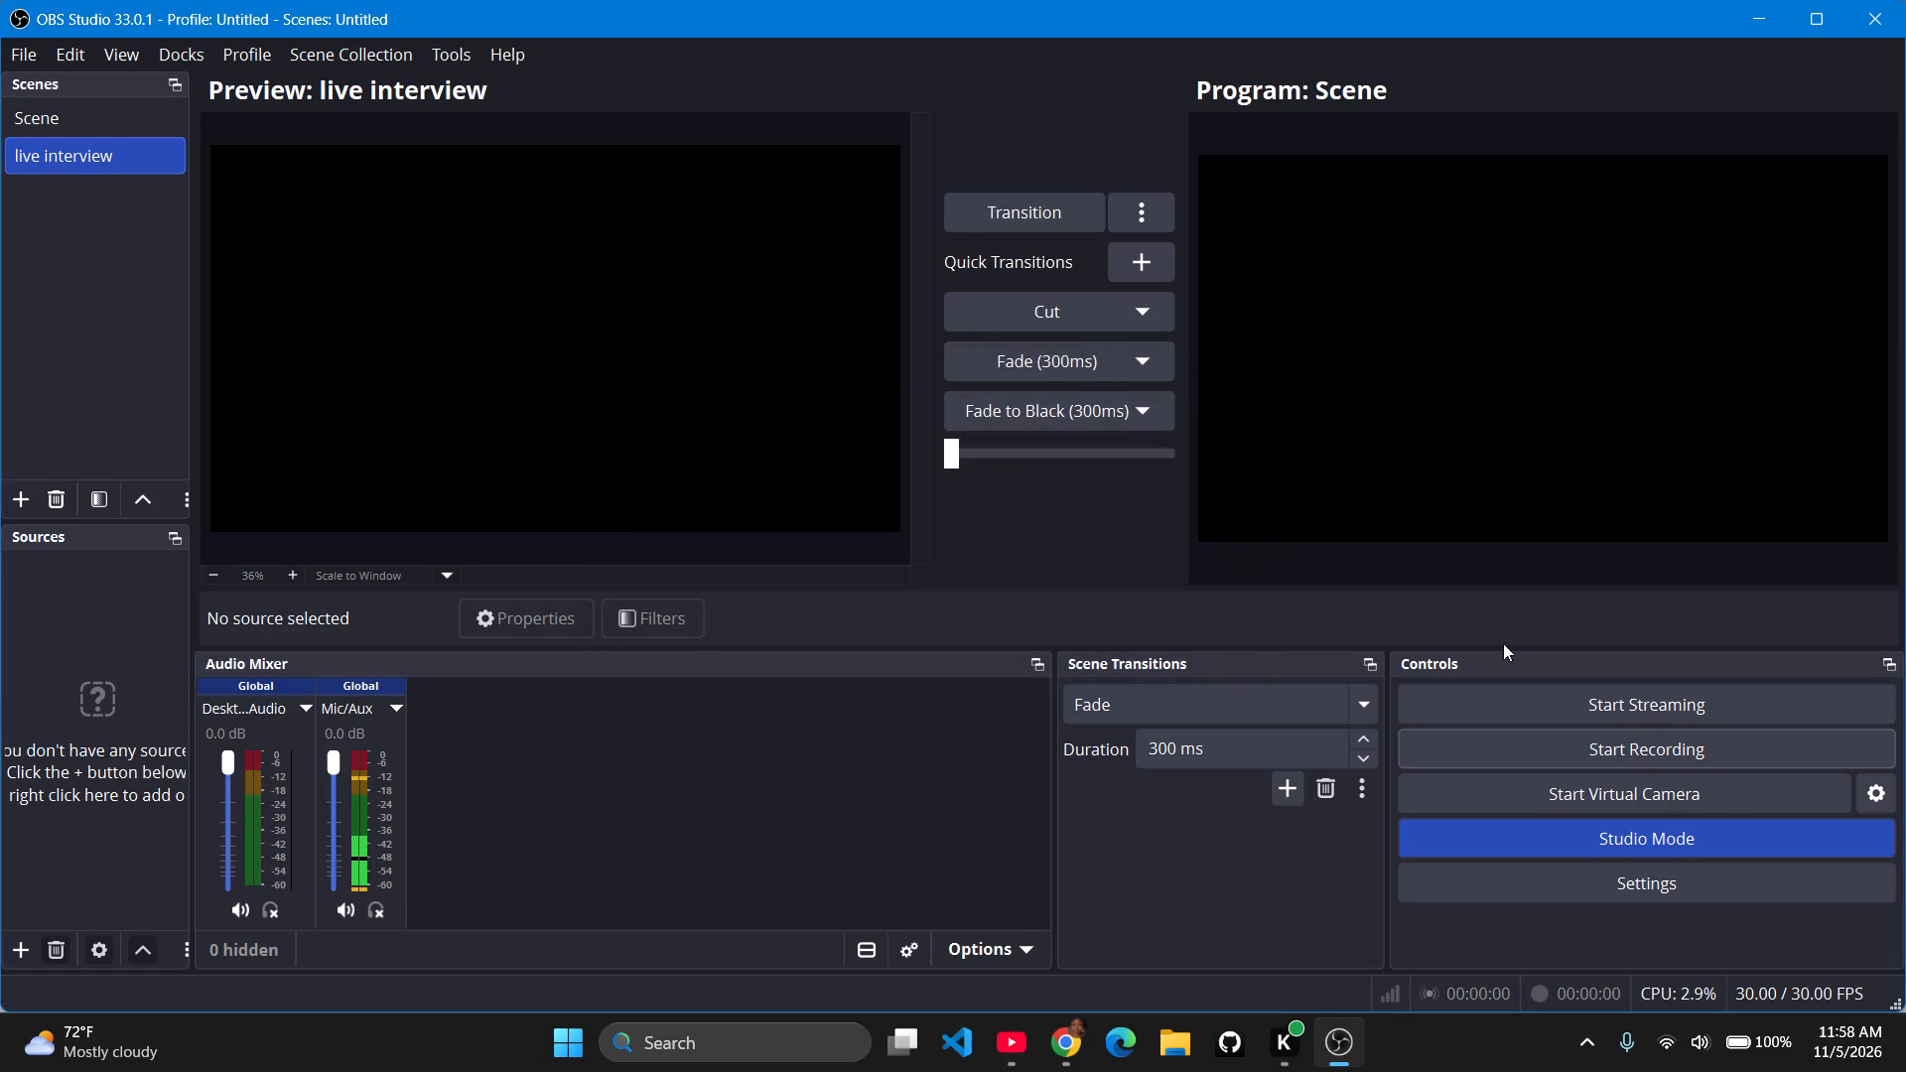
Start the virtual camera, accepting output without any video sources.
left_click(1689, 801)
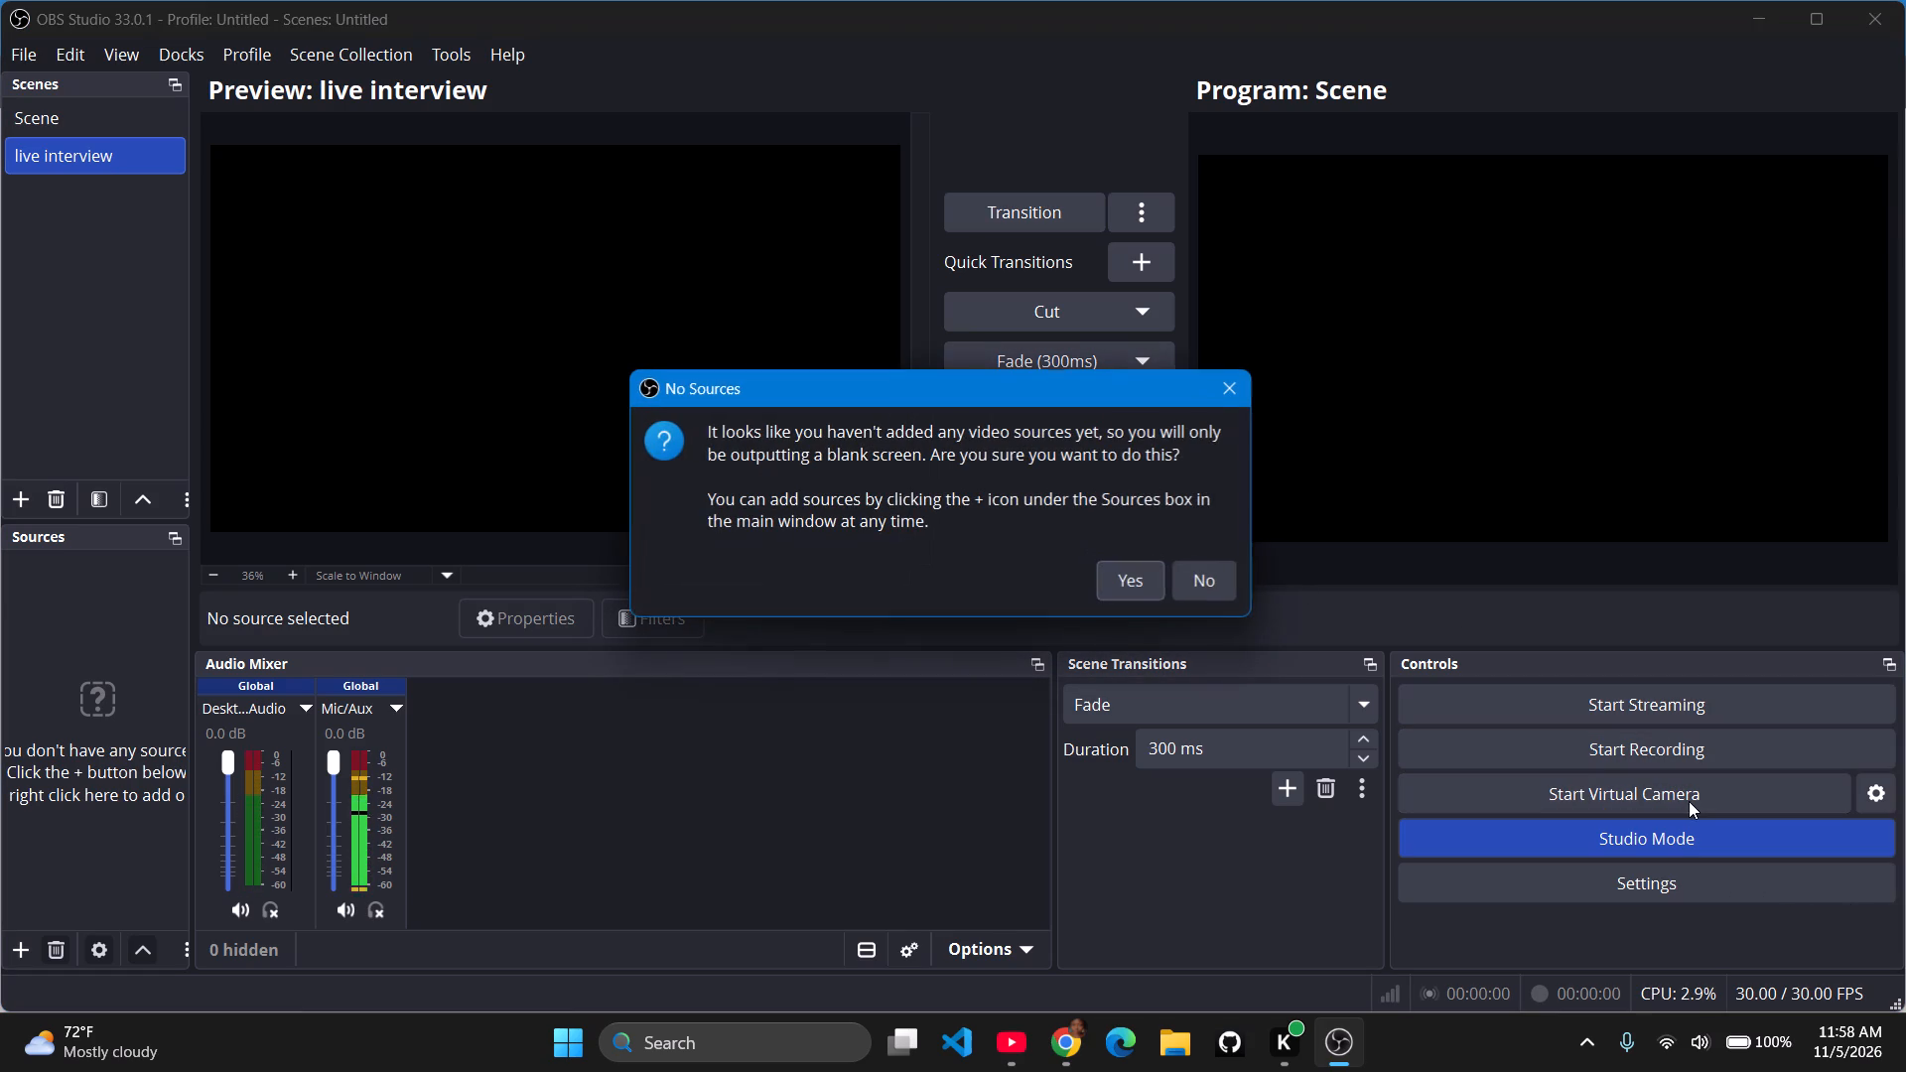
left_click(1146, 577)
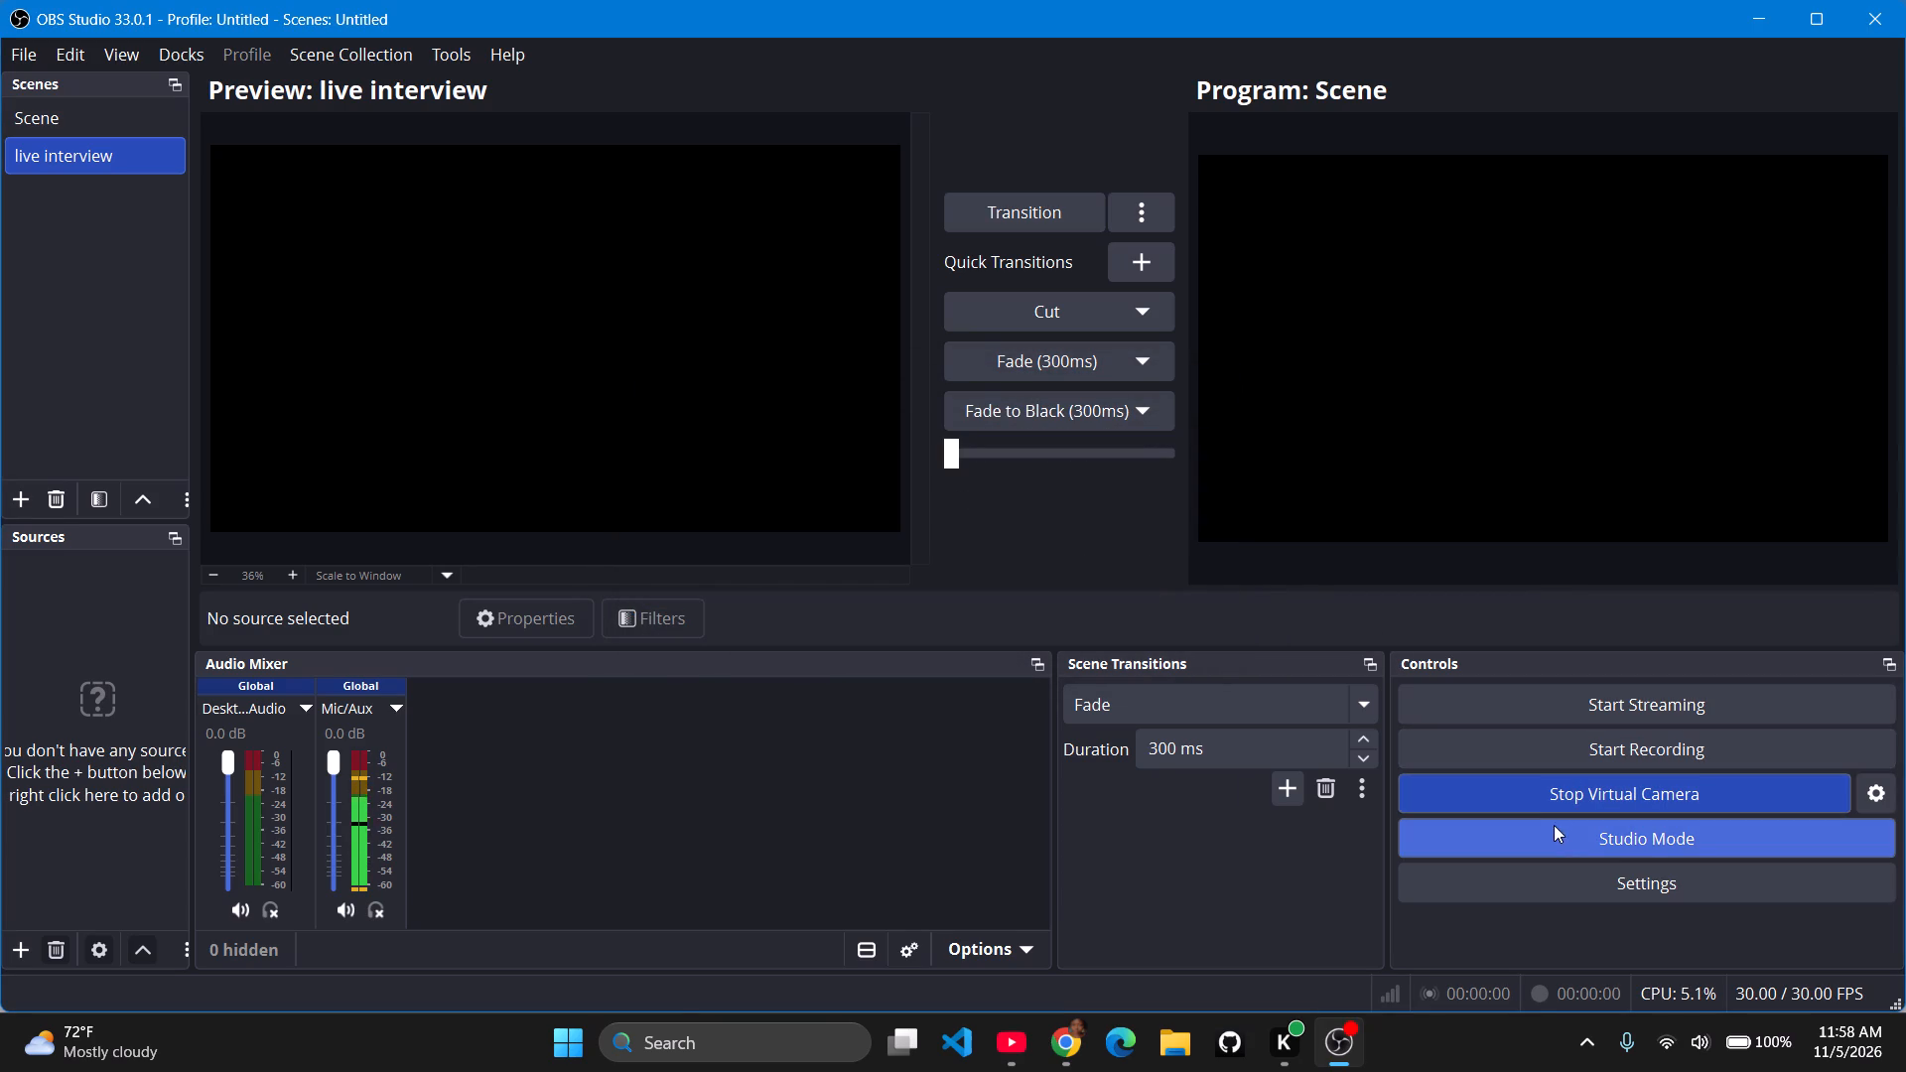
Turn off Studio Mode to return to a single preview.
double_click(1554, 825)
left_click(1554, 825)
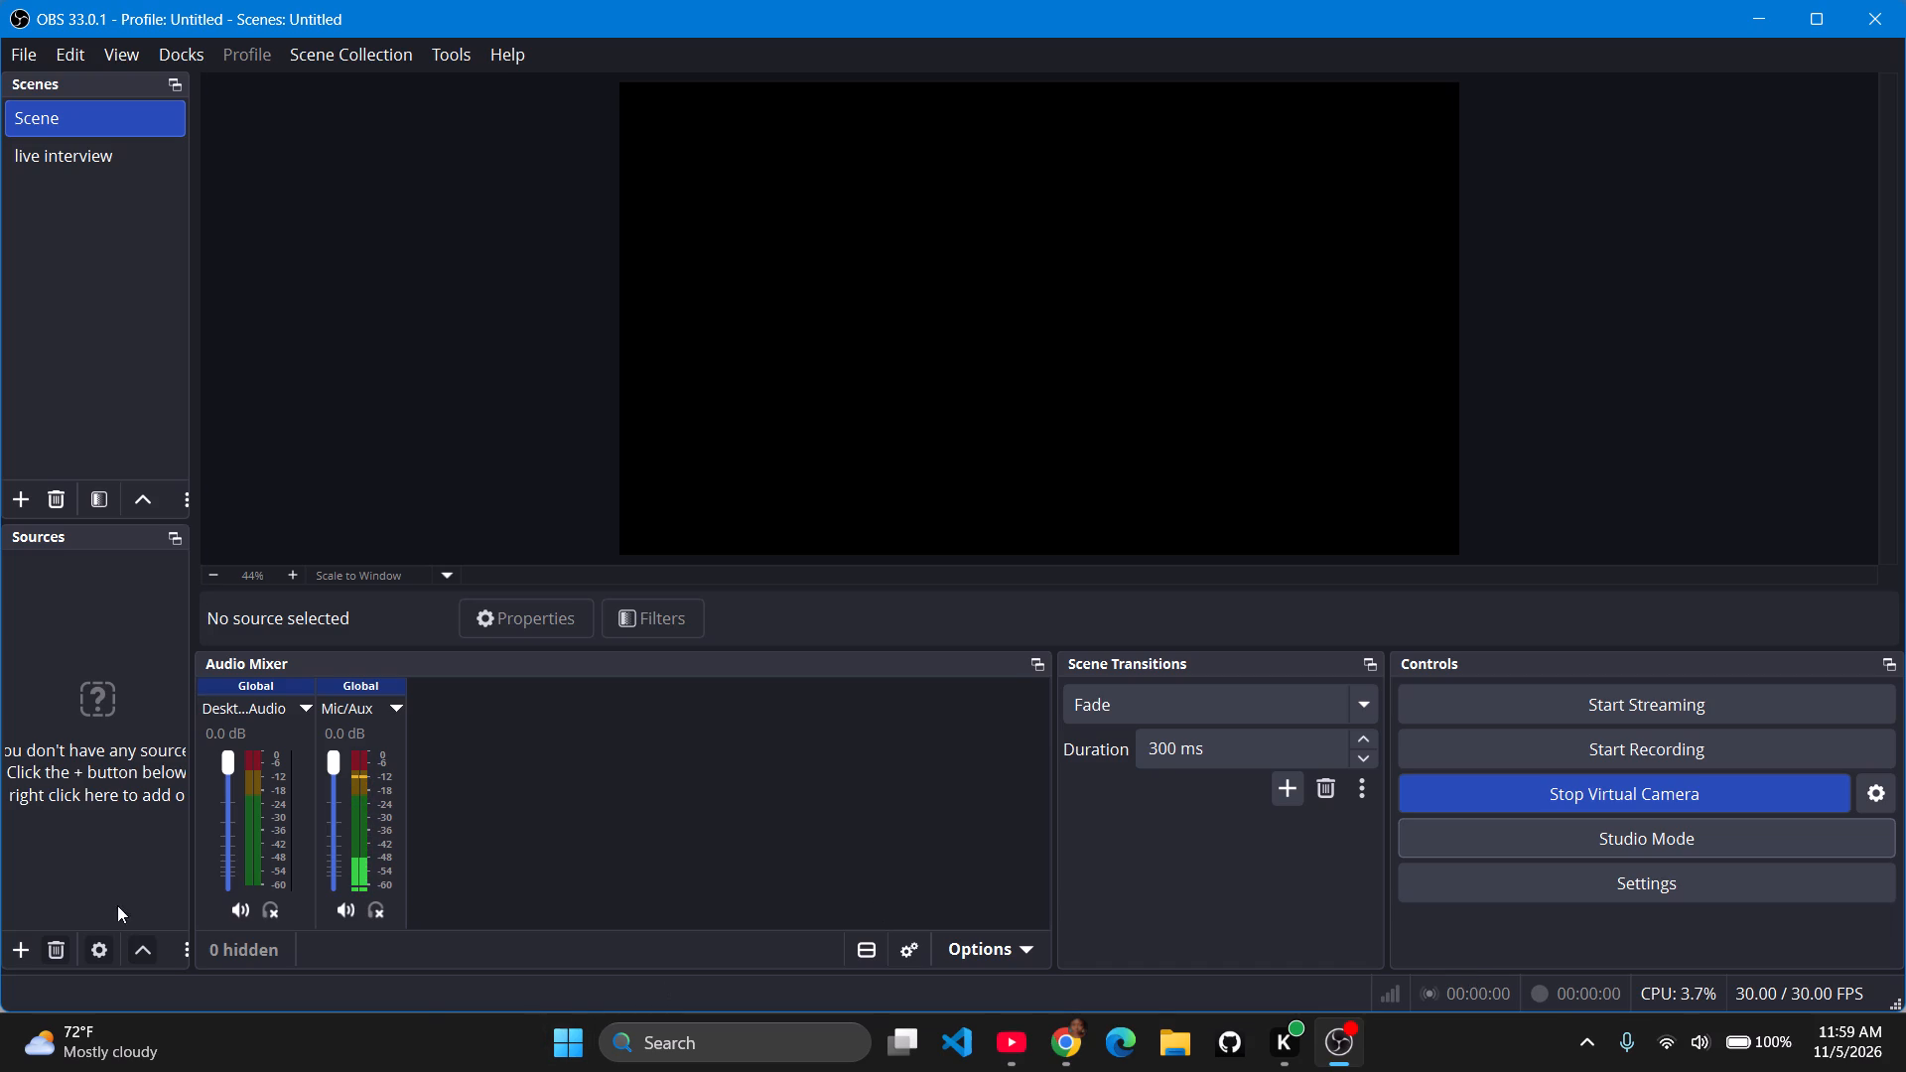
Add a new Video Capture Device source to the scene named Scene.
left_click(13, 958)
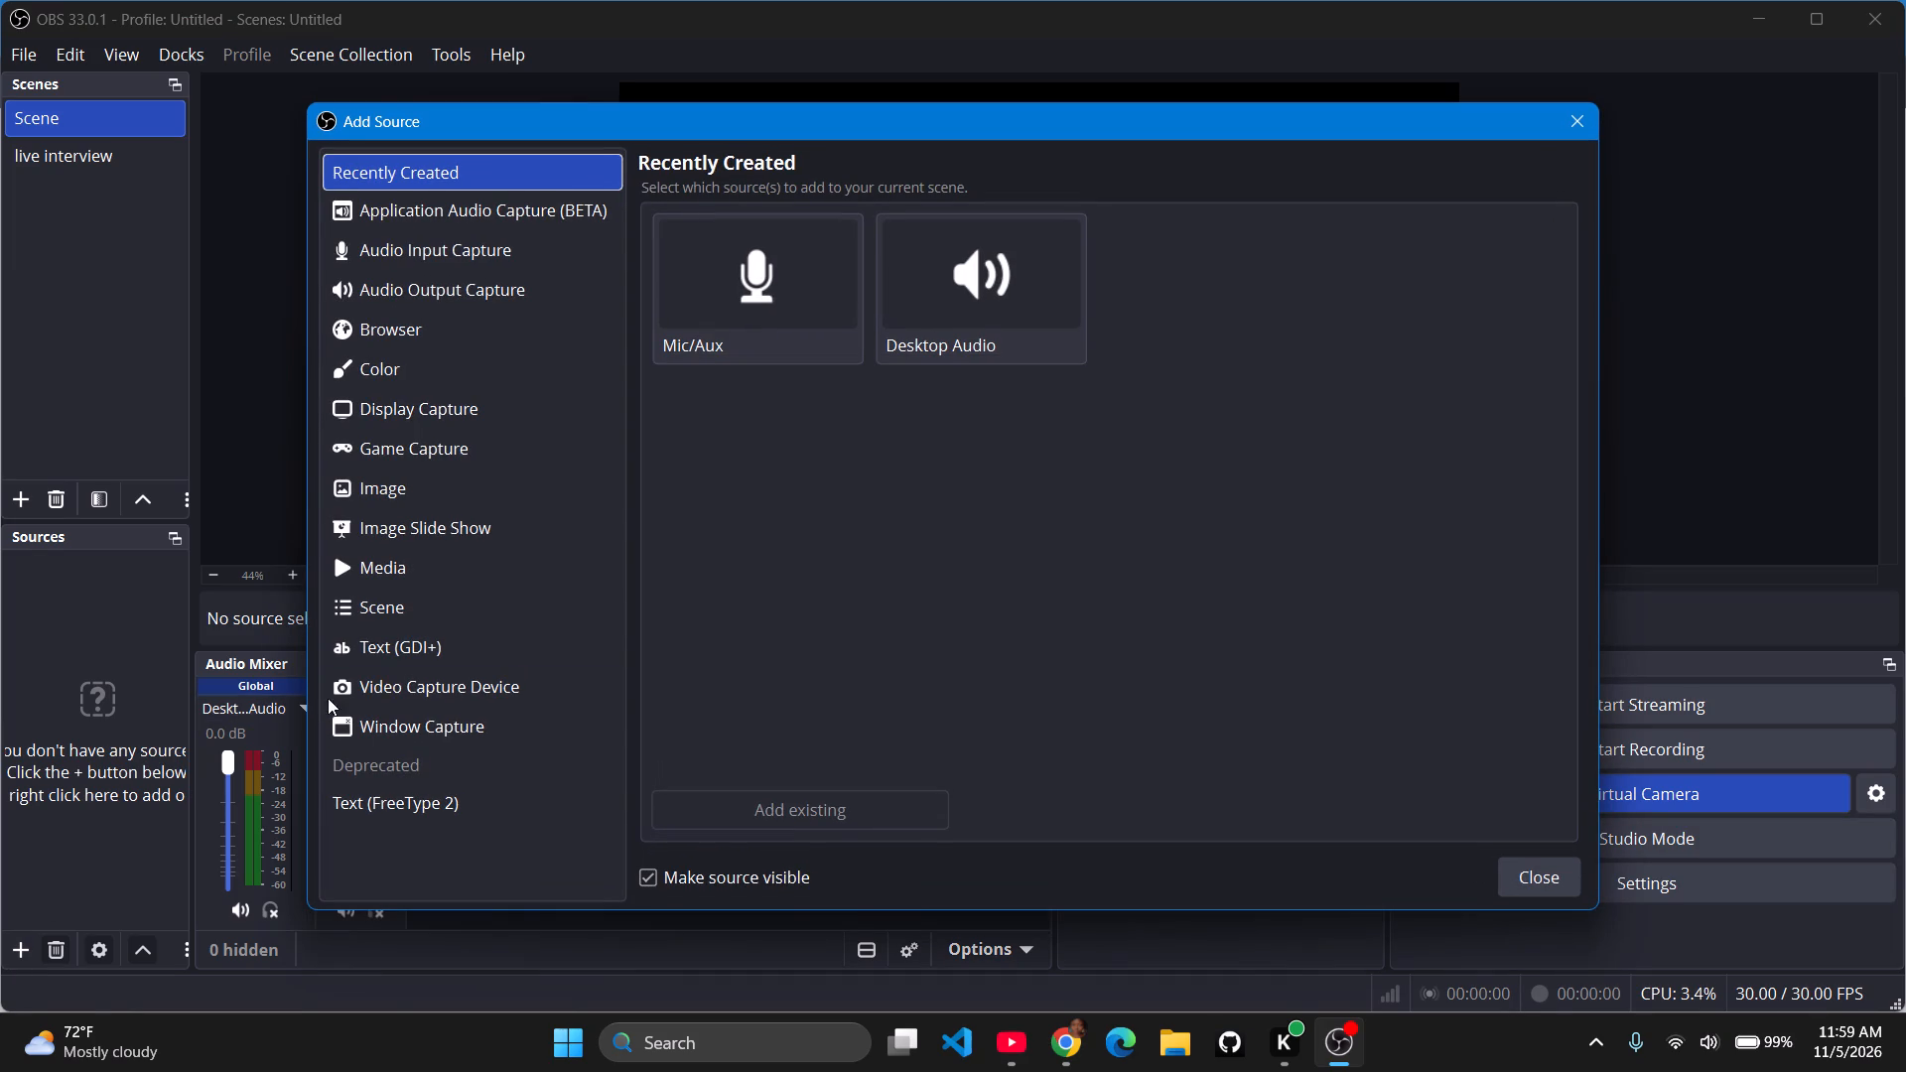
left_click(356, 694)
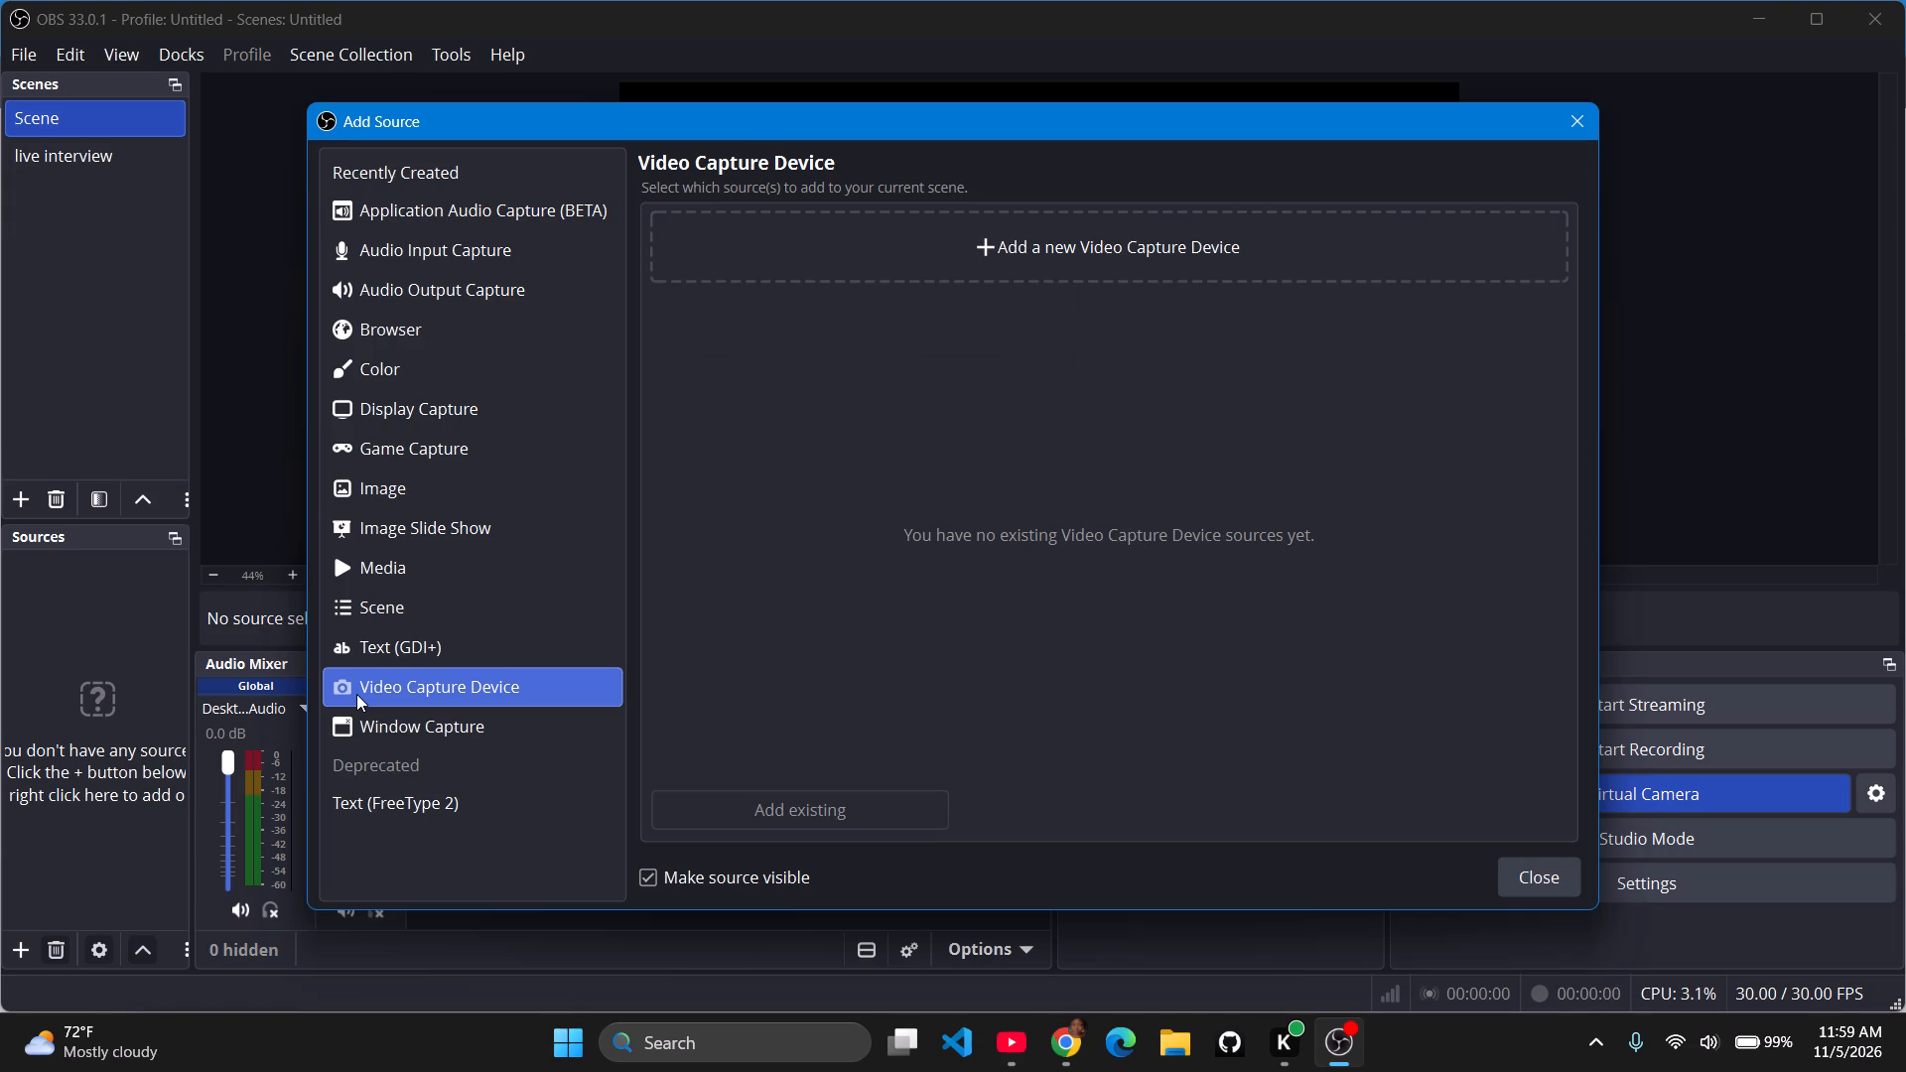
left_click(987, 262)
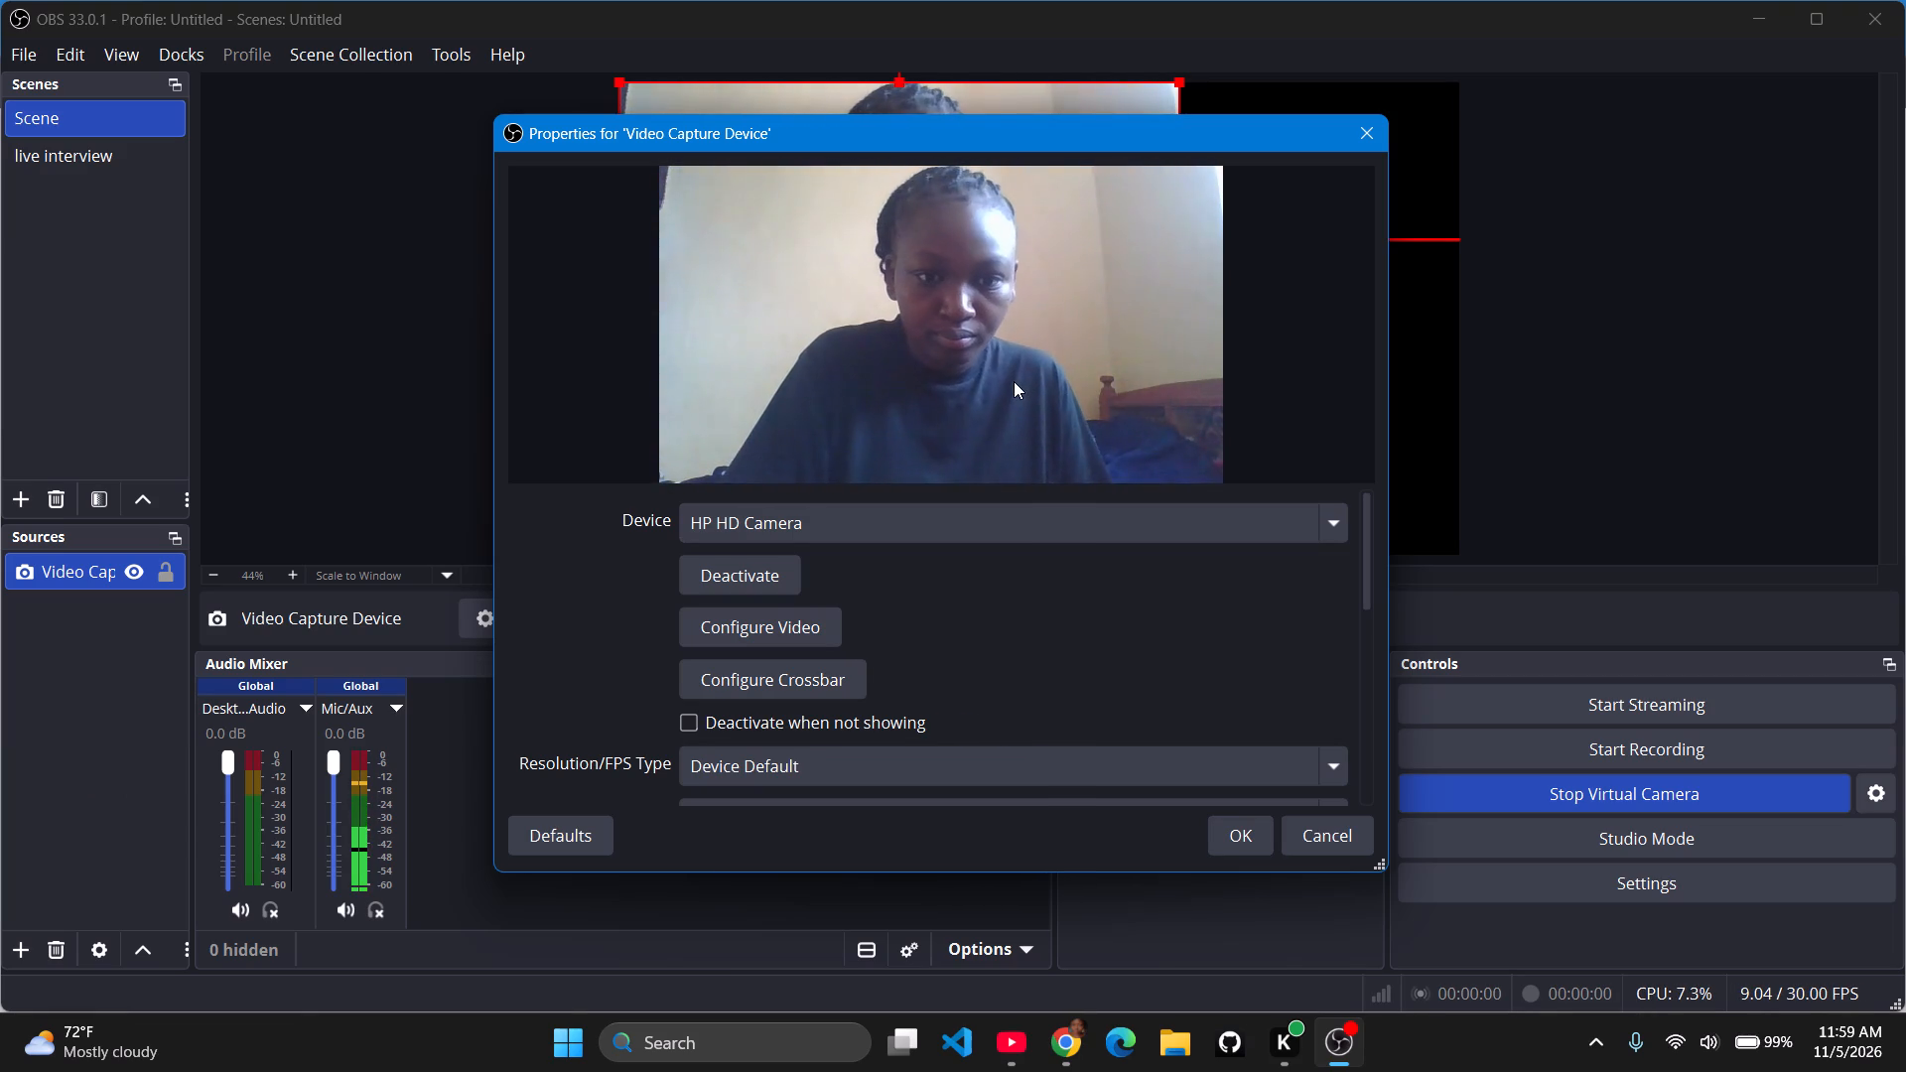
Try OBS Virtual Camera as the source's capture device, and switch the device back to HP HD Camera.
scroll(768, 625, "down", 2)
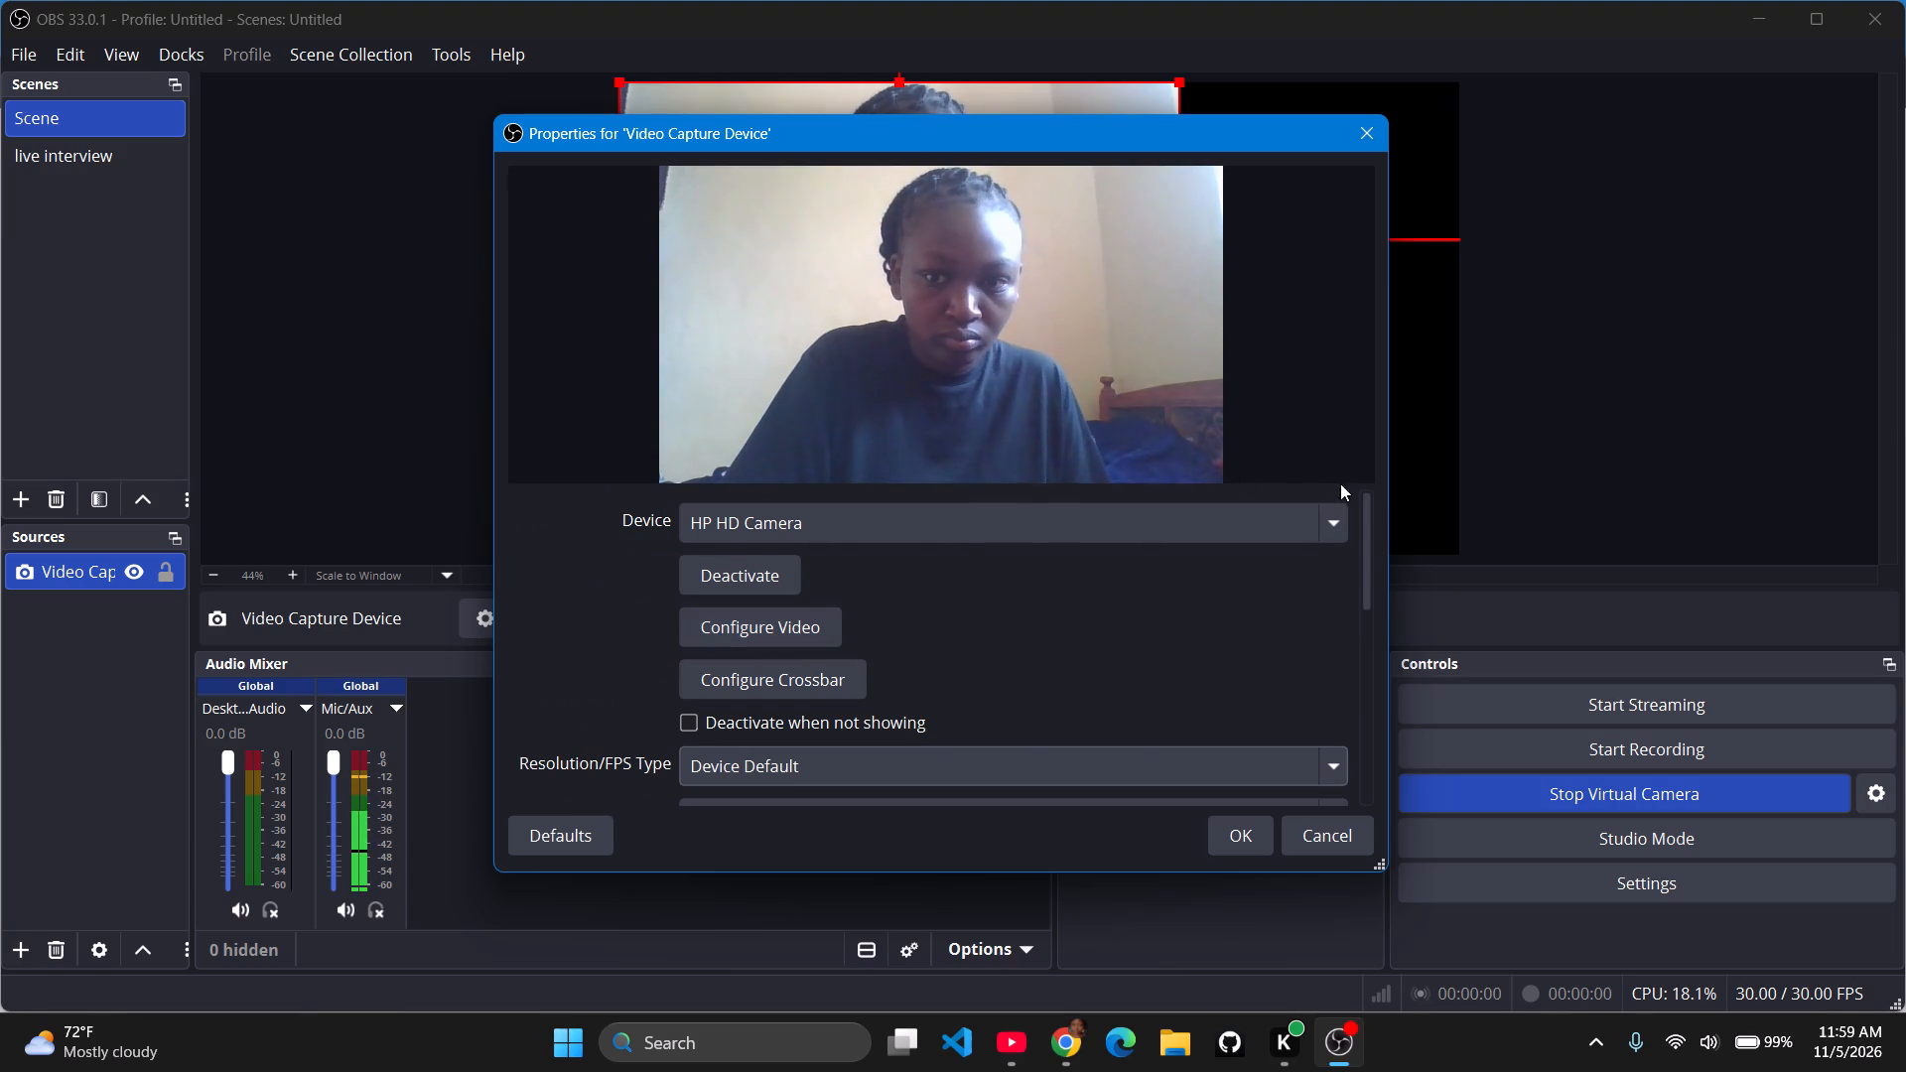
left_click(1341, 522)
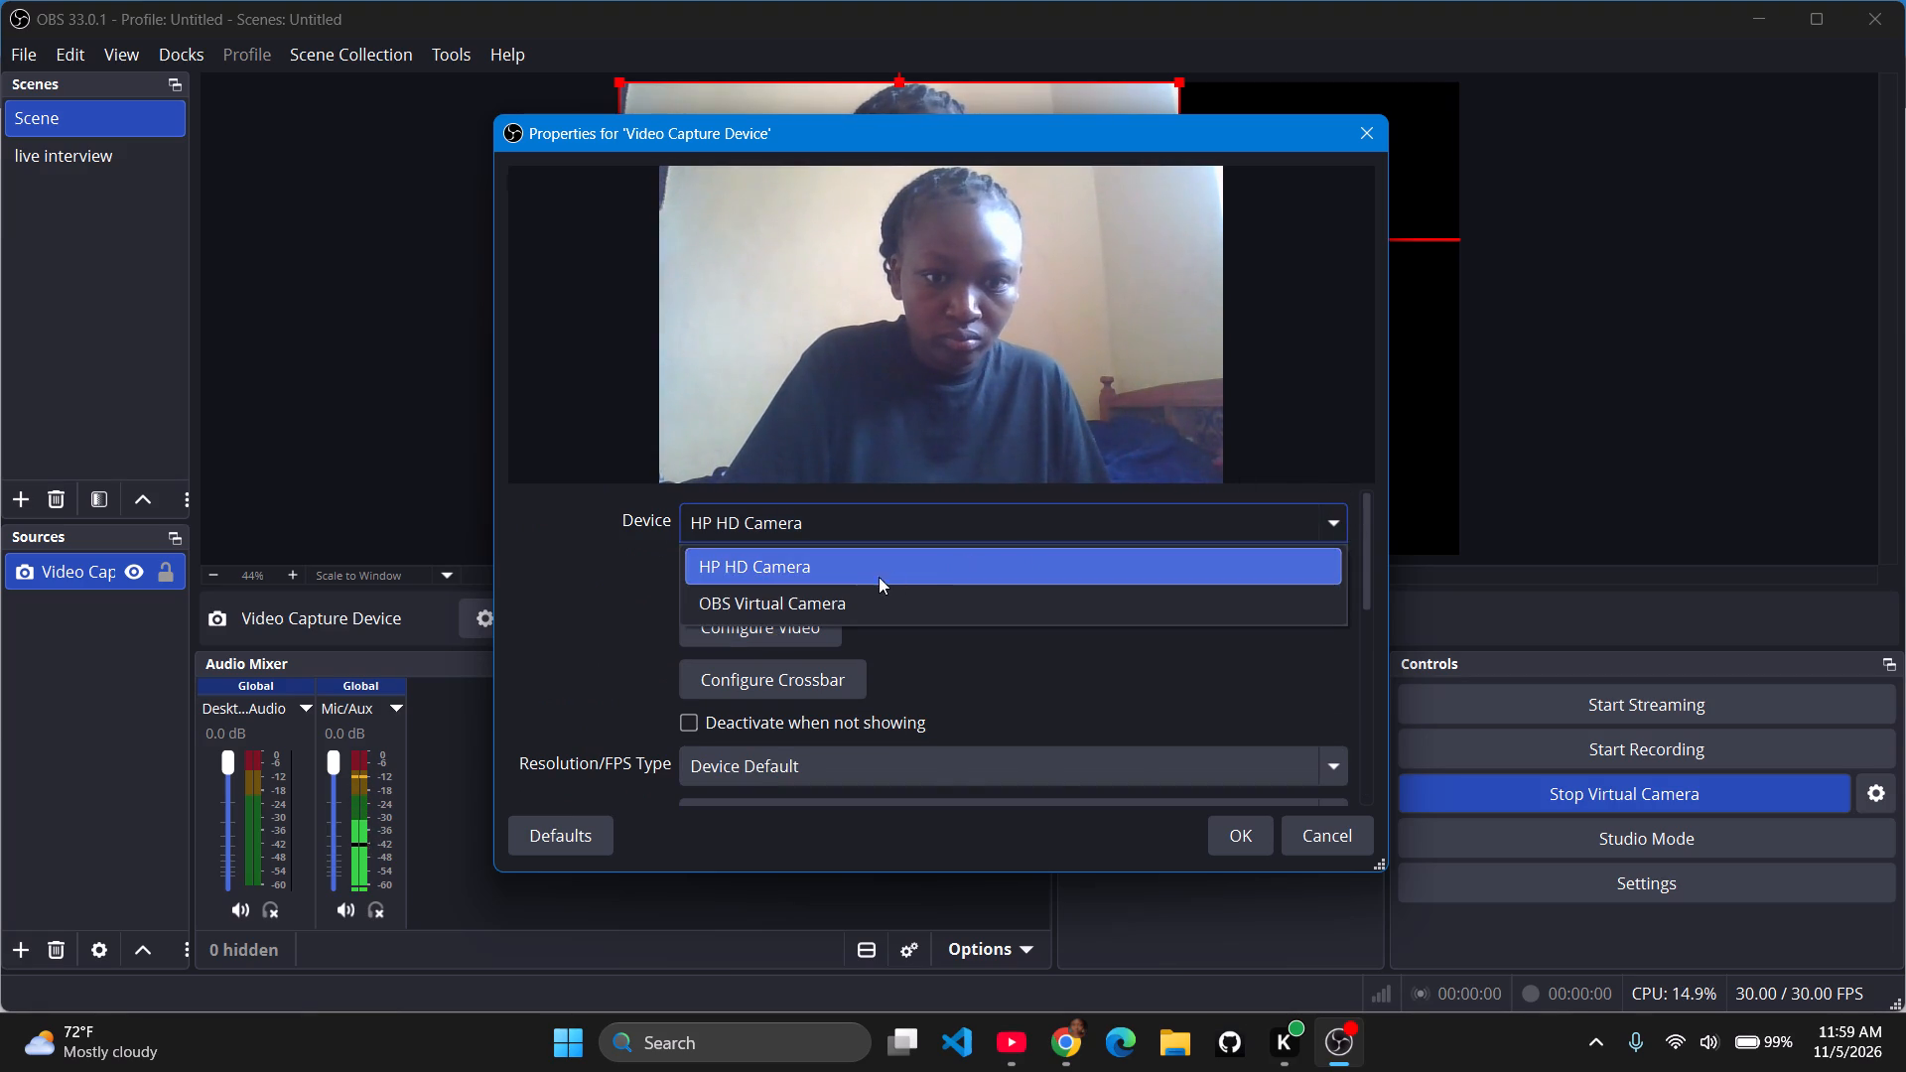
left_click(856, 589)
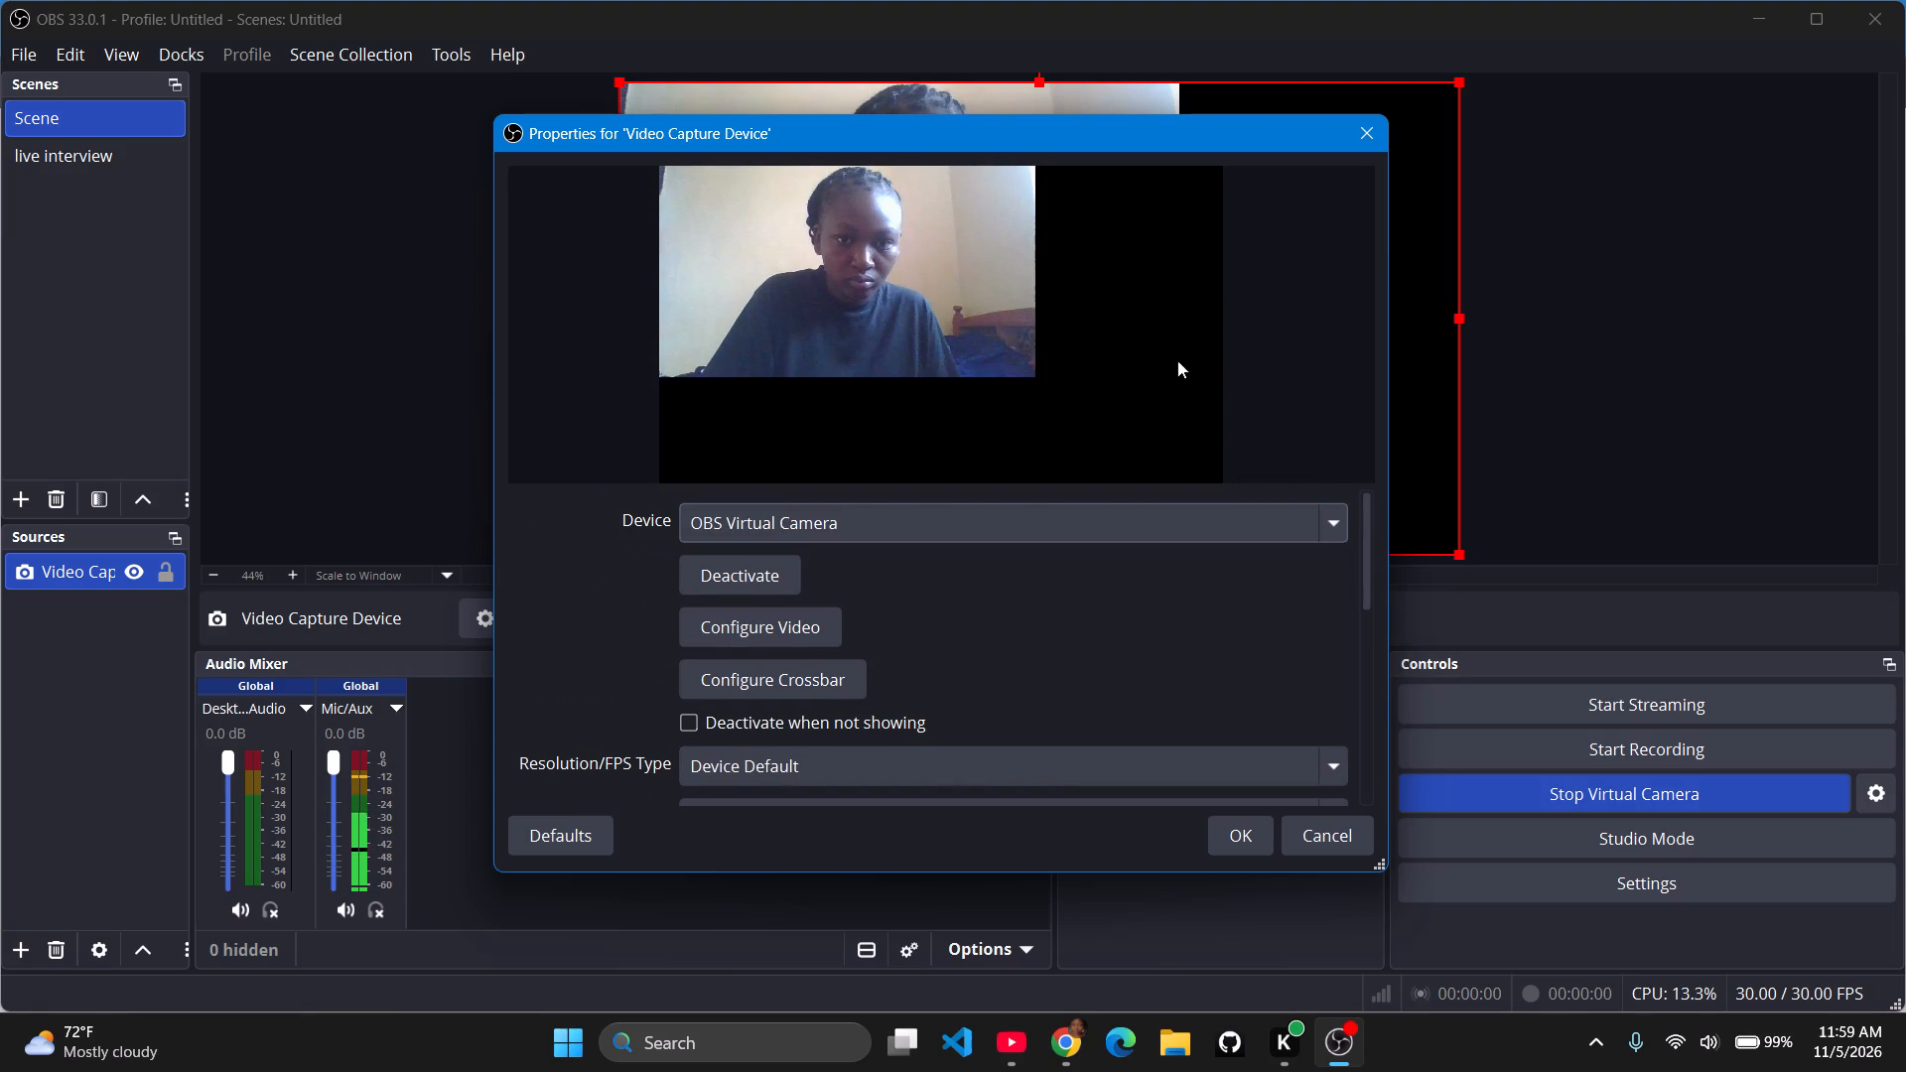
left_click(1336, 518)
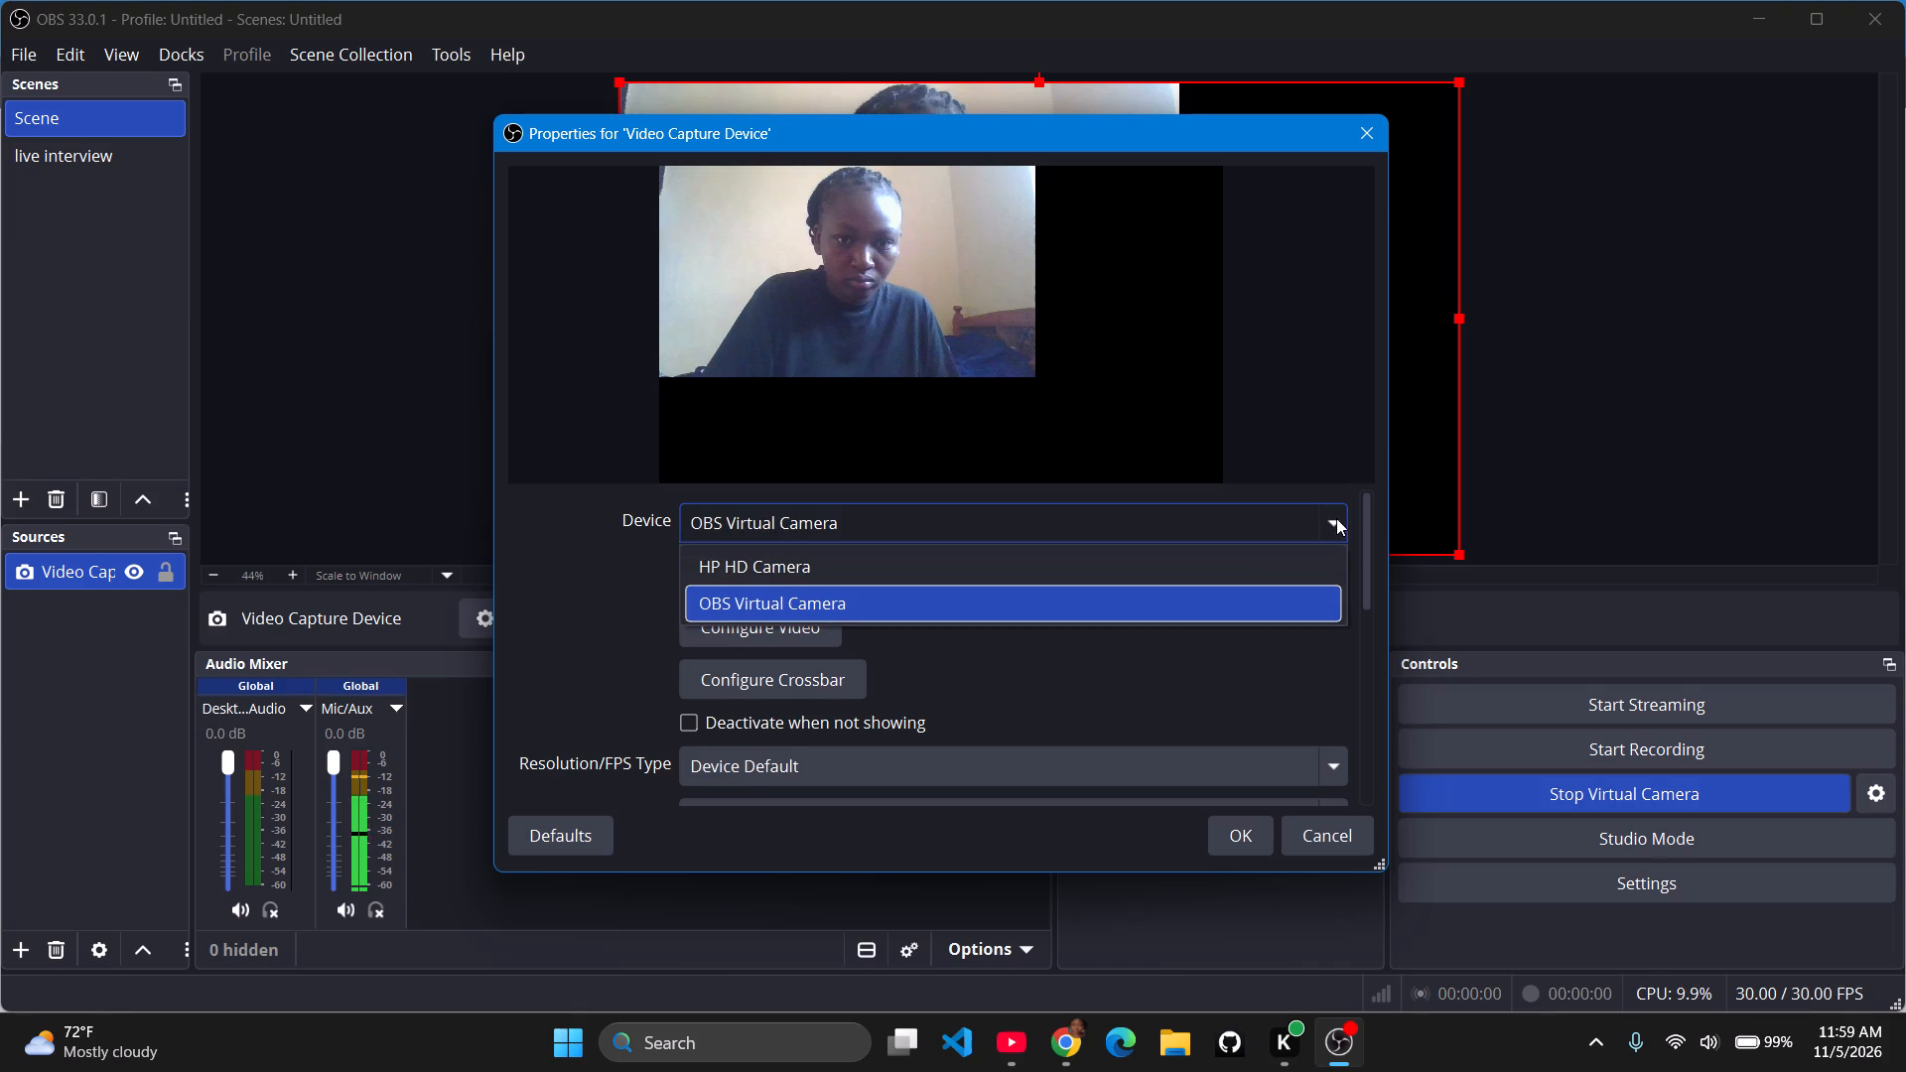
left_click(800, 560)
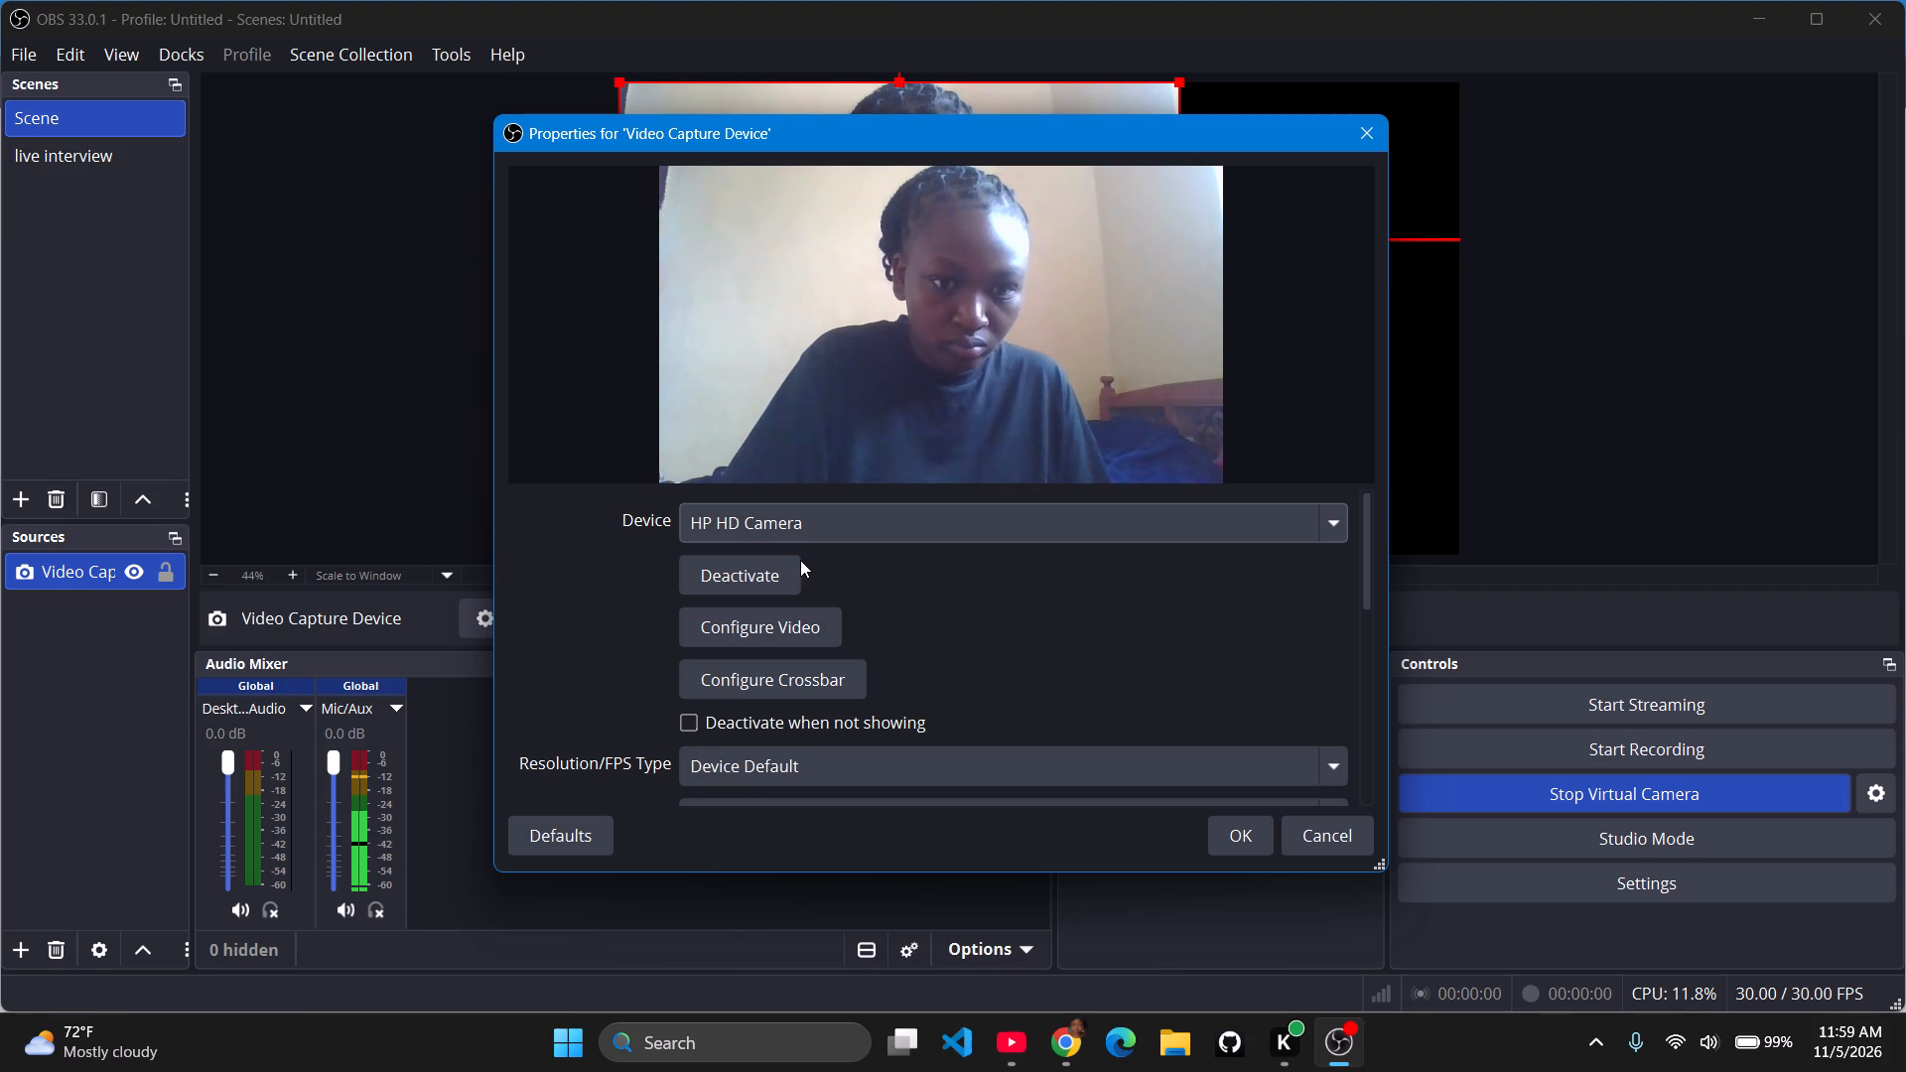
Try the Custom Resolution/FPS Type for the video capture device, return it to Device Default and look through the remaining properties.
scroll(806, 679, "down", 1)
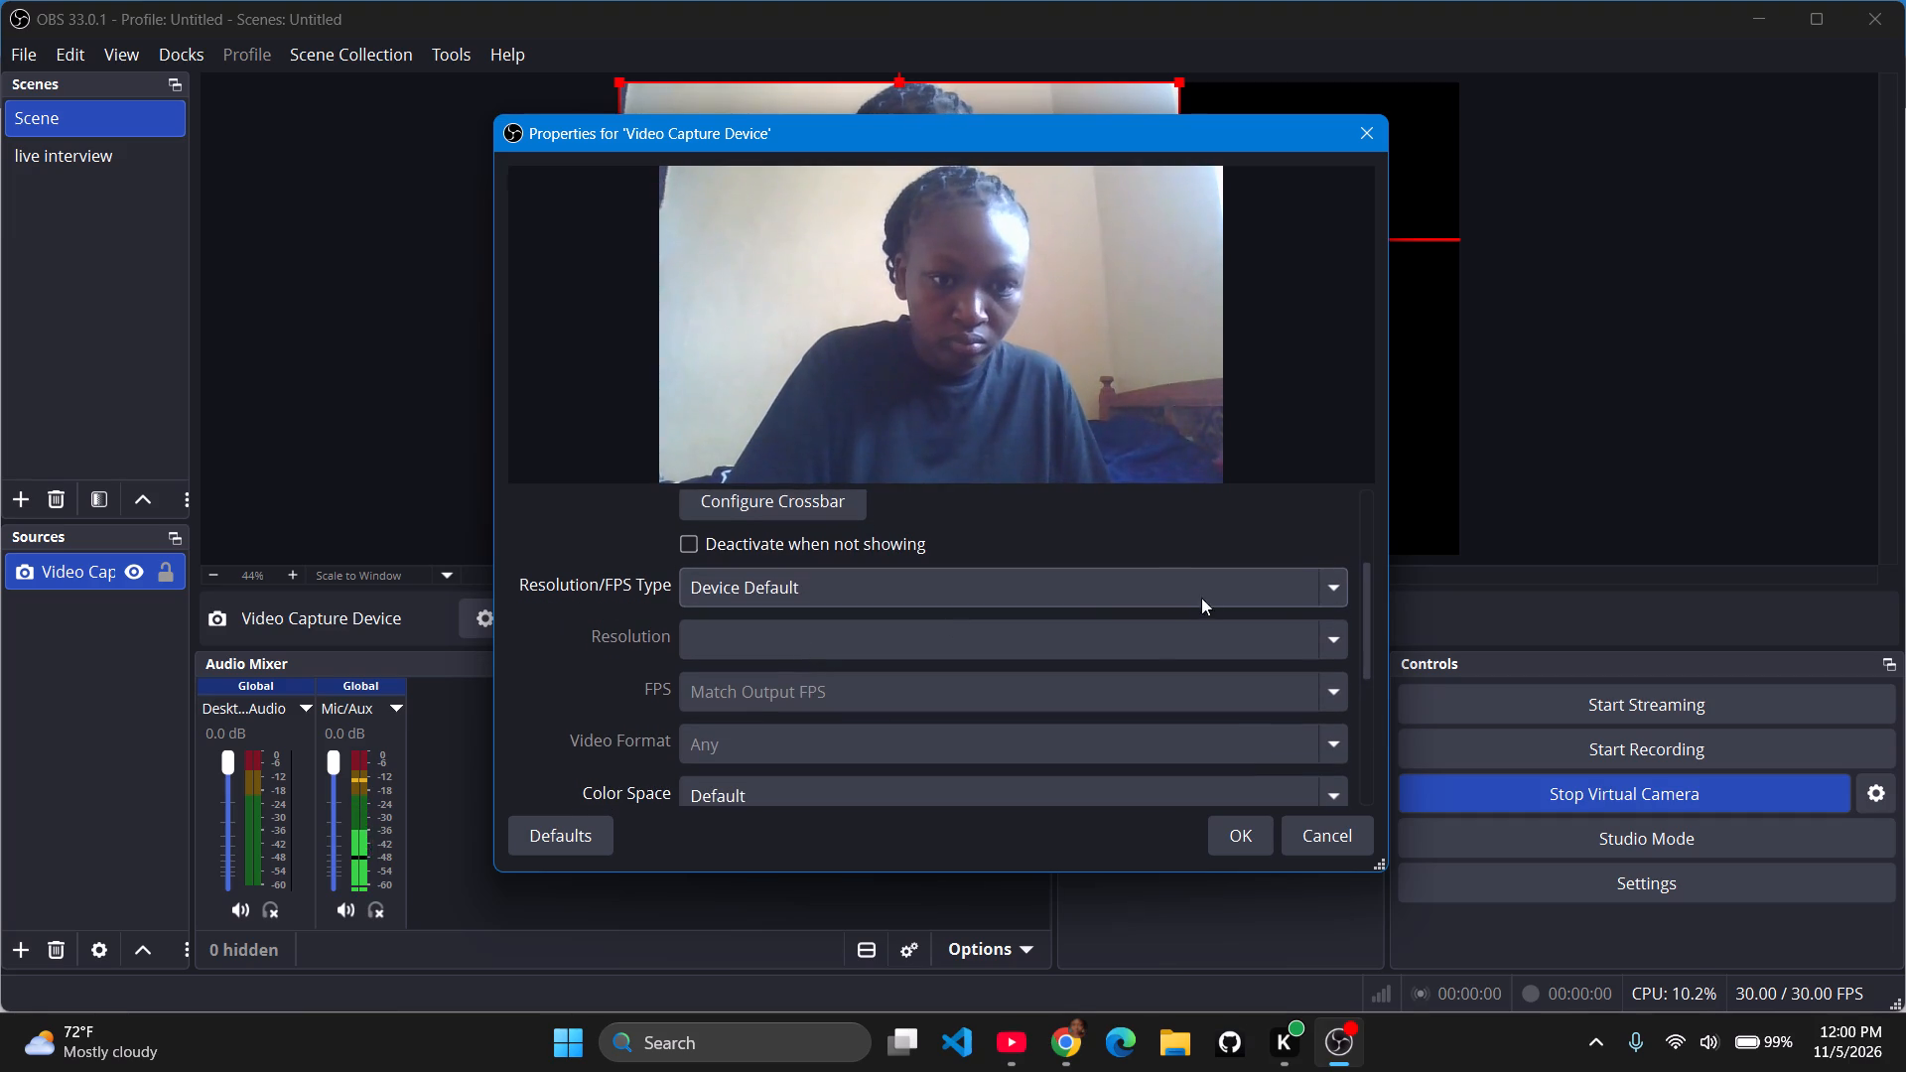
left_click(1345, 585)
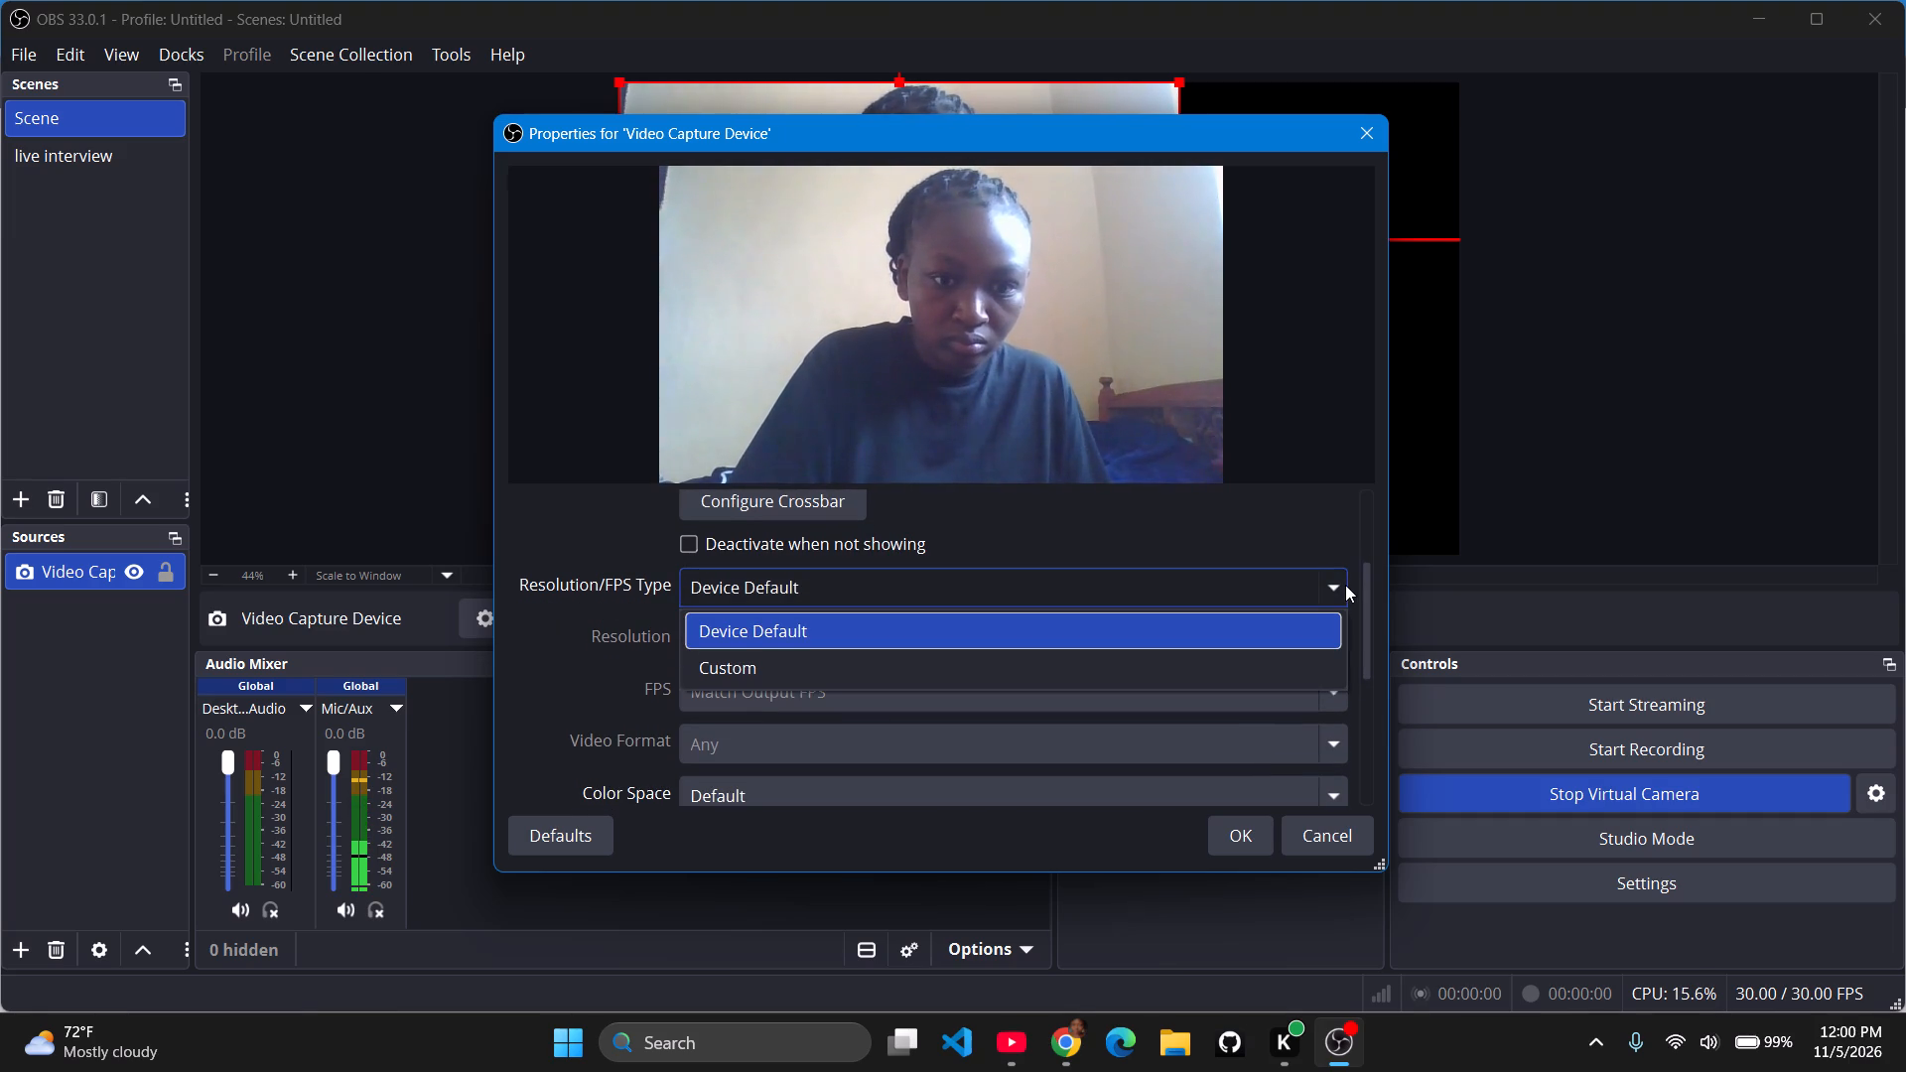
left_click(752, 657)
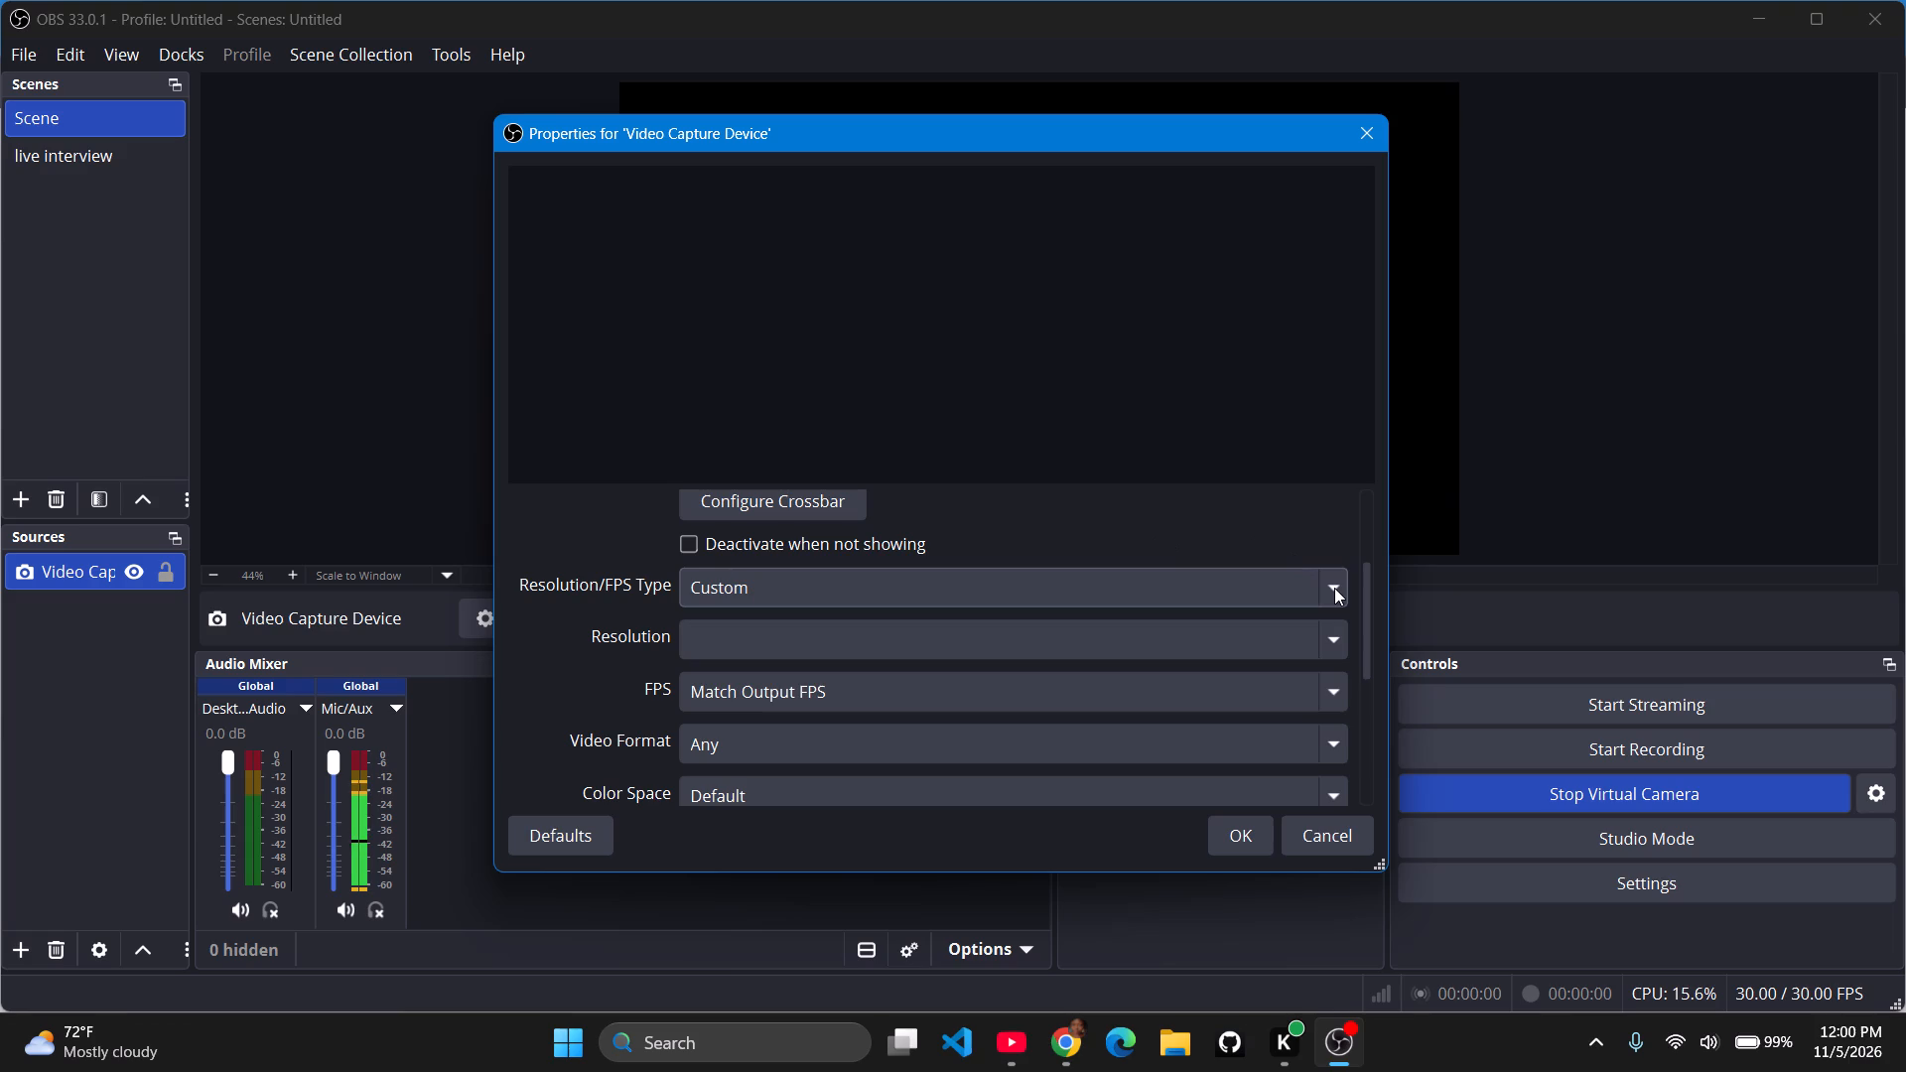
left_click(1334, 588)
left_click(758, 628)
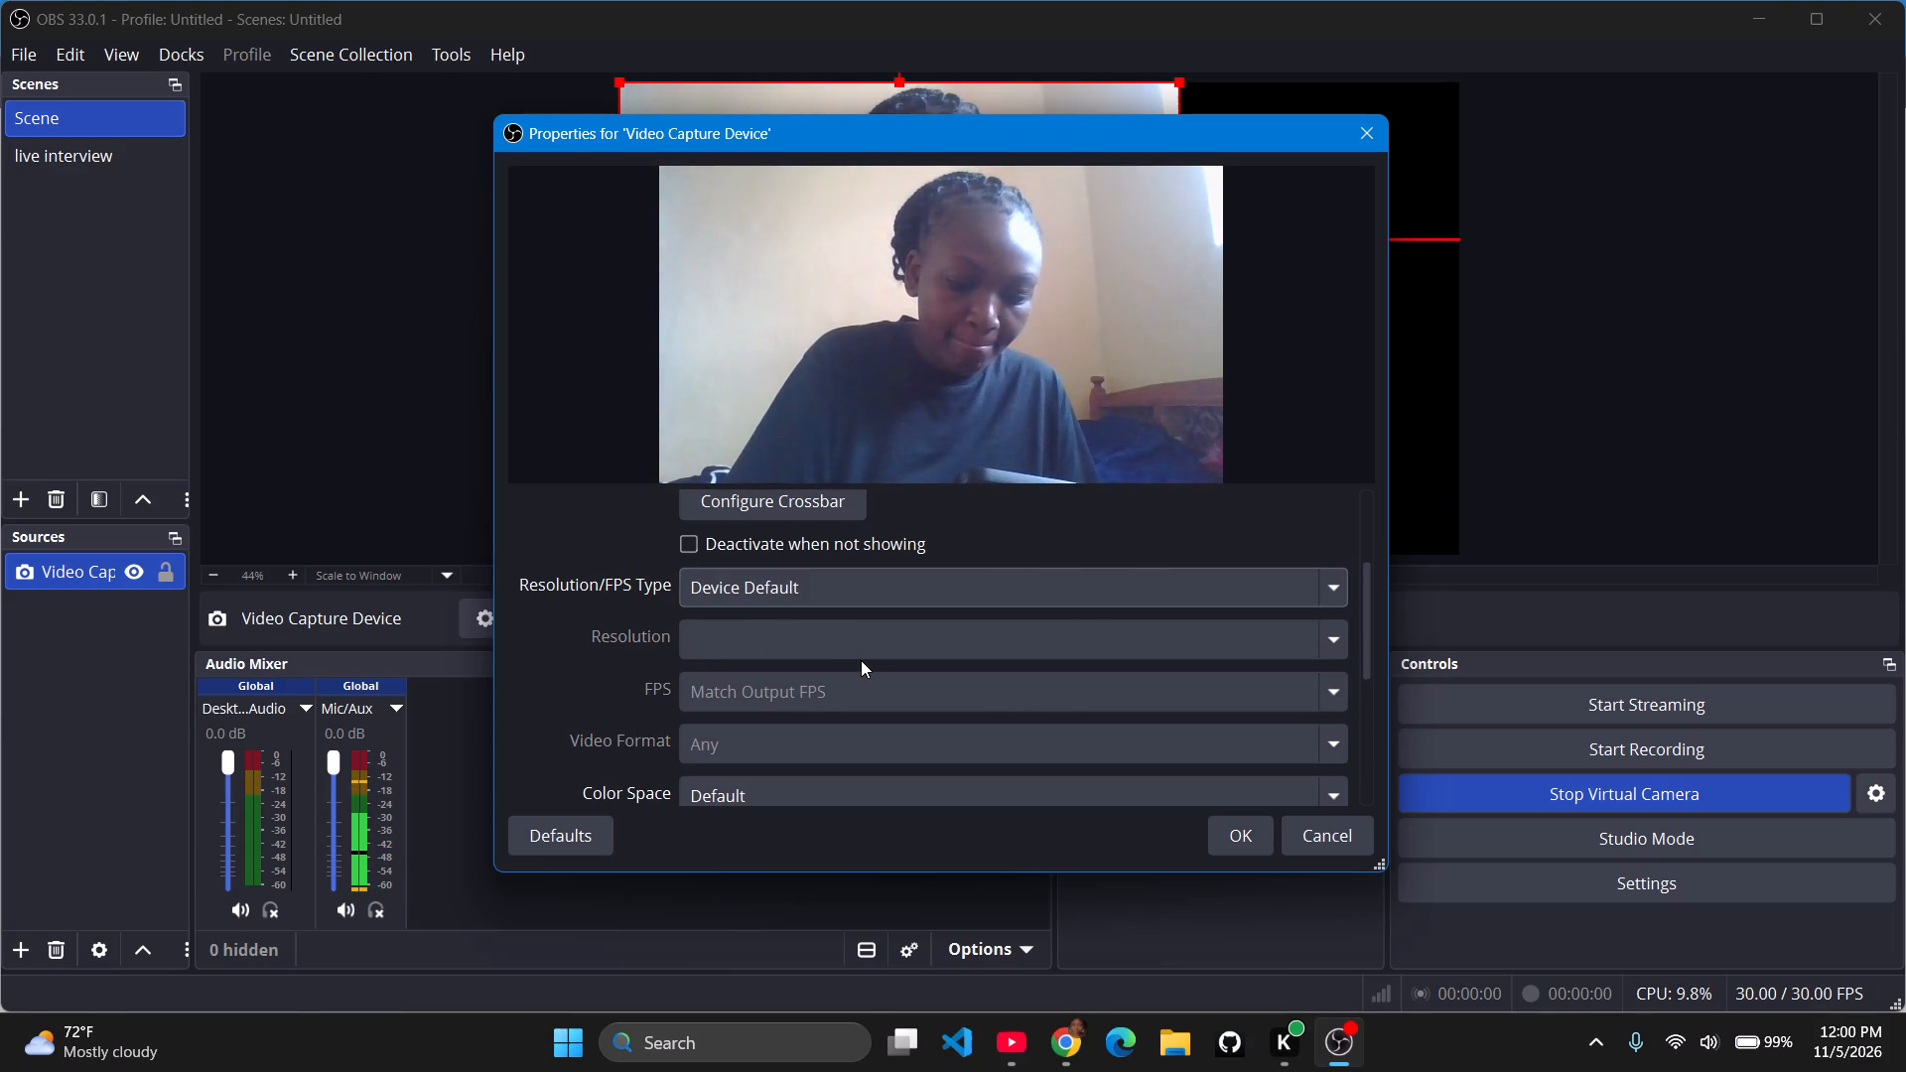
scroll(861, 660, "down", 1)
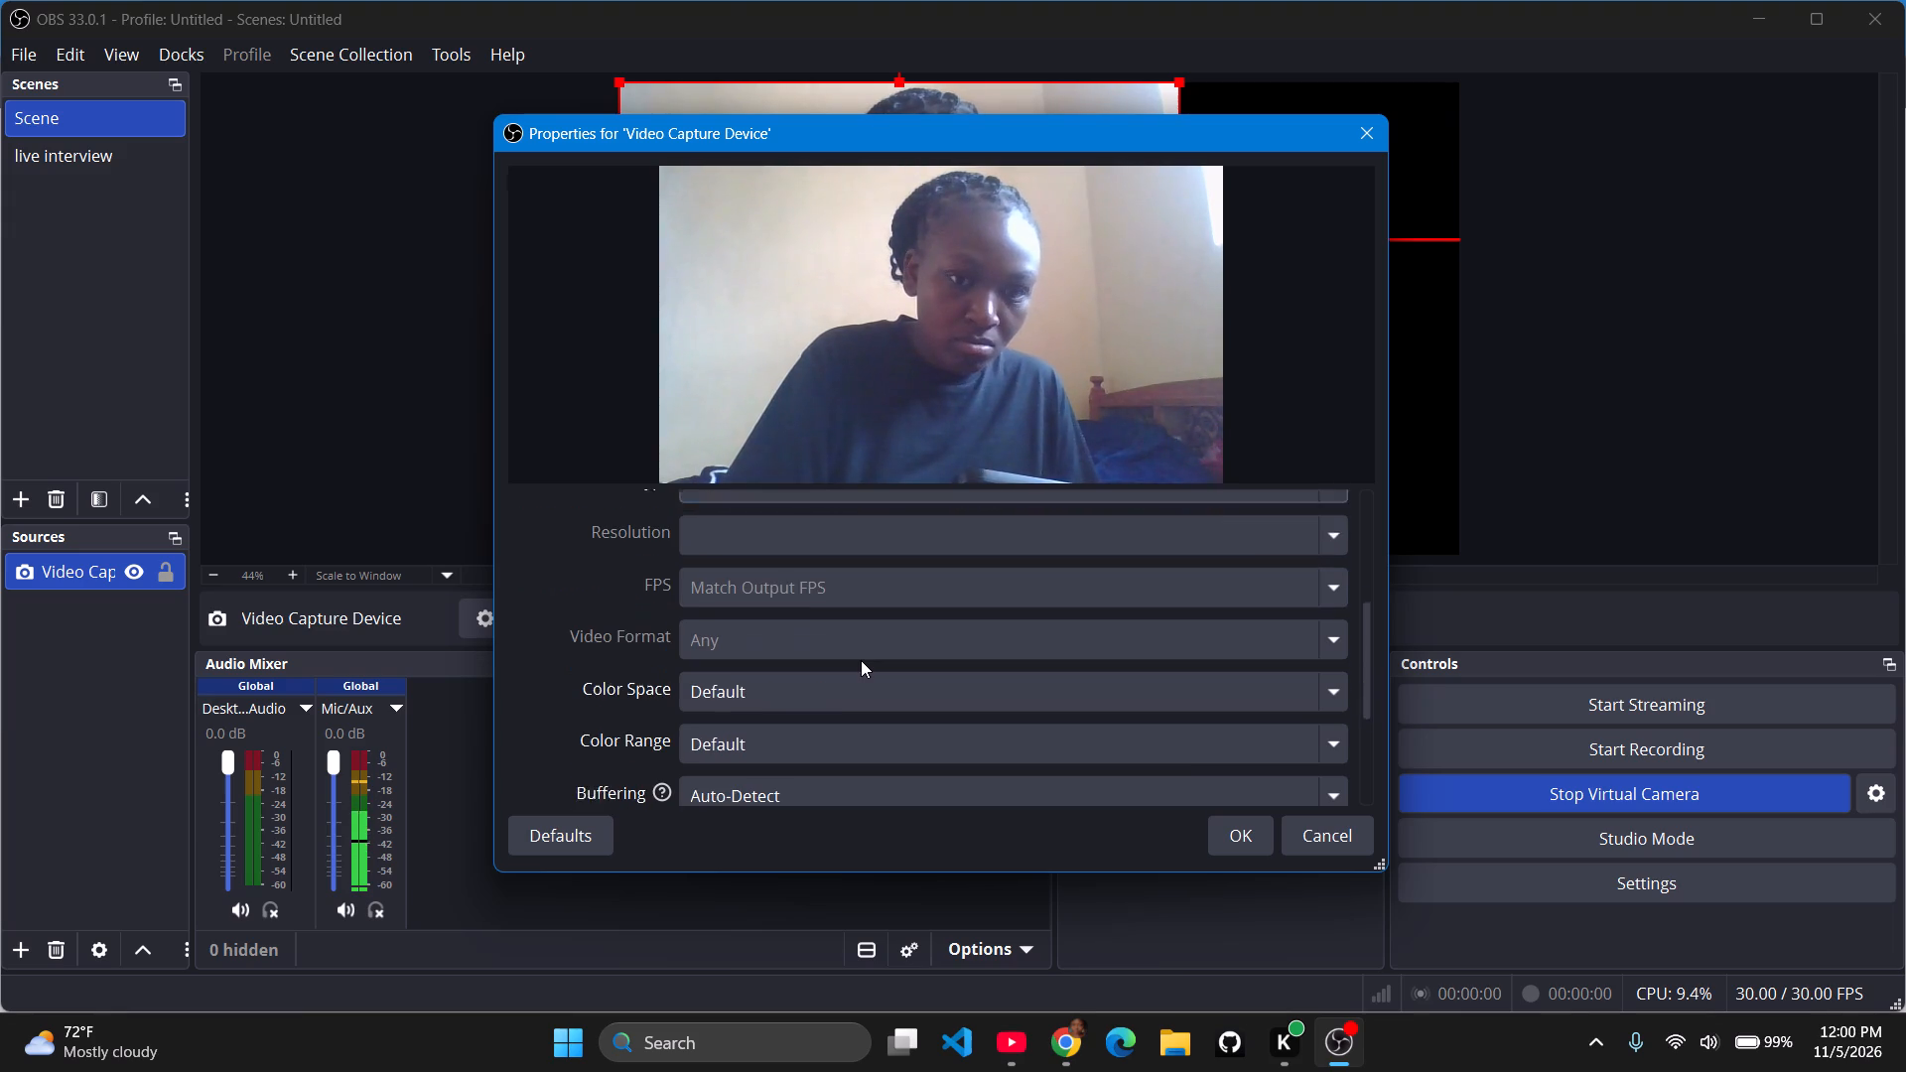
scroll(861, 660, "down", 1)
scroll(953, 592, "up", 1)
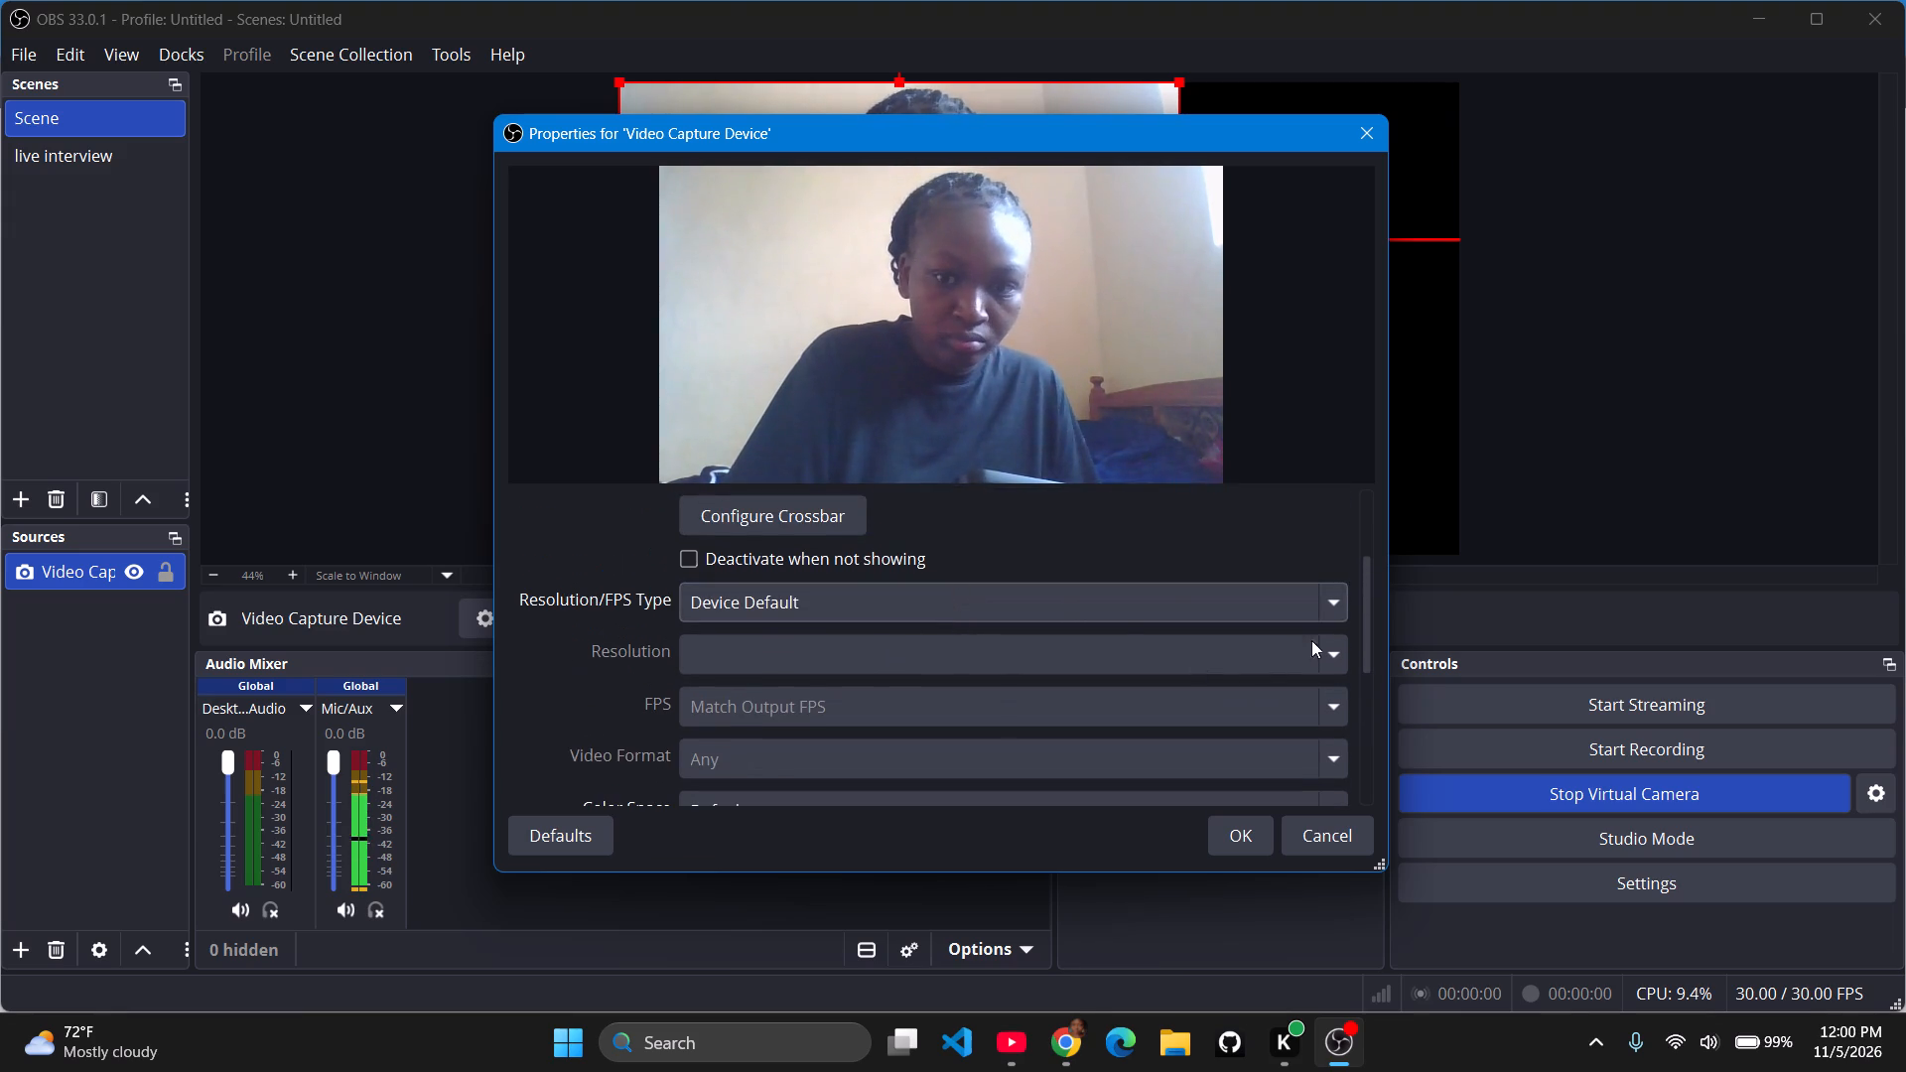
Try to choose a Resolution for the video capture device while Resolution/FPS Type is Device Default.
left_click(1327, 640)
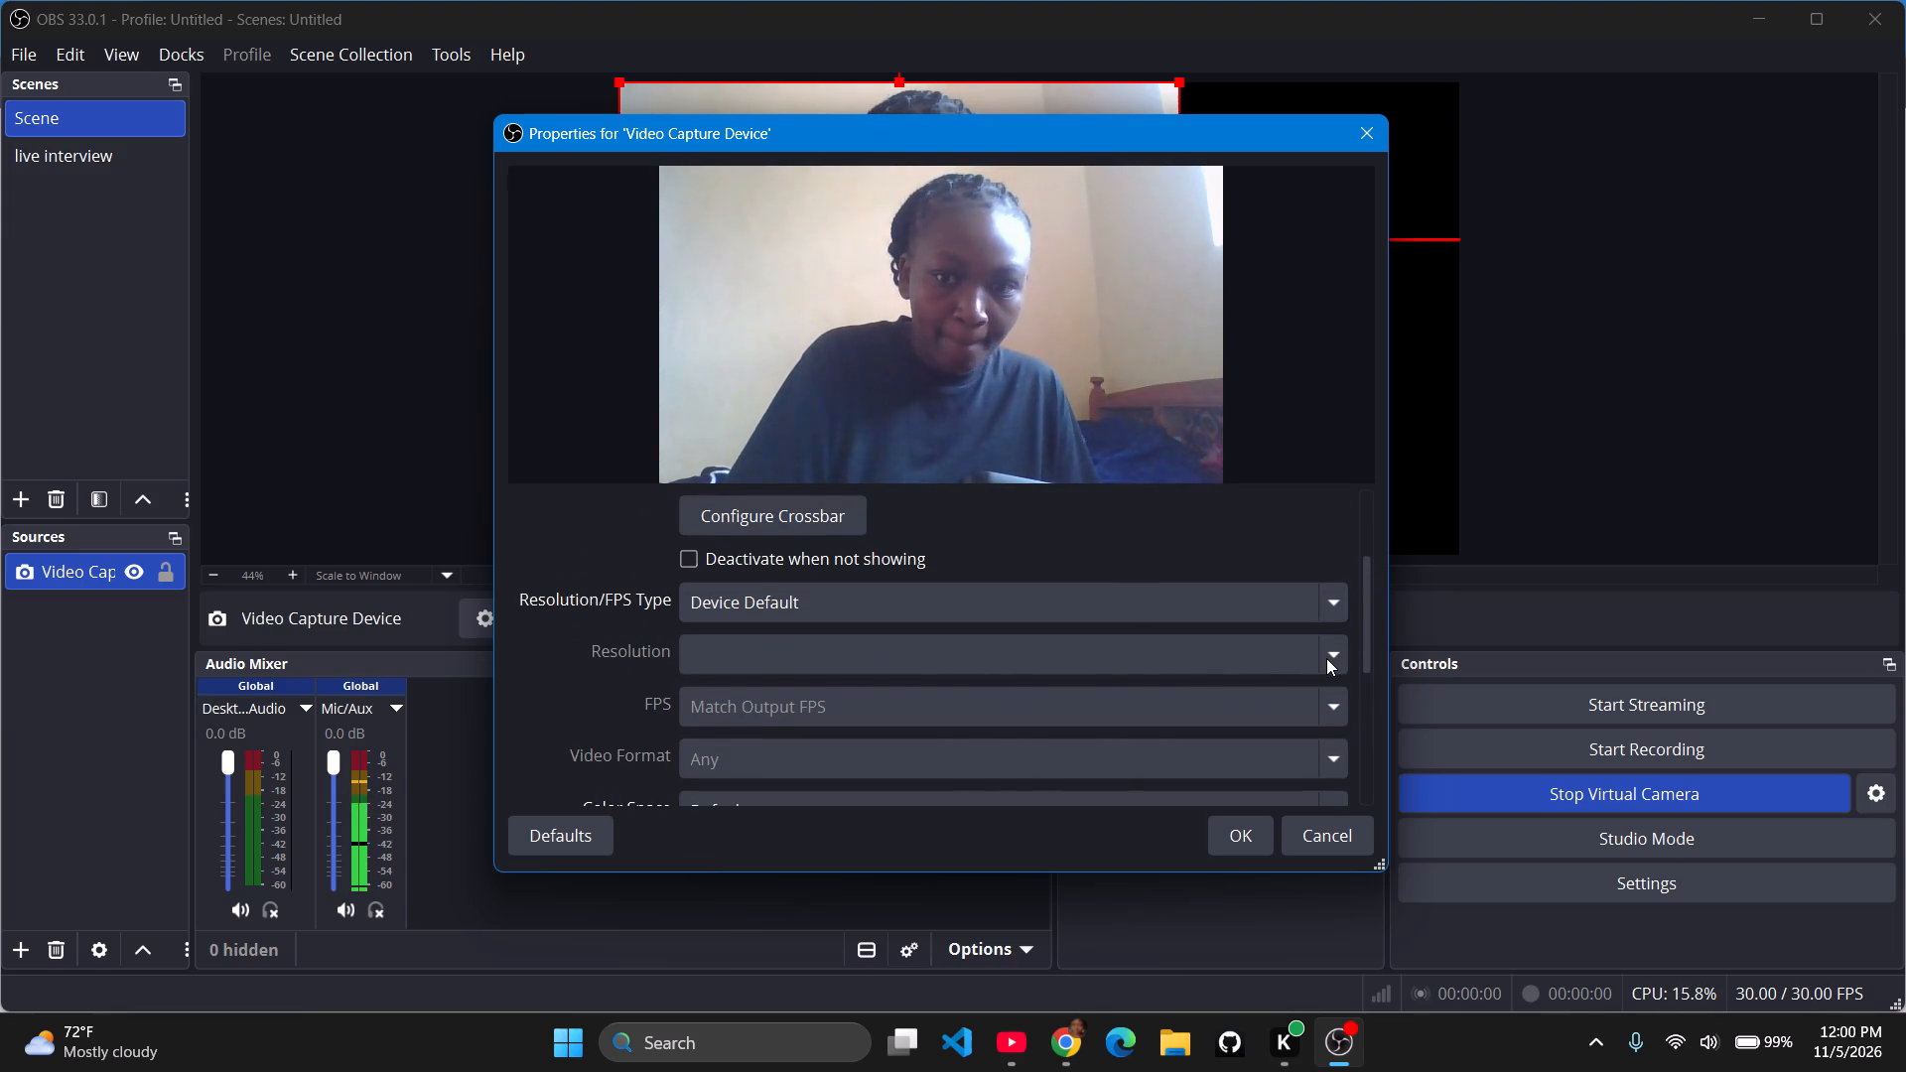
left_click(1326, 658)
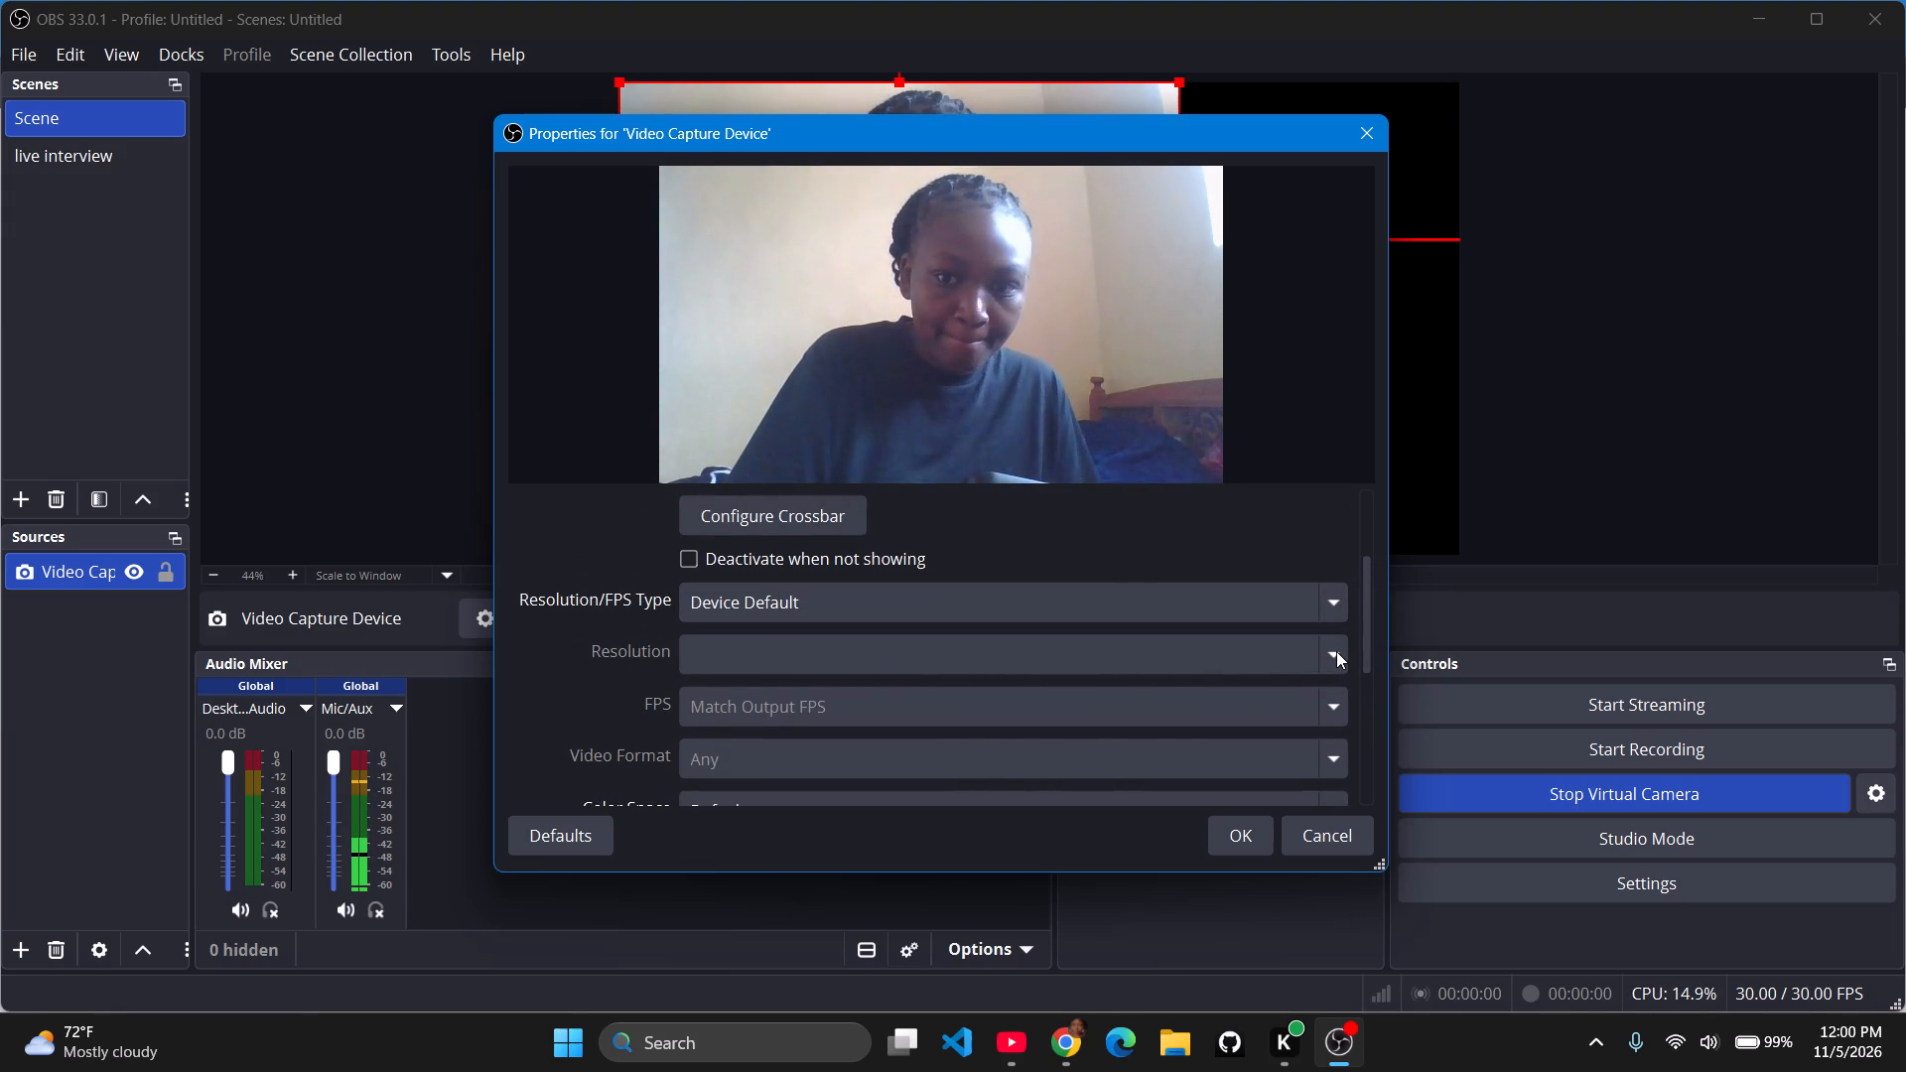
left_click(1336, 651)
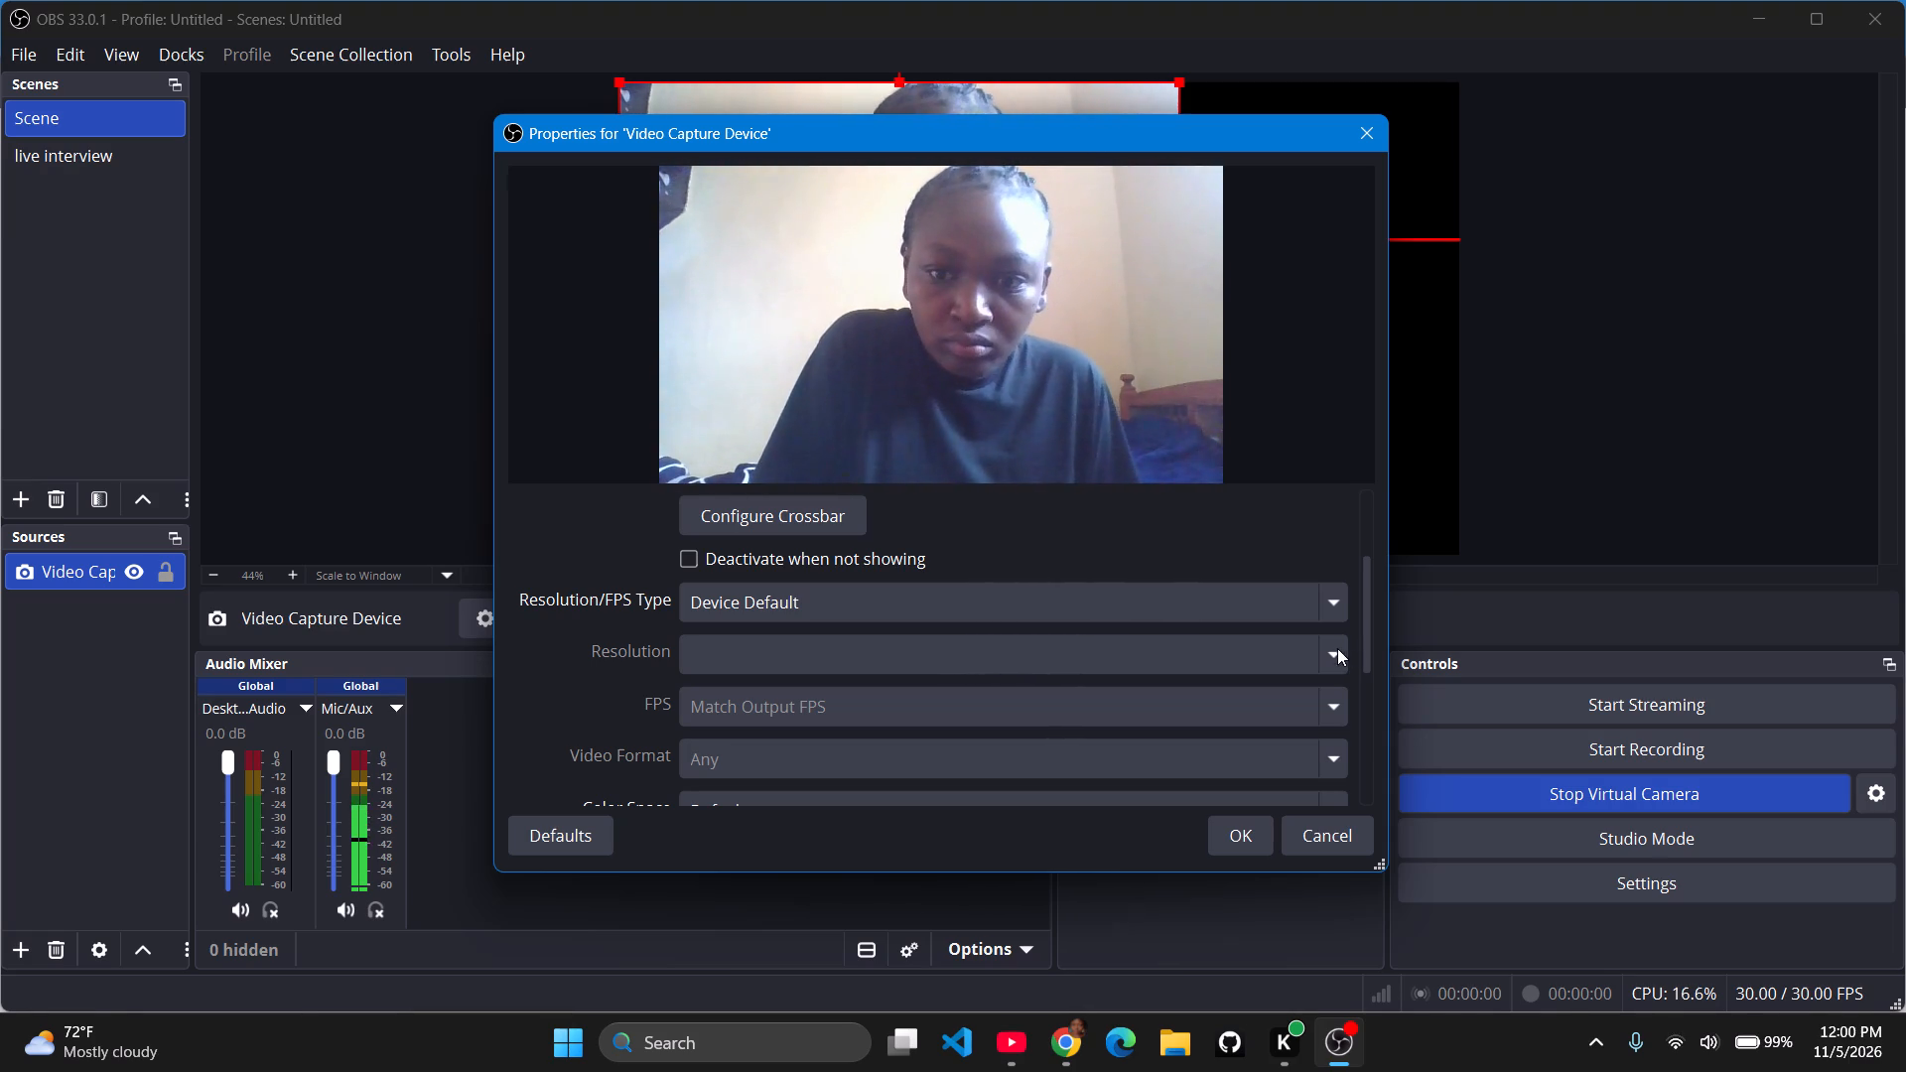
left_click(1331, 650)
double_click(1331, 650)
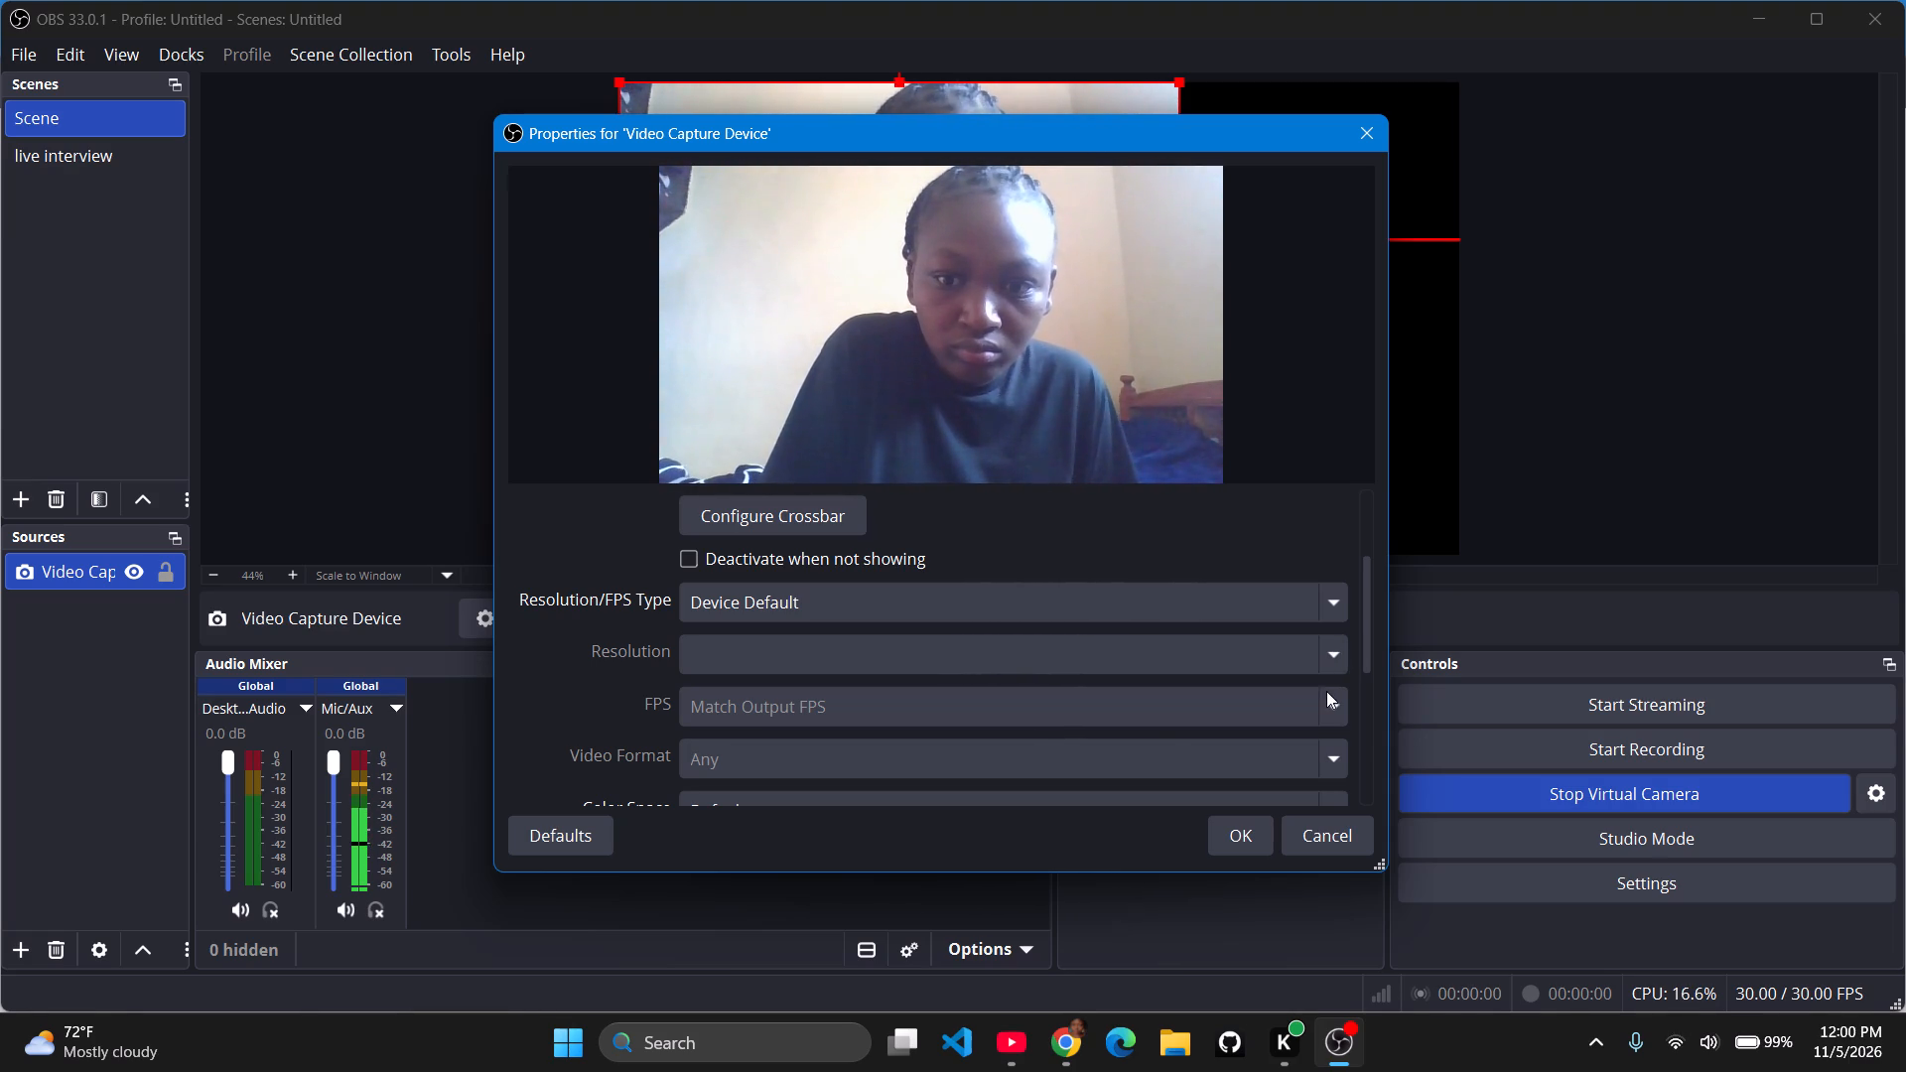
Check the remaining video capture device properties through to the audio options and accept them.
scroll(1326, 691, "down", 1)
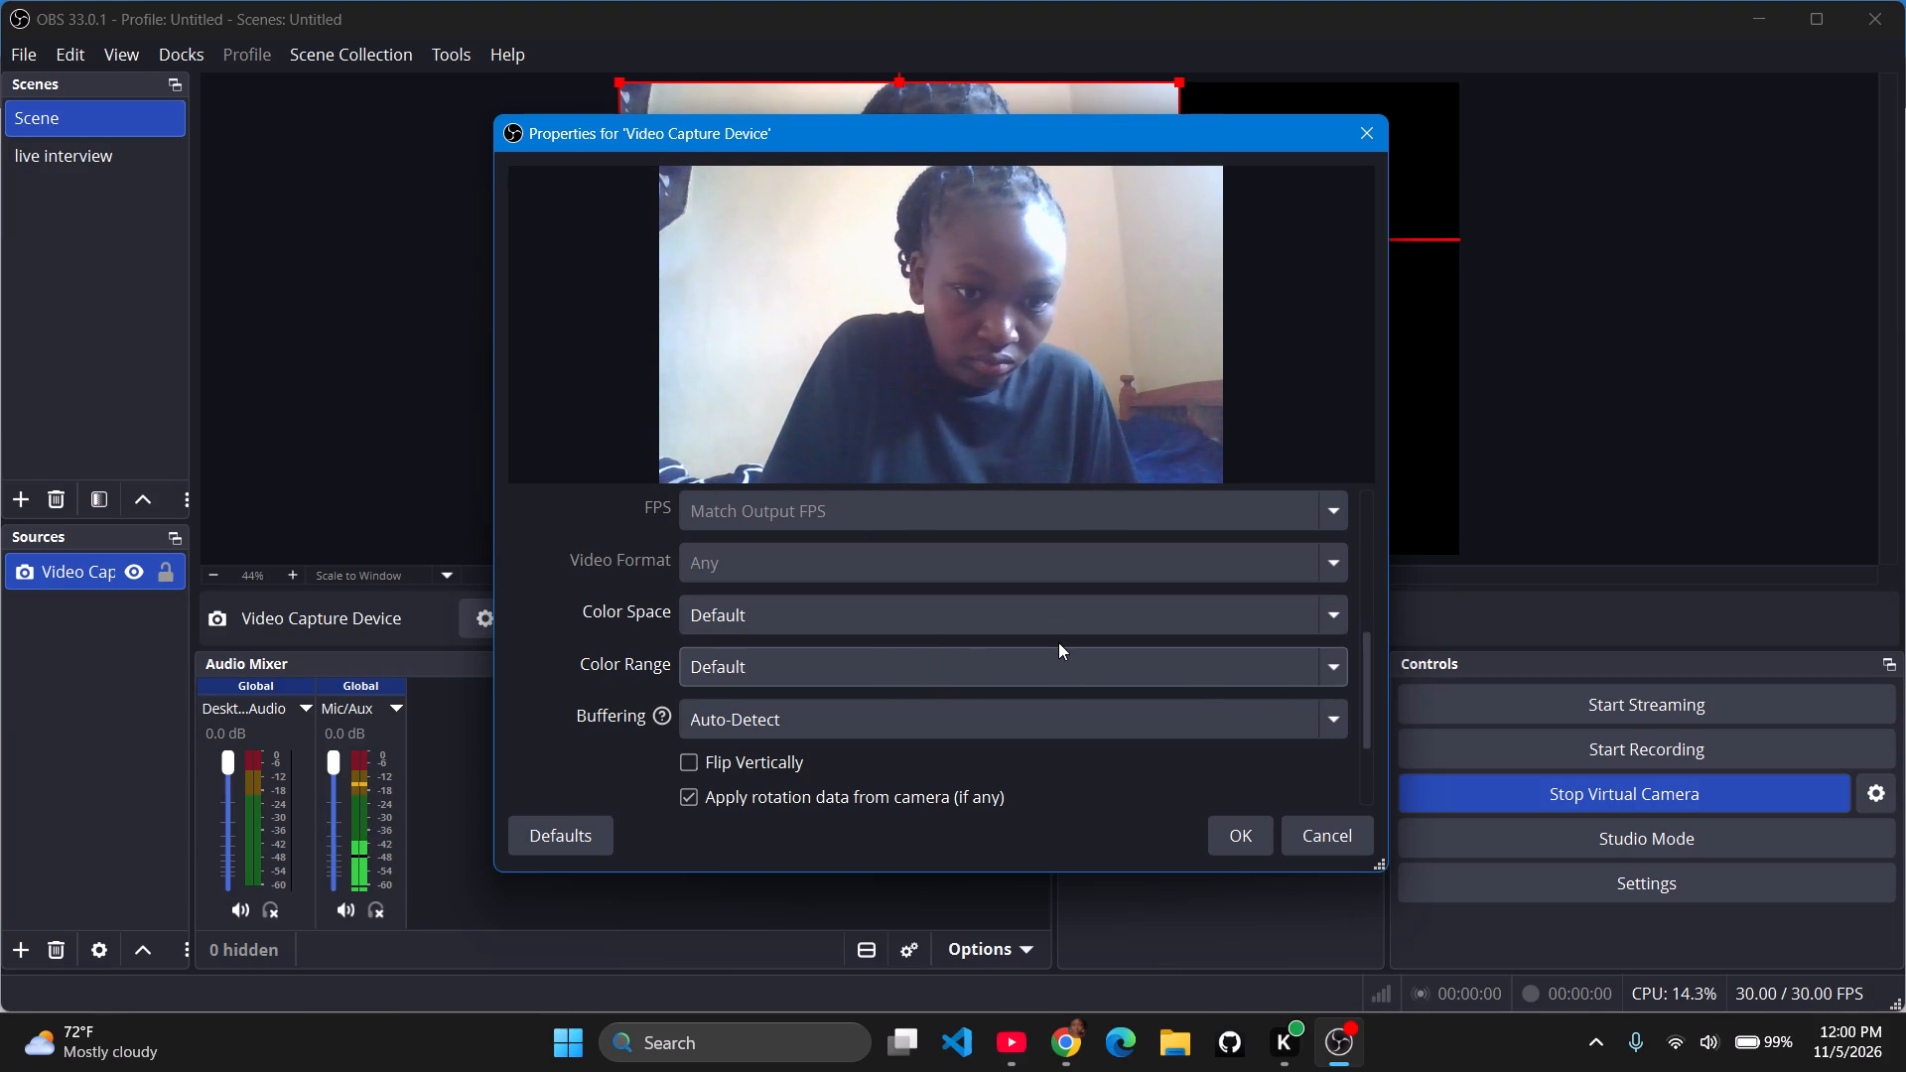
scroll(1058, 642, "up", 1)
scroll(1058, 642, "down", 1)
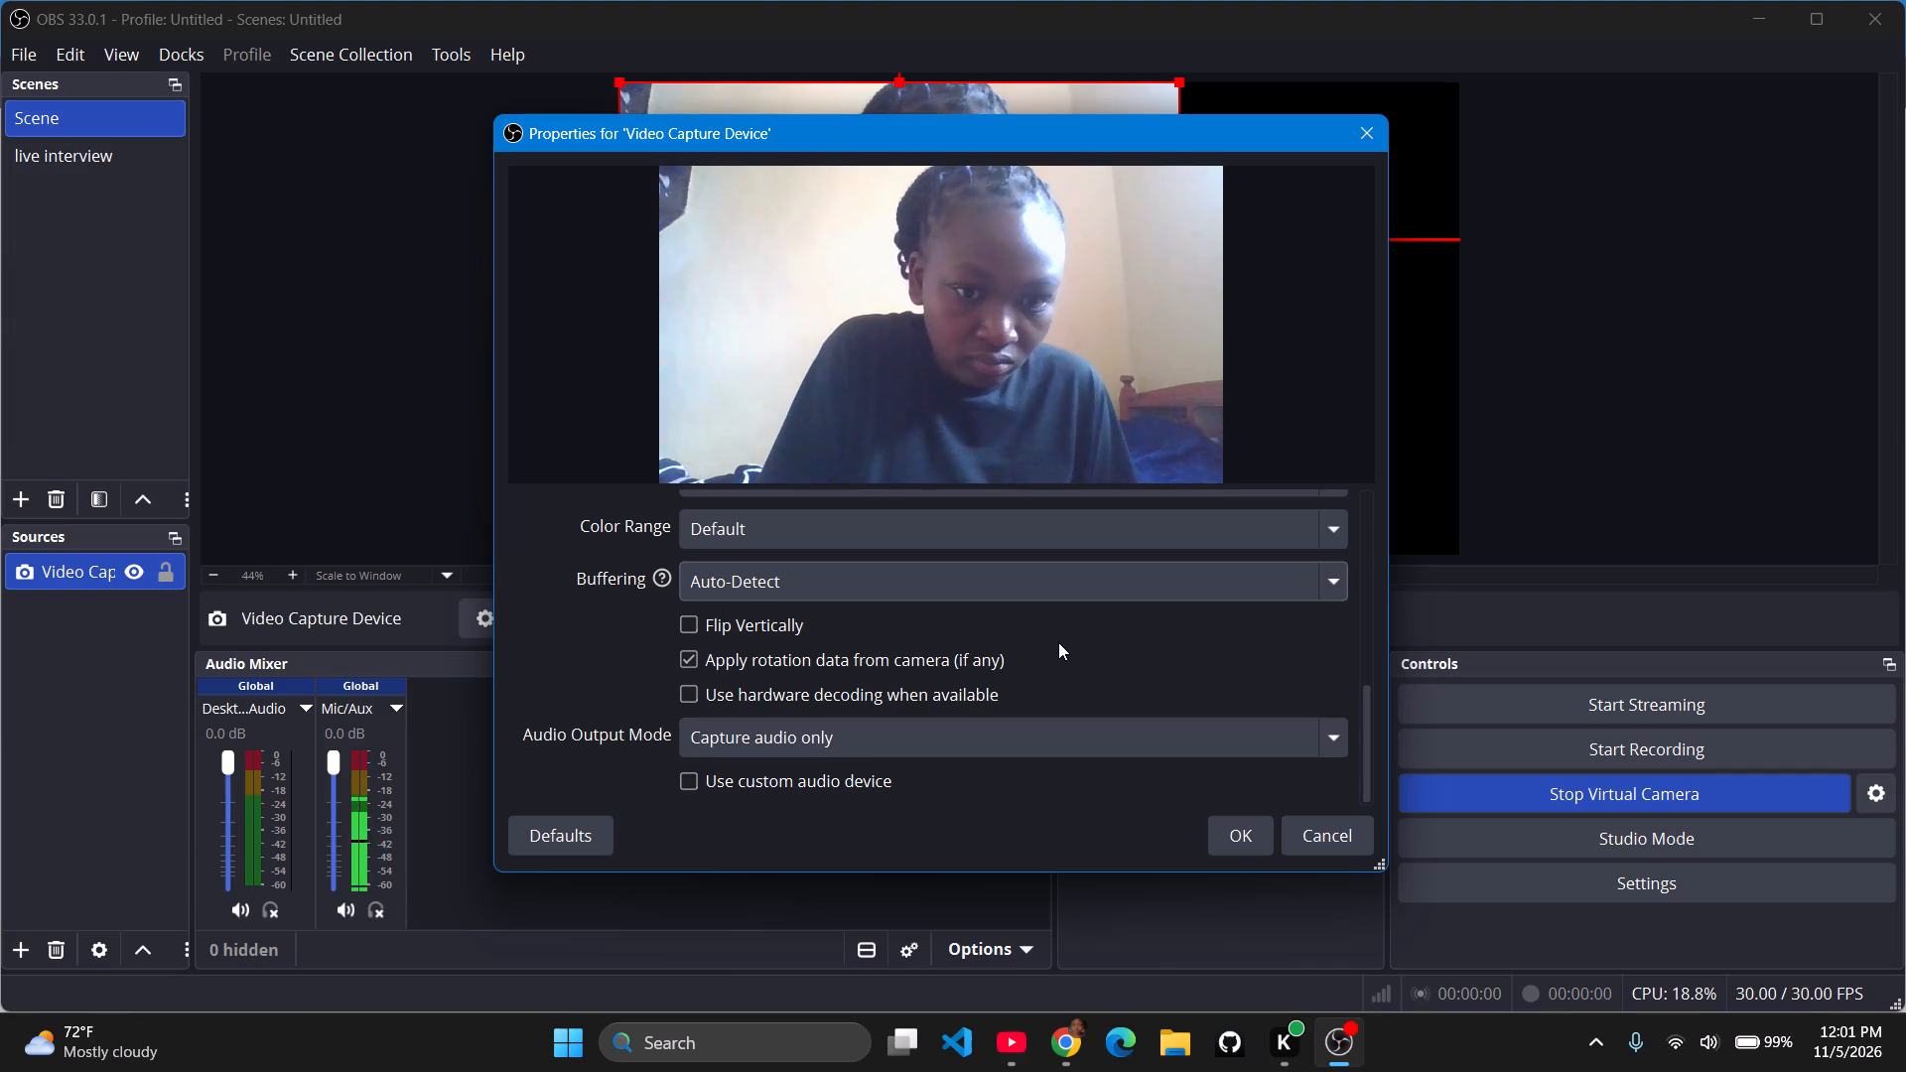
scroll(1058, 642, "down", 1)
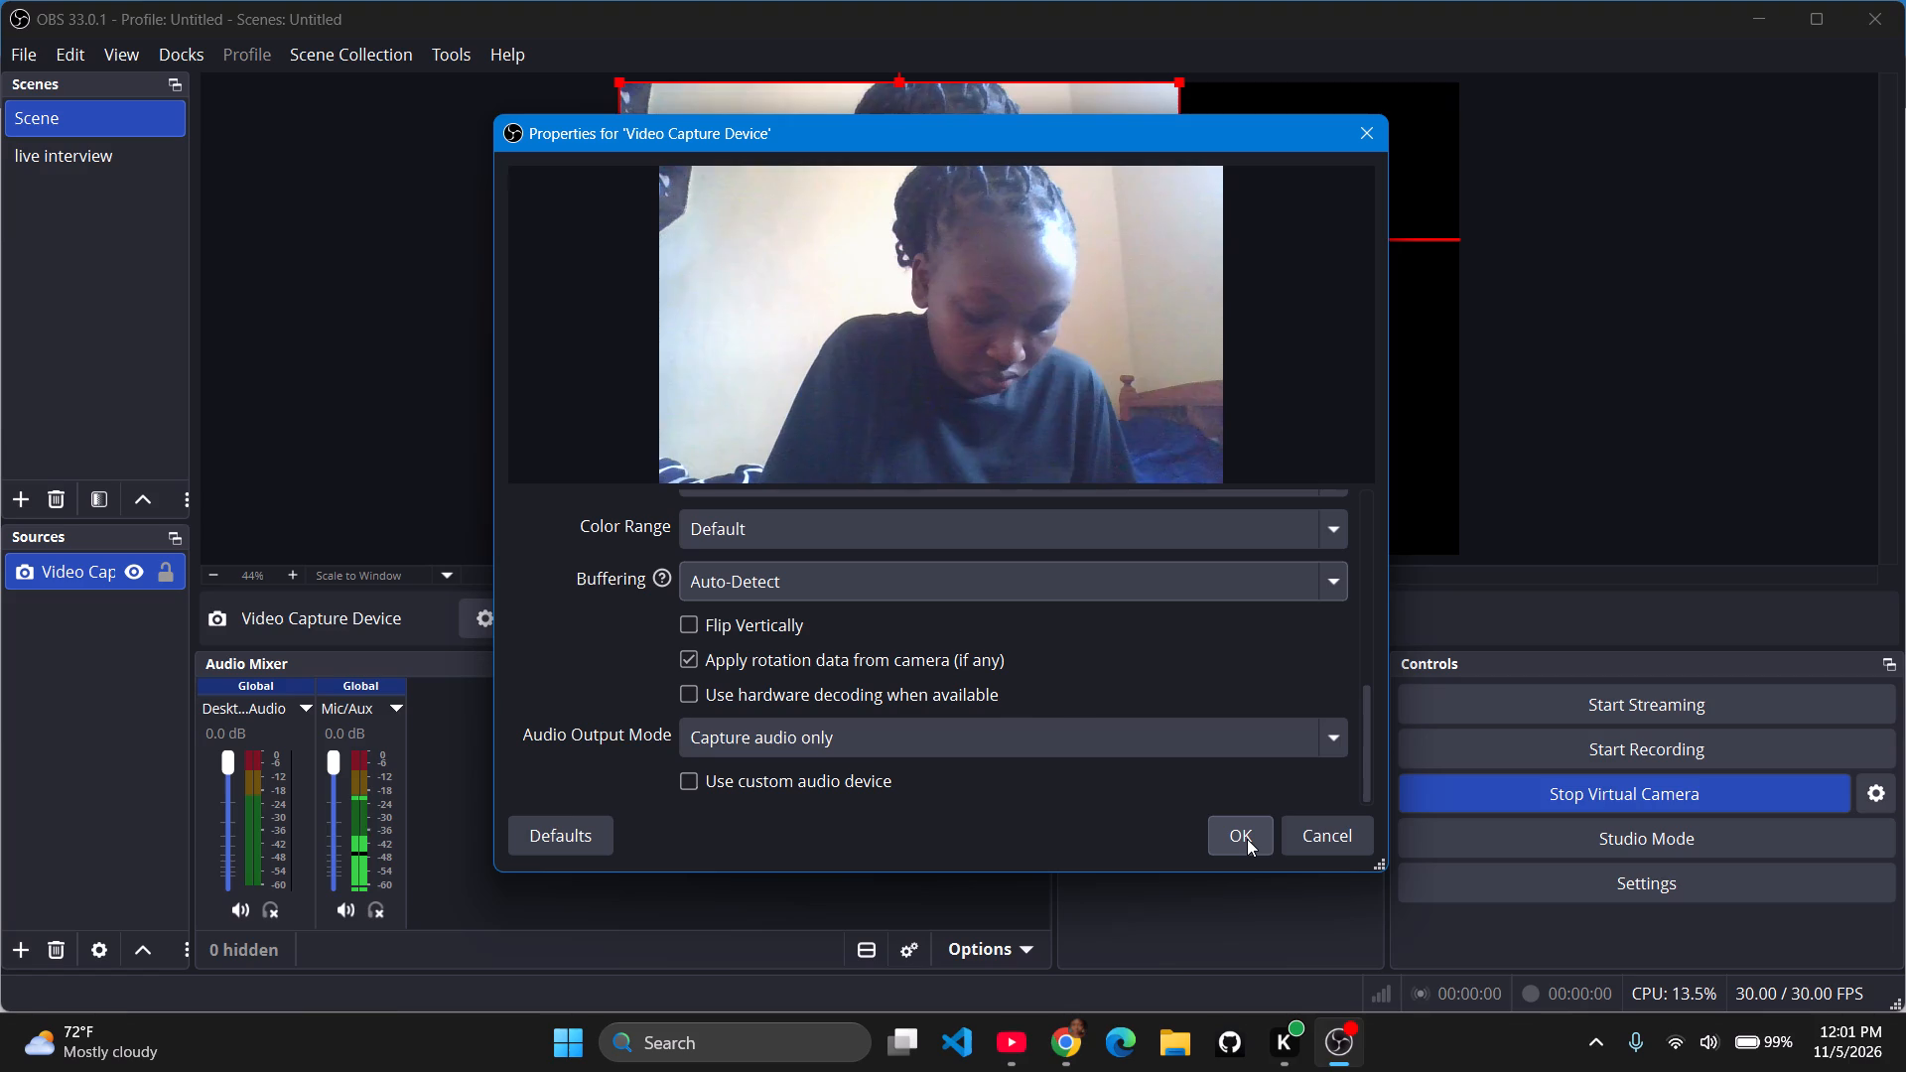
left_click(1247, 839)
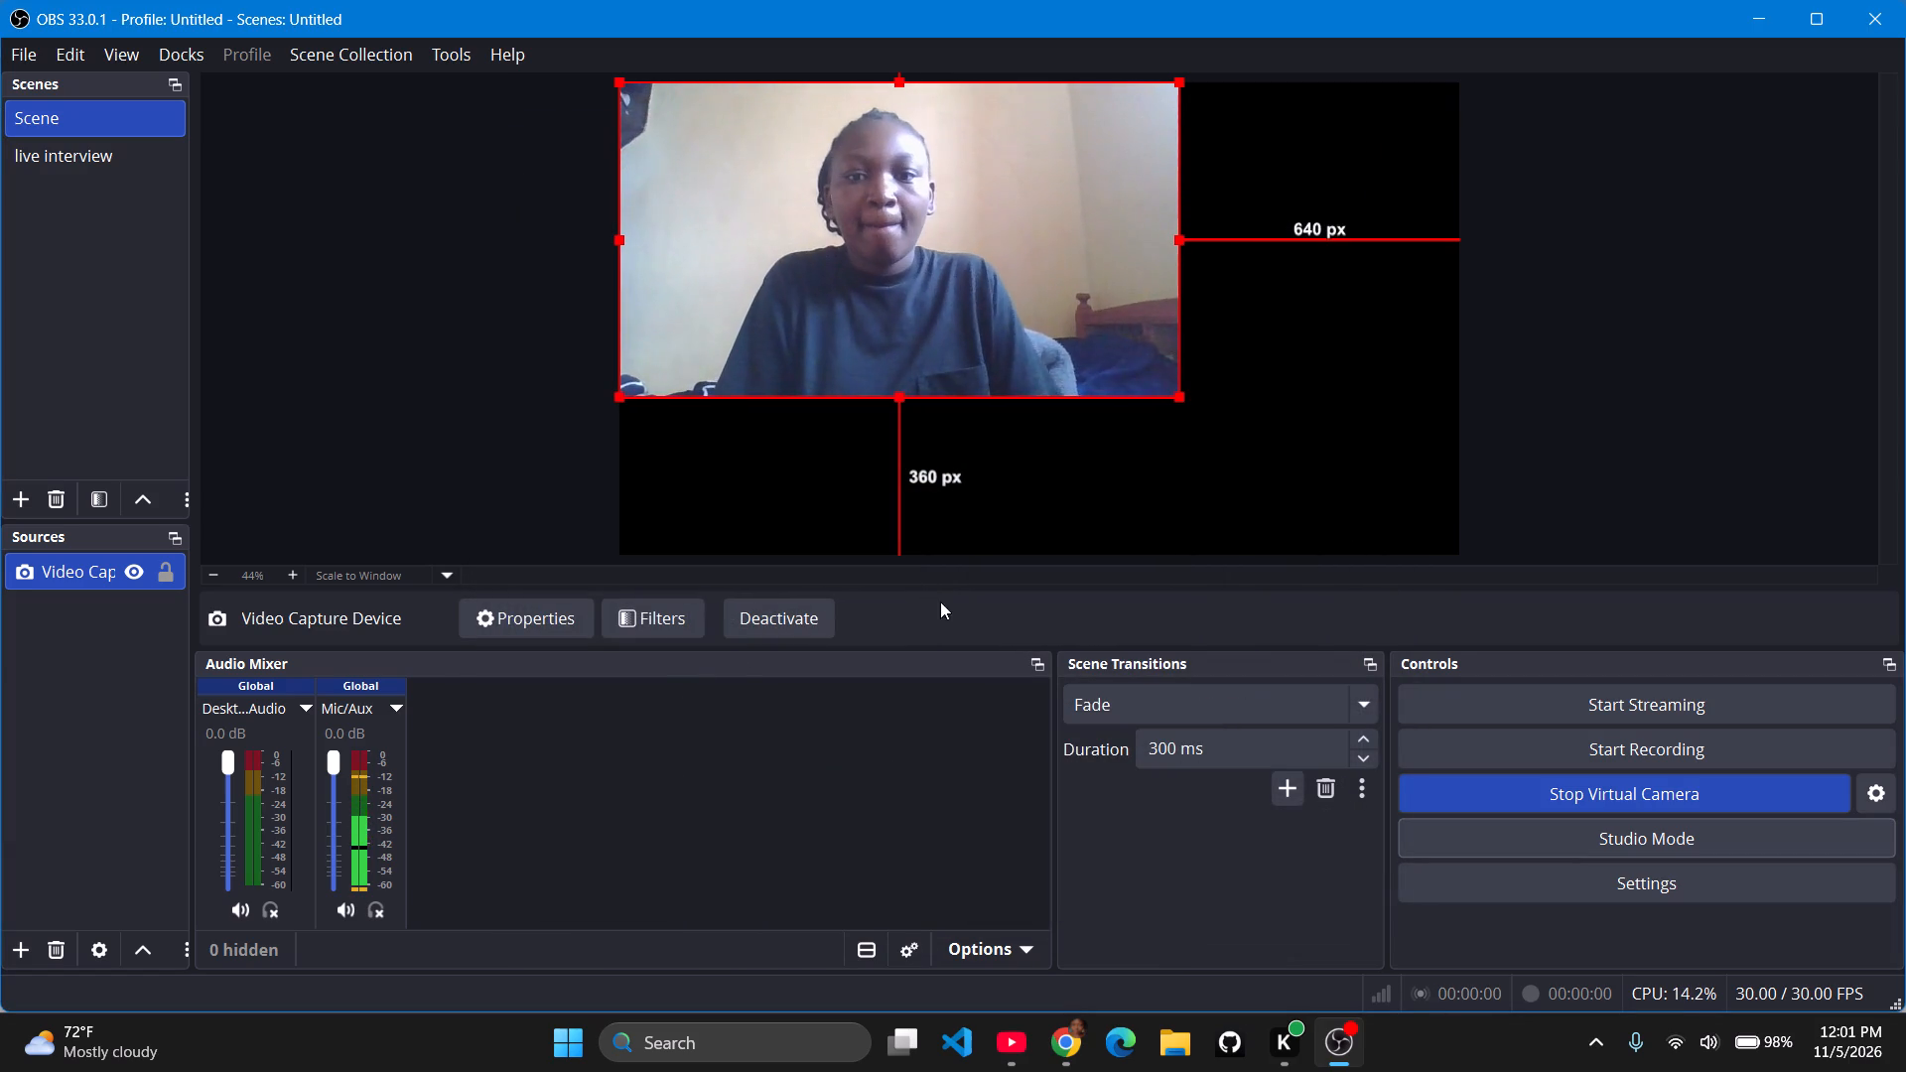
Enlarge the webcam source in the preview to about 140 px from the canvas's right edge and 60 px from its bottom, slightly past the left edge.
left_click_drag(1183, 390, 1244, 418)
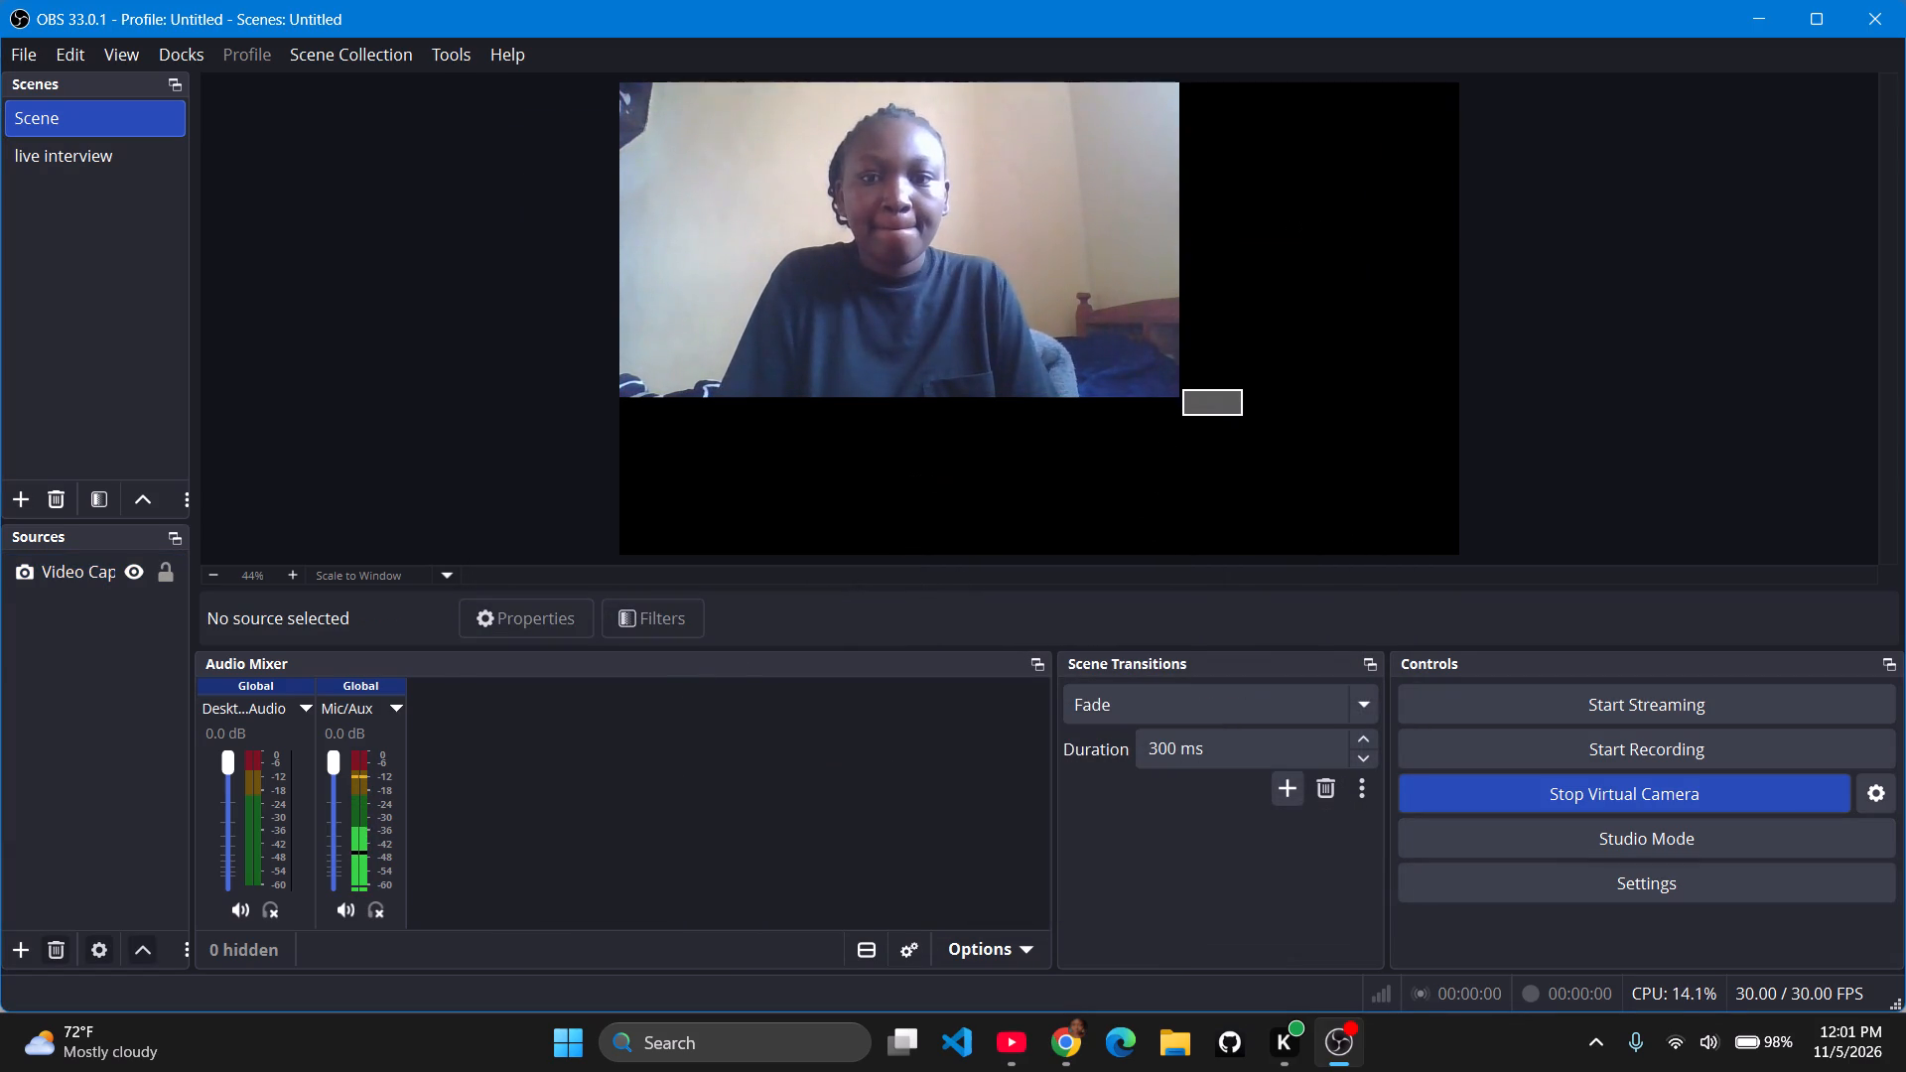
left_click_drag(1244, 418, 1149, 380)
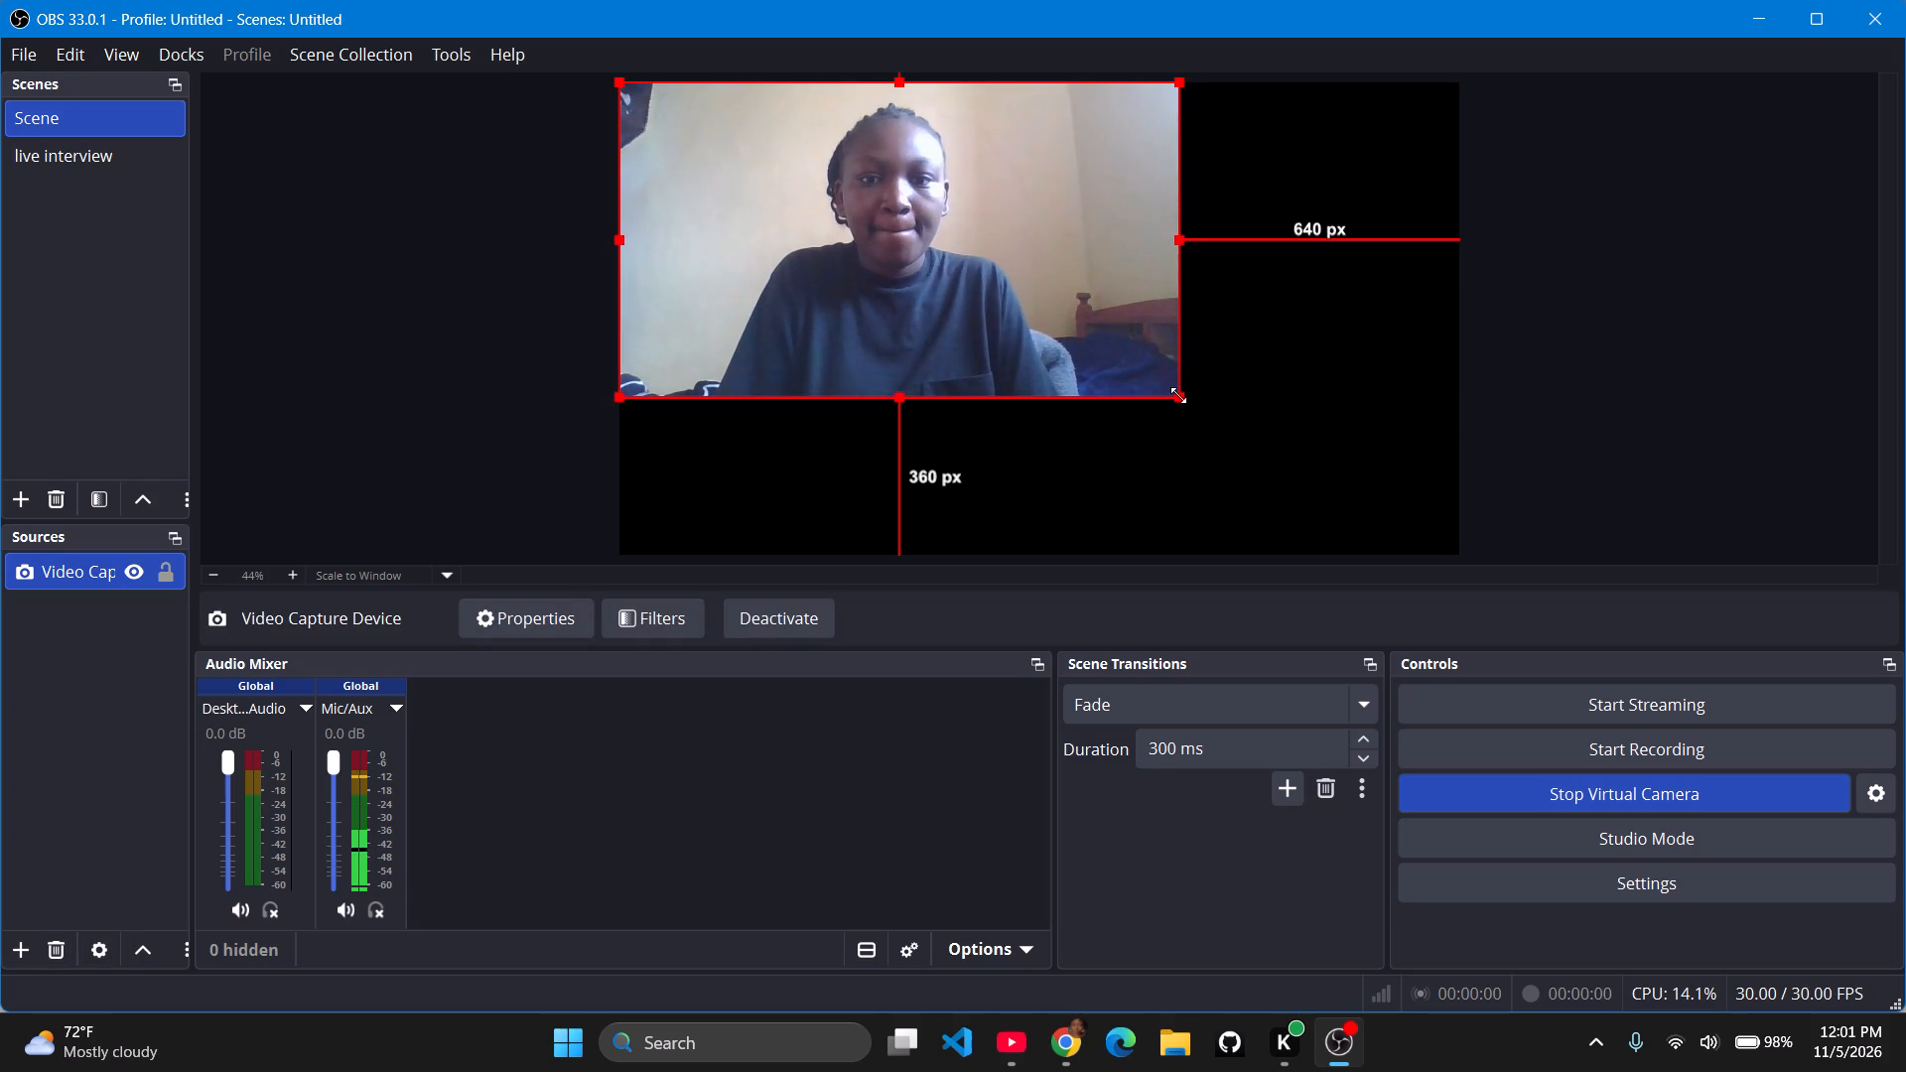
left_click_drag(902, 398, 918, 475)
scroll(902, 398, "up", 1)
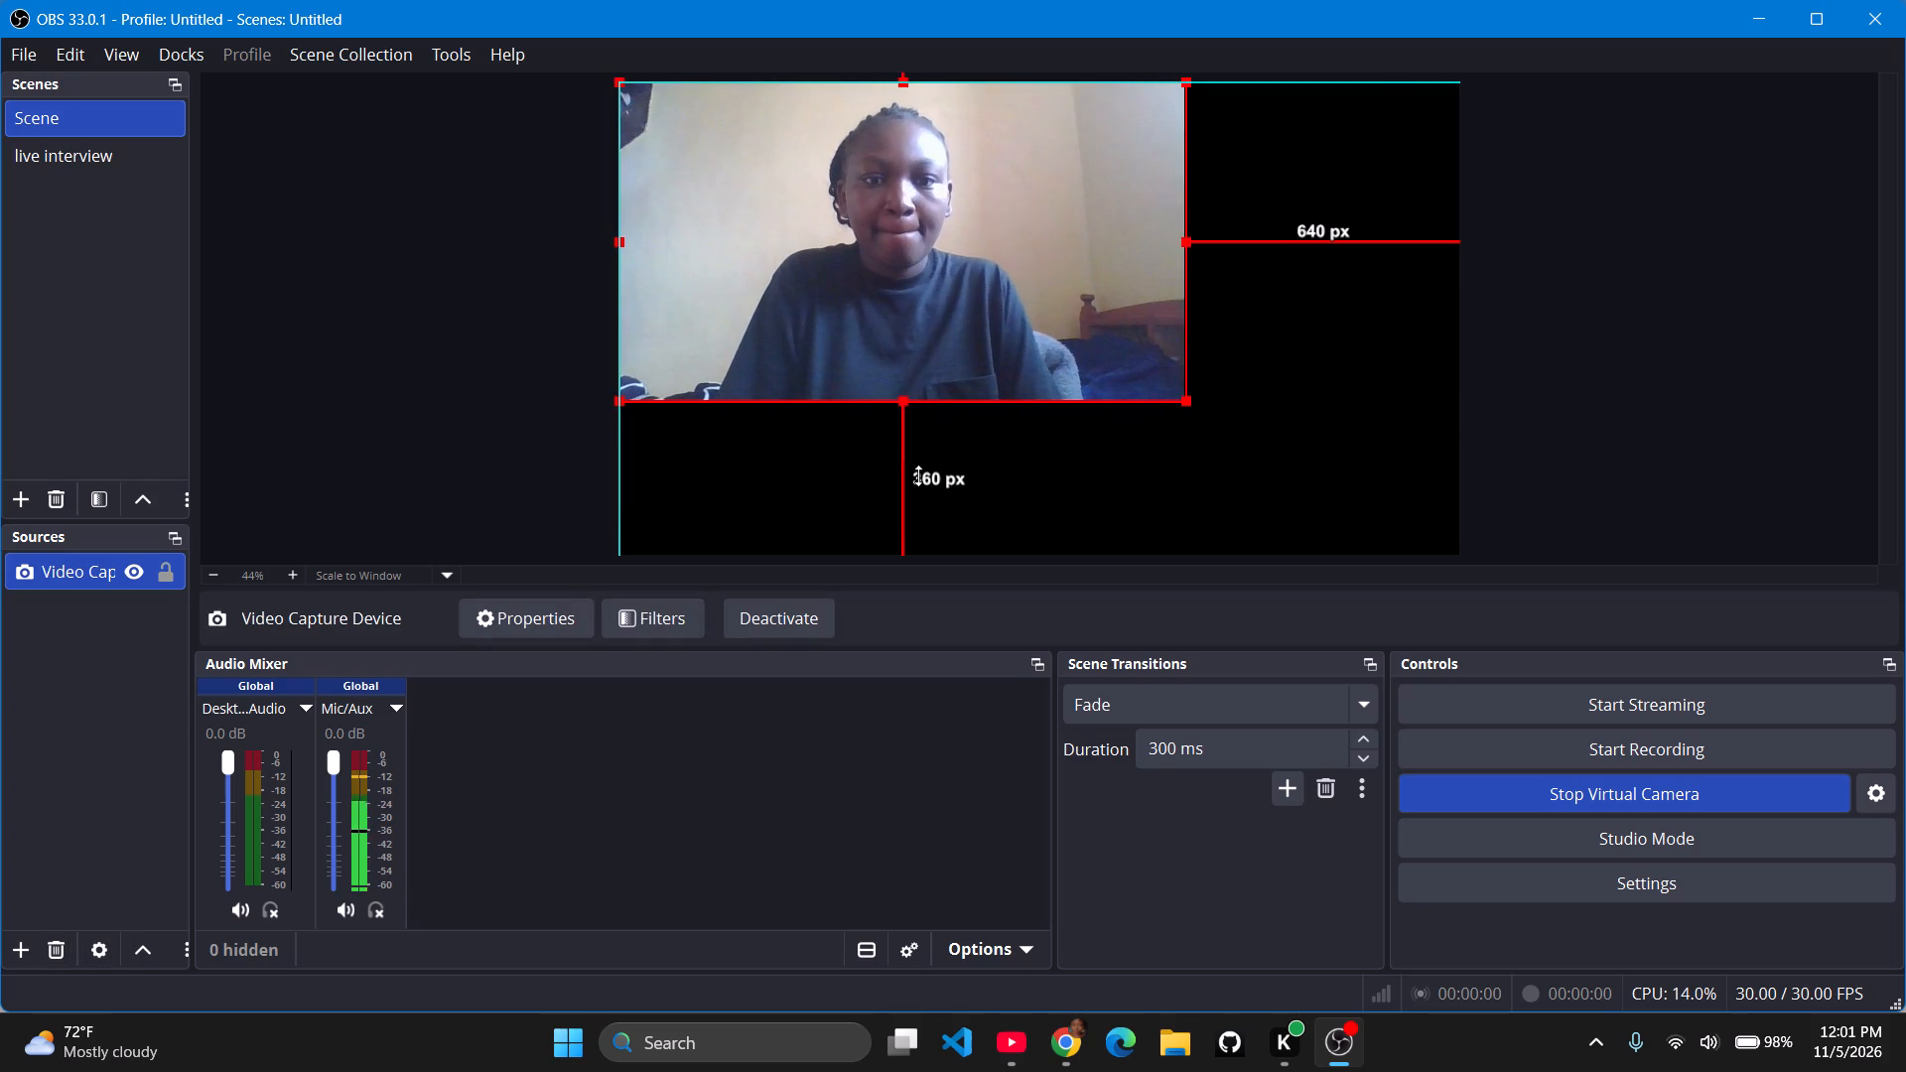
scroll(918, 475, "up", 1)
left_click_drag(918, 475, 924, 520)
scroll(924, 520, "up", 1)
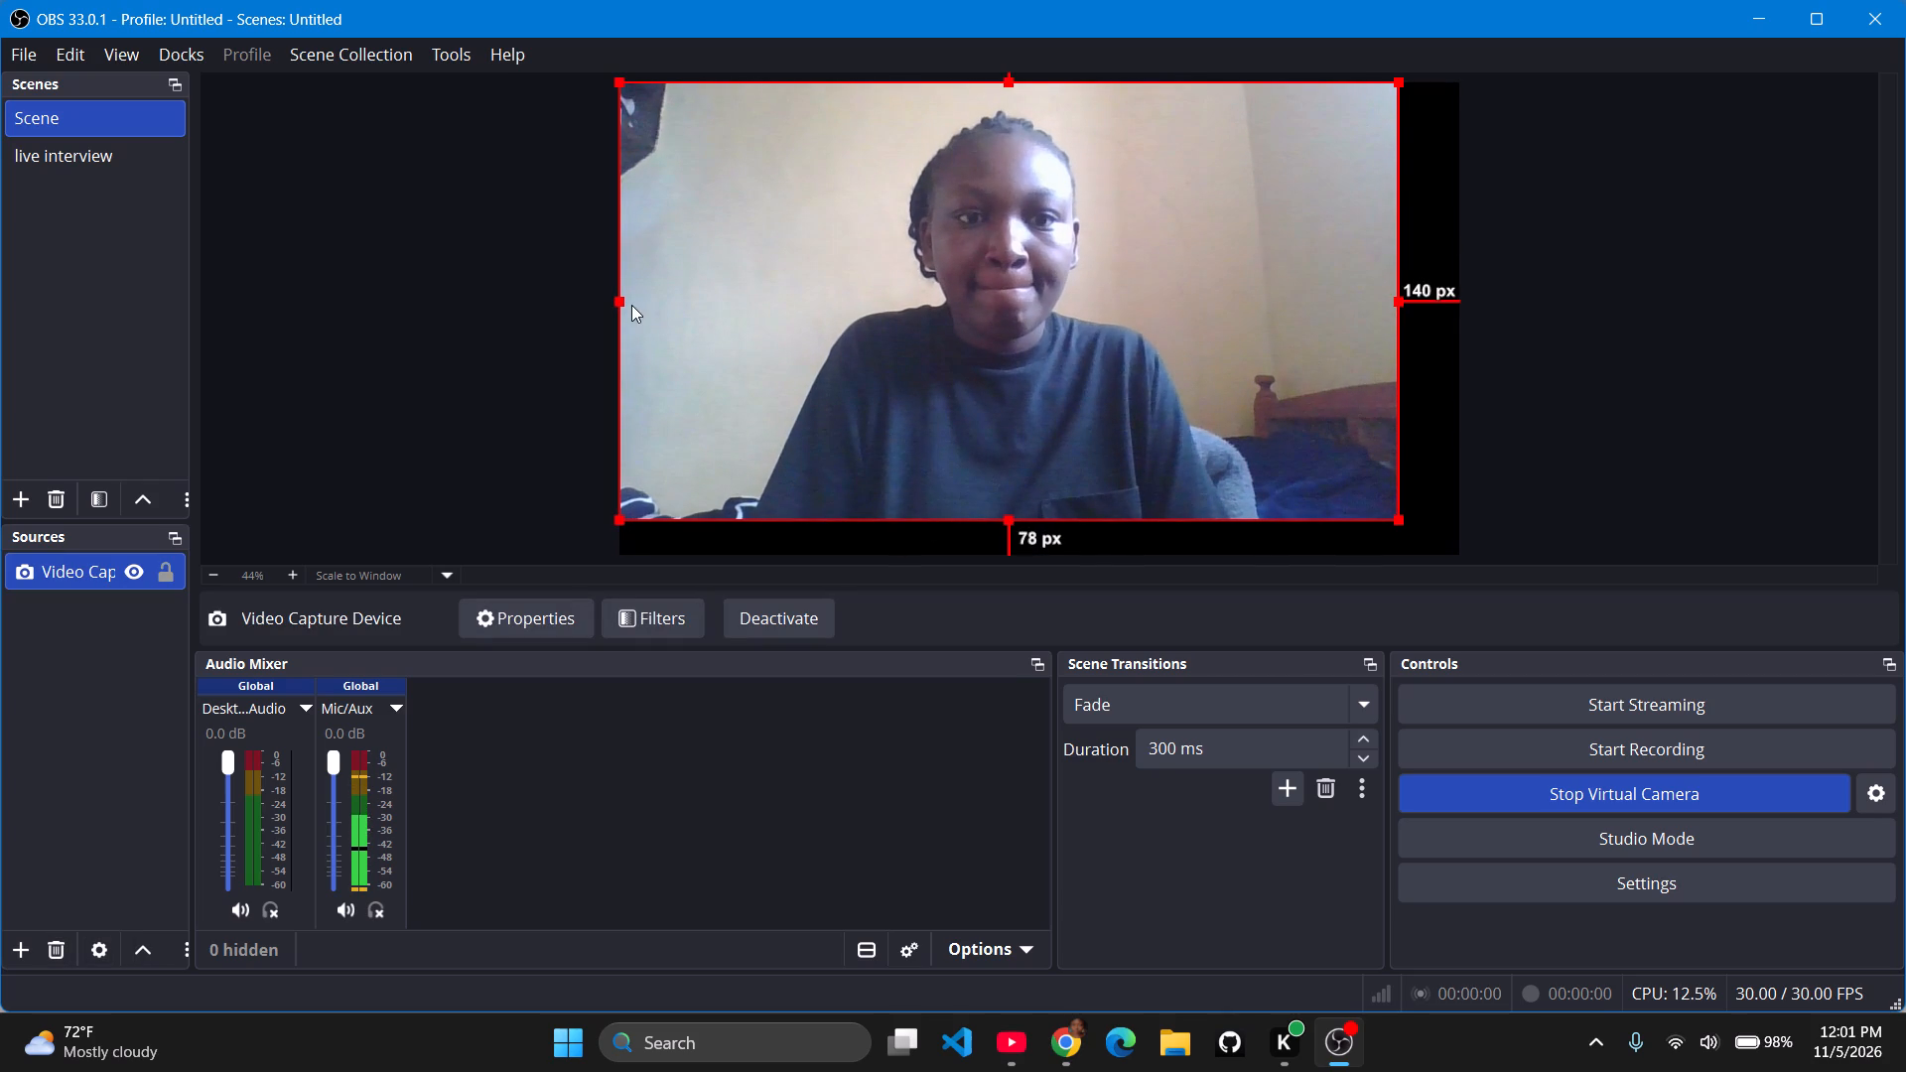
left_click_drag(616, 305, 557, 306)
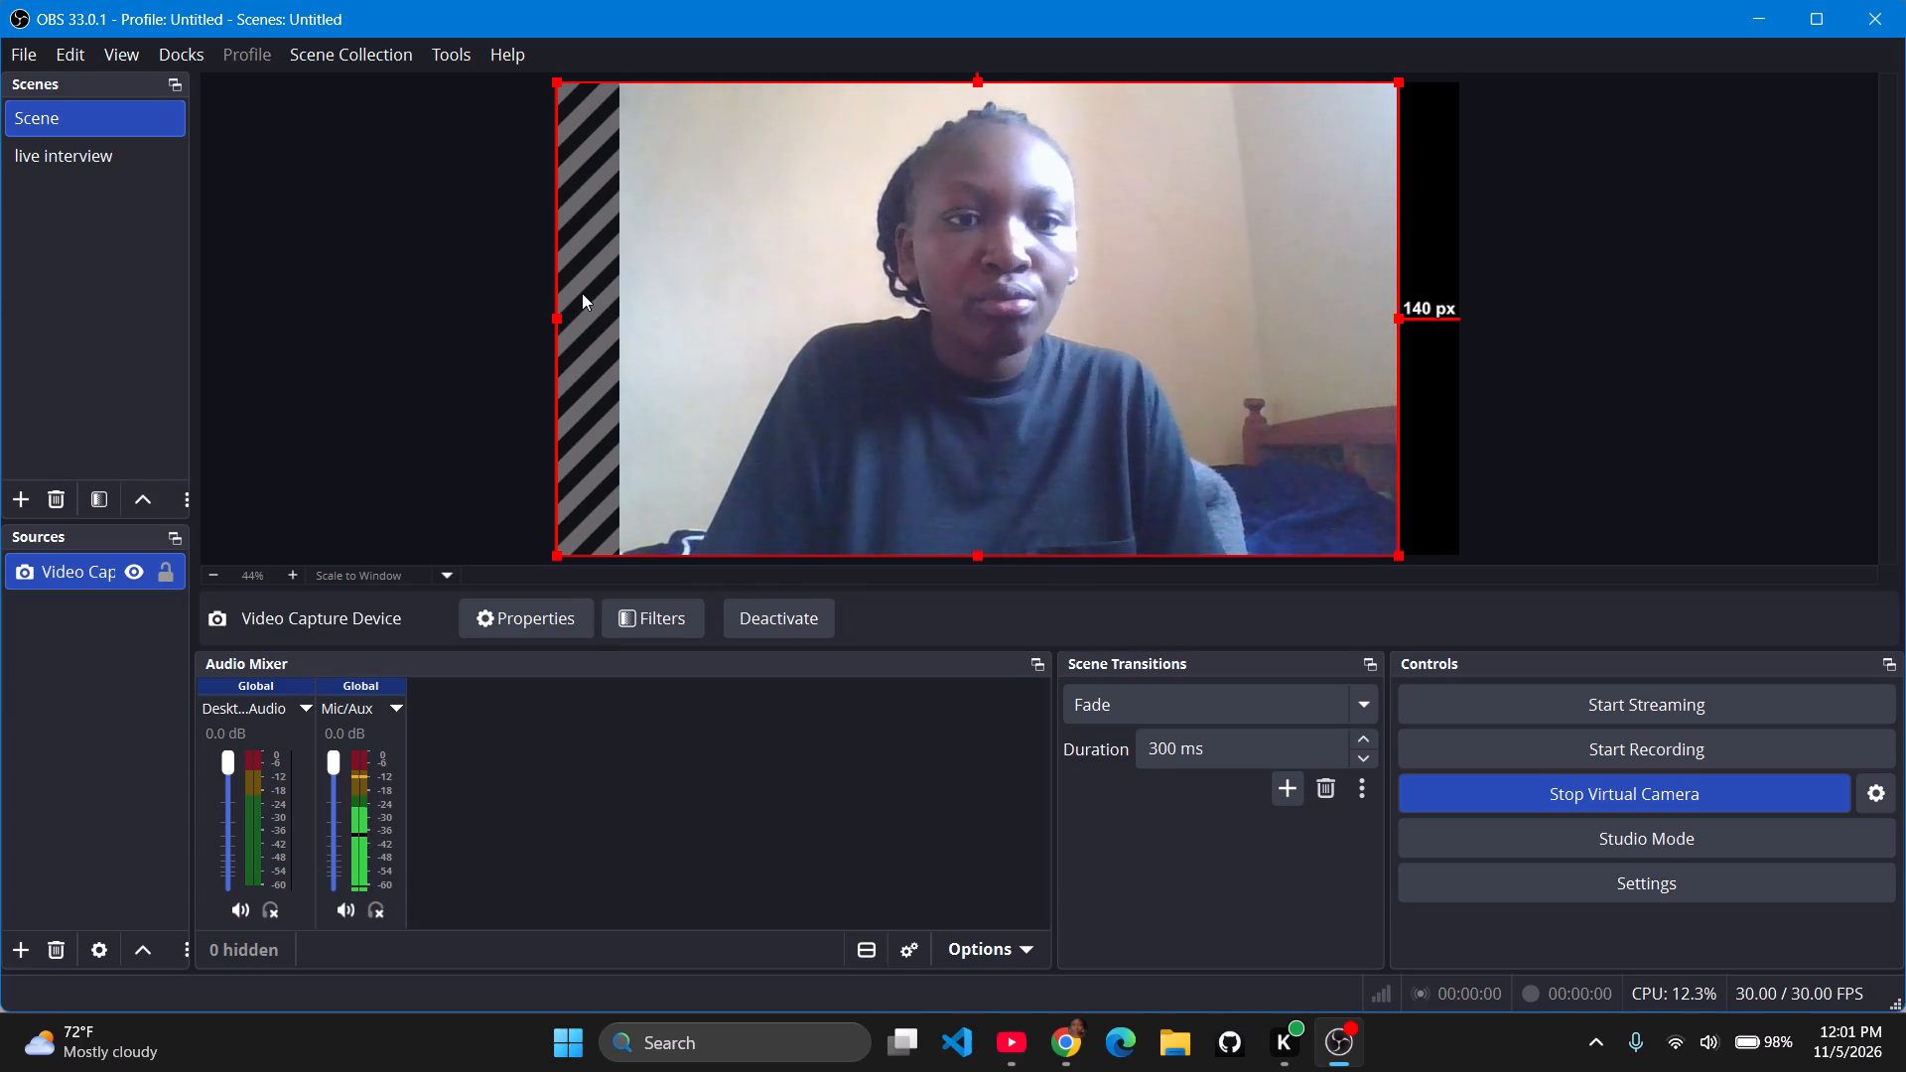
left_click_drag(555, 323, 606, 323)
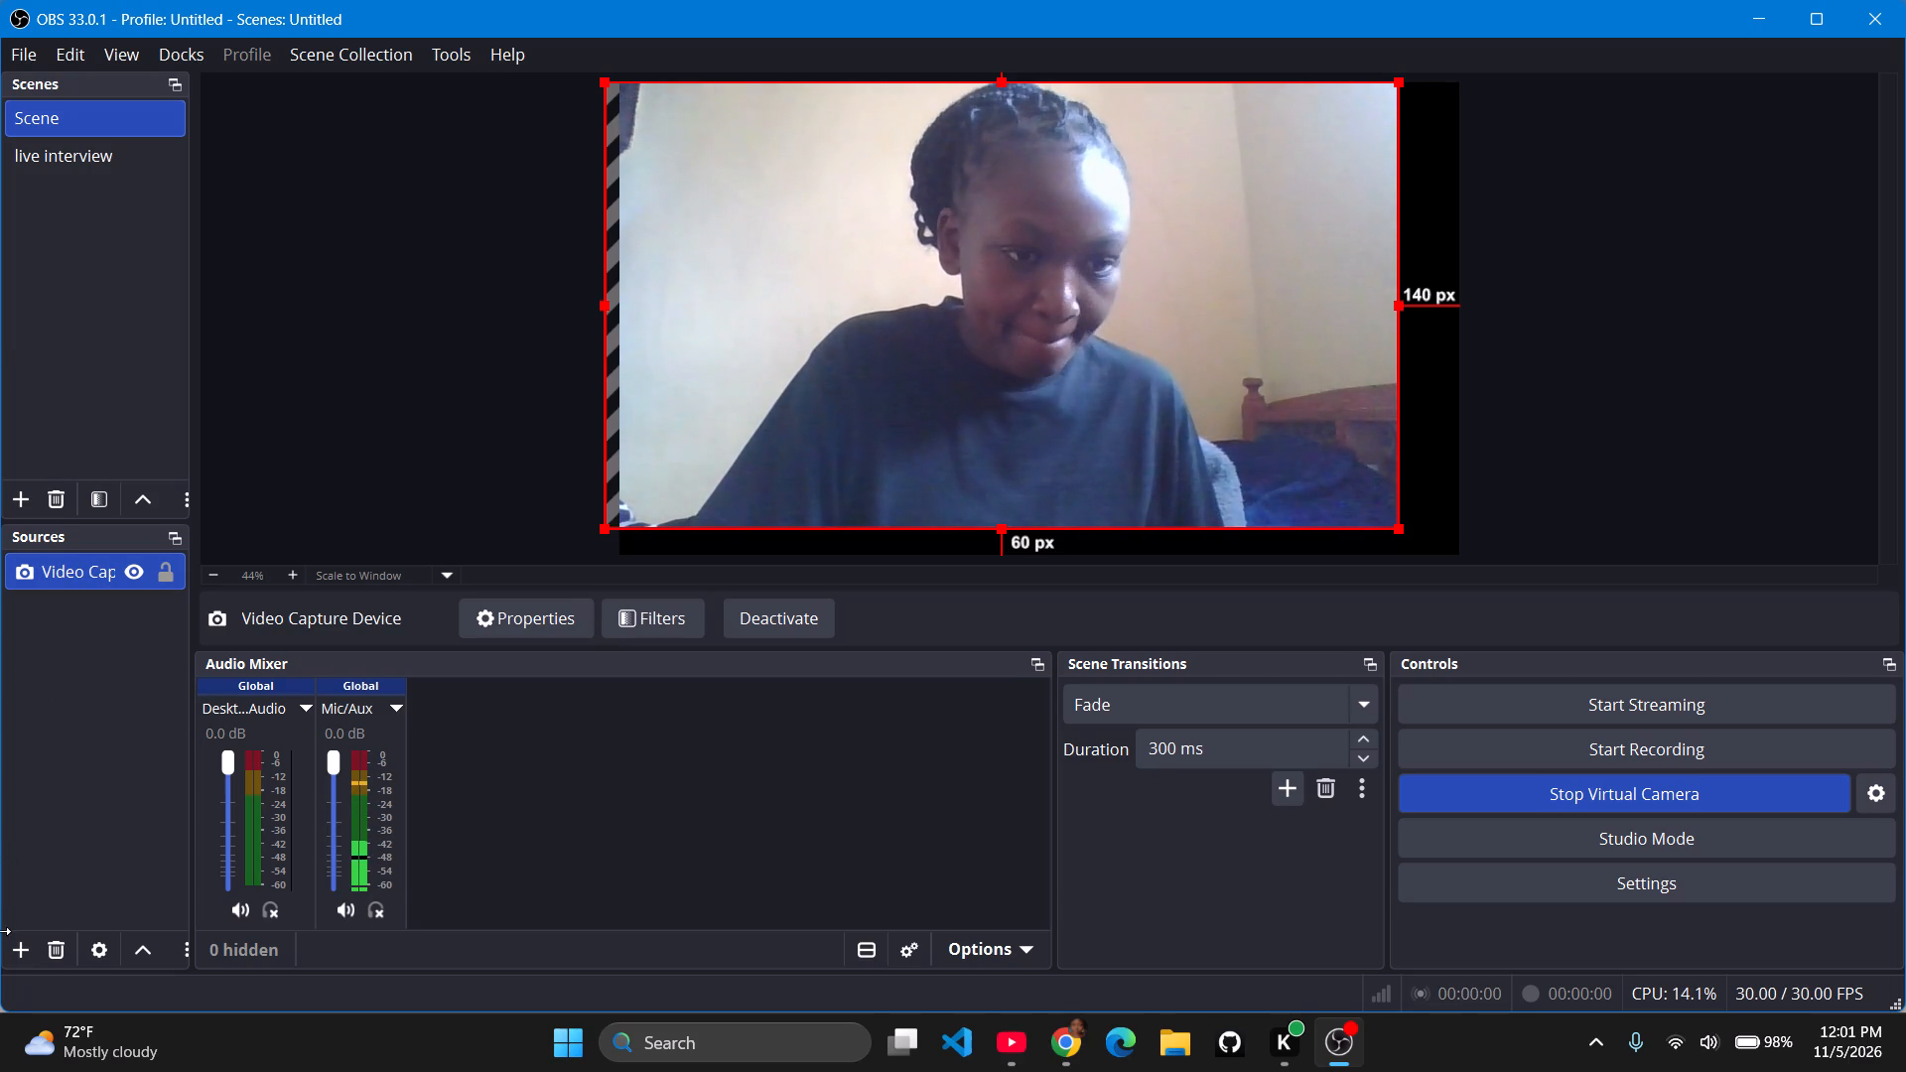
Add an Audio Input Capture source to the scene with Microphone Array (Intel® Smart Sound Technology) as its device.
left_click(14, 952)
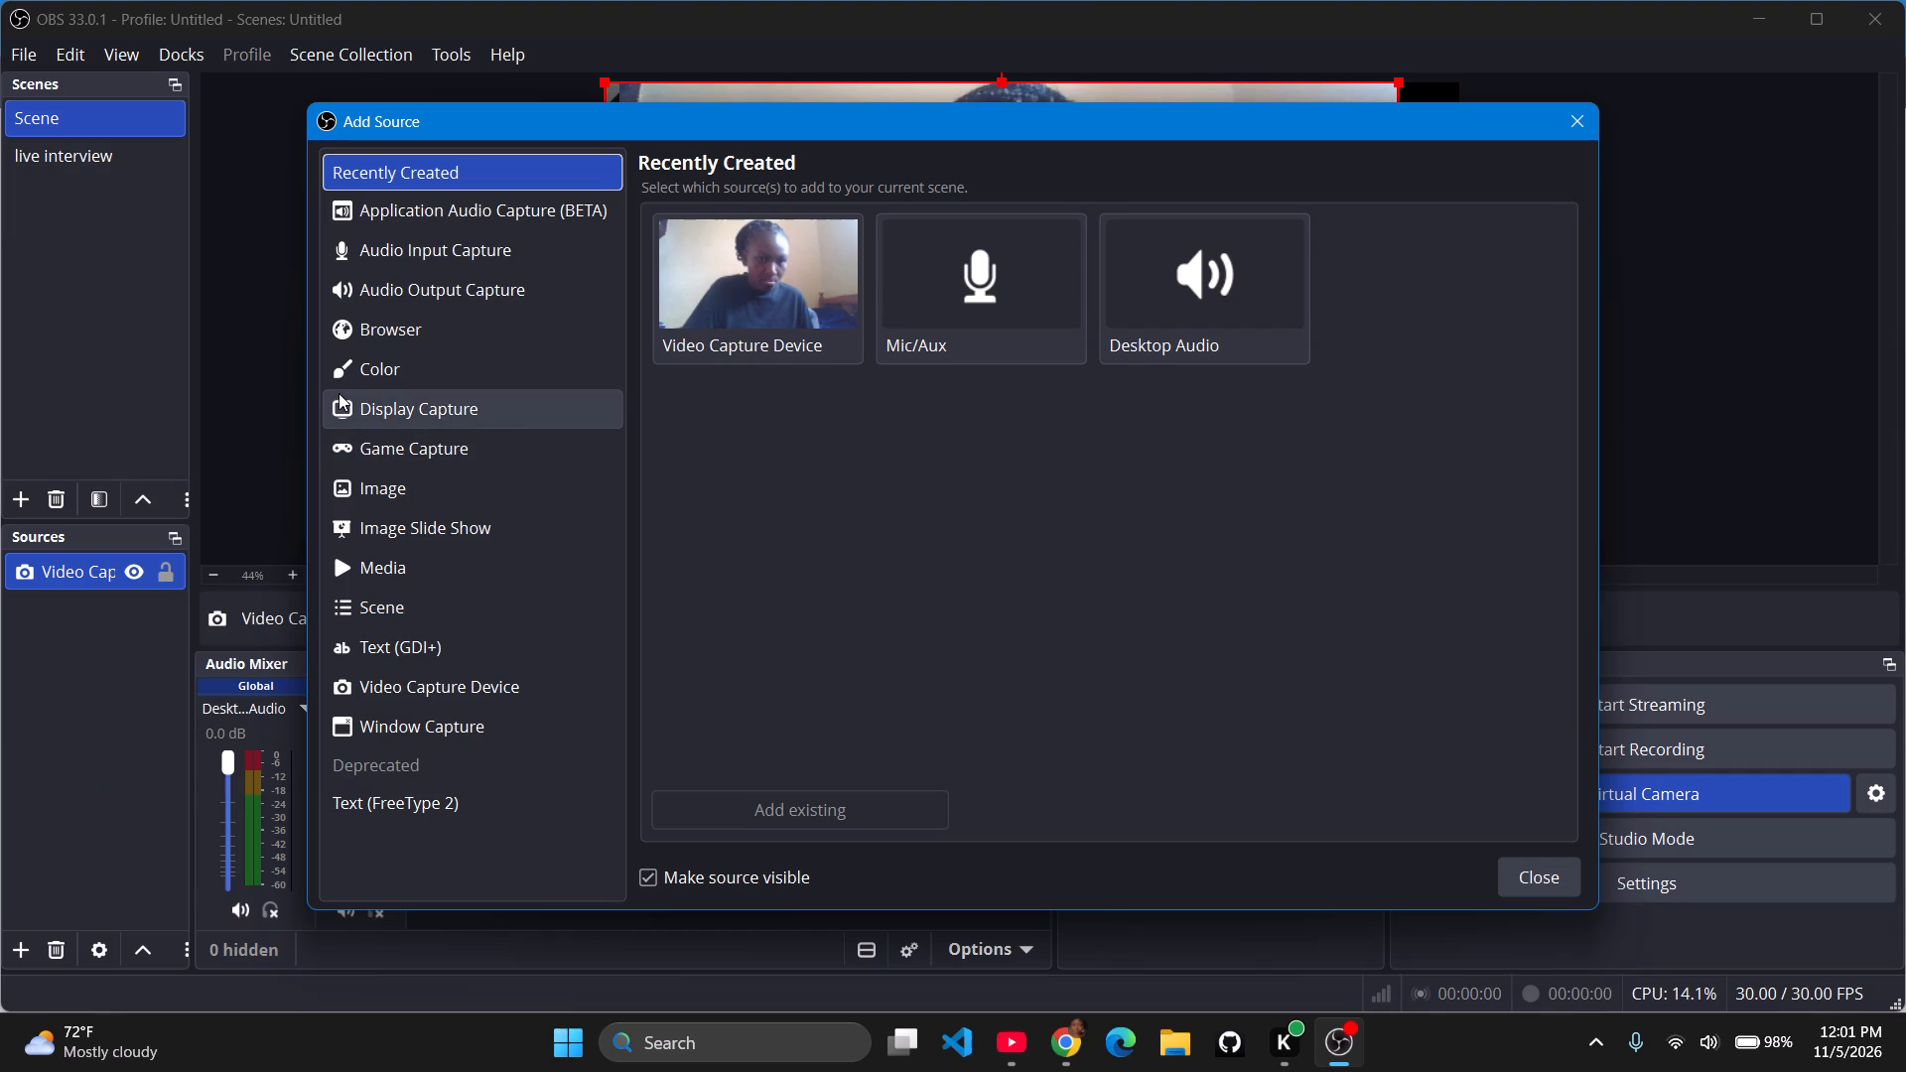
left_click(441, 234)
left_click(957, 265)
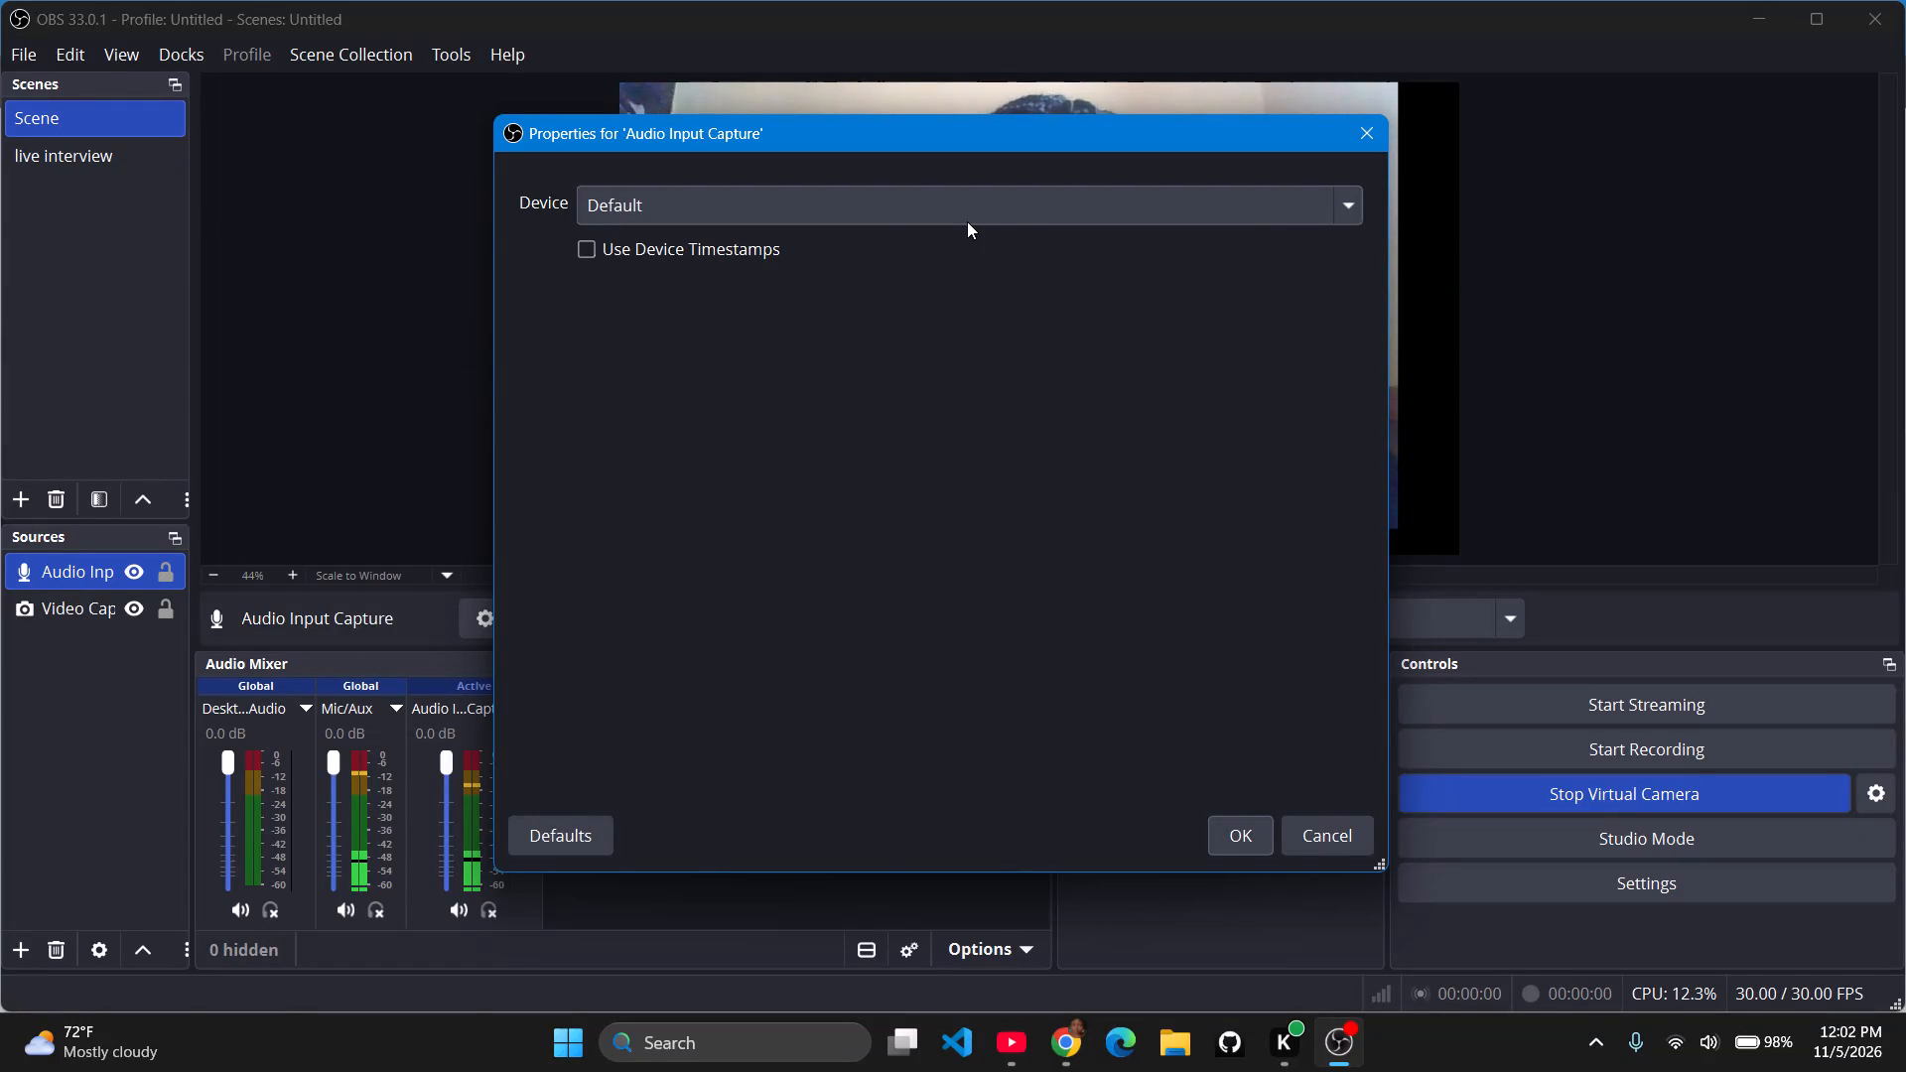
left_click(669, 201)
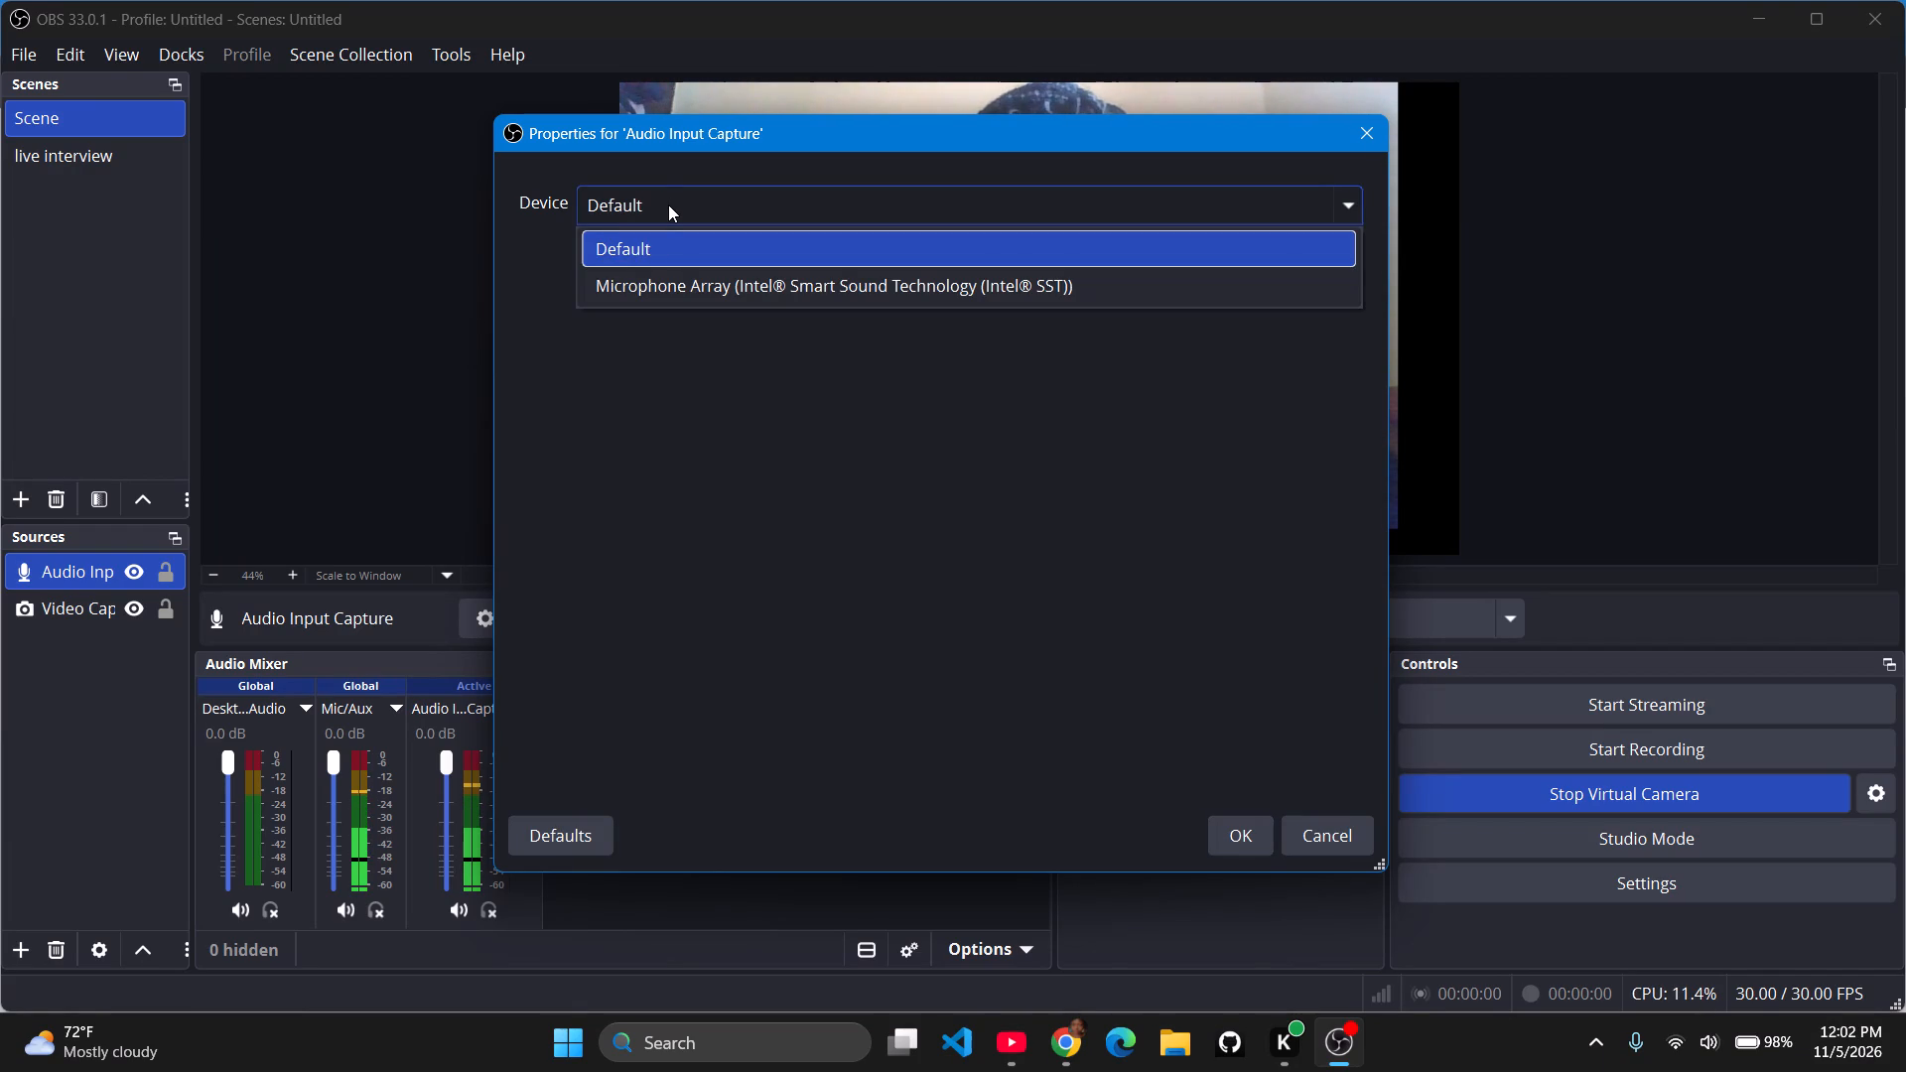
left_click(653, 253)
left_click(648, 220)
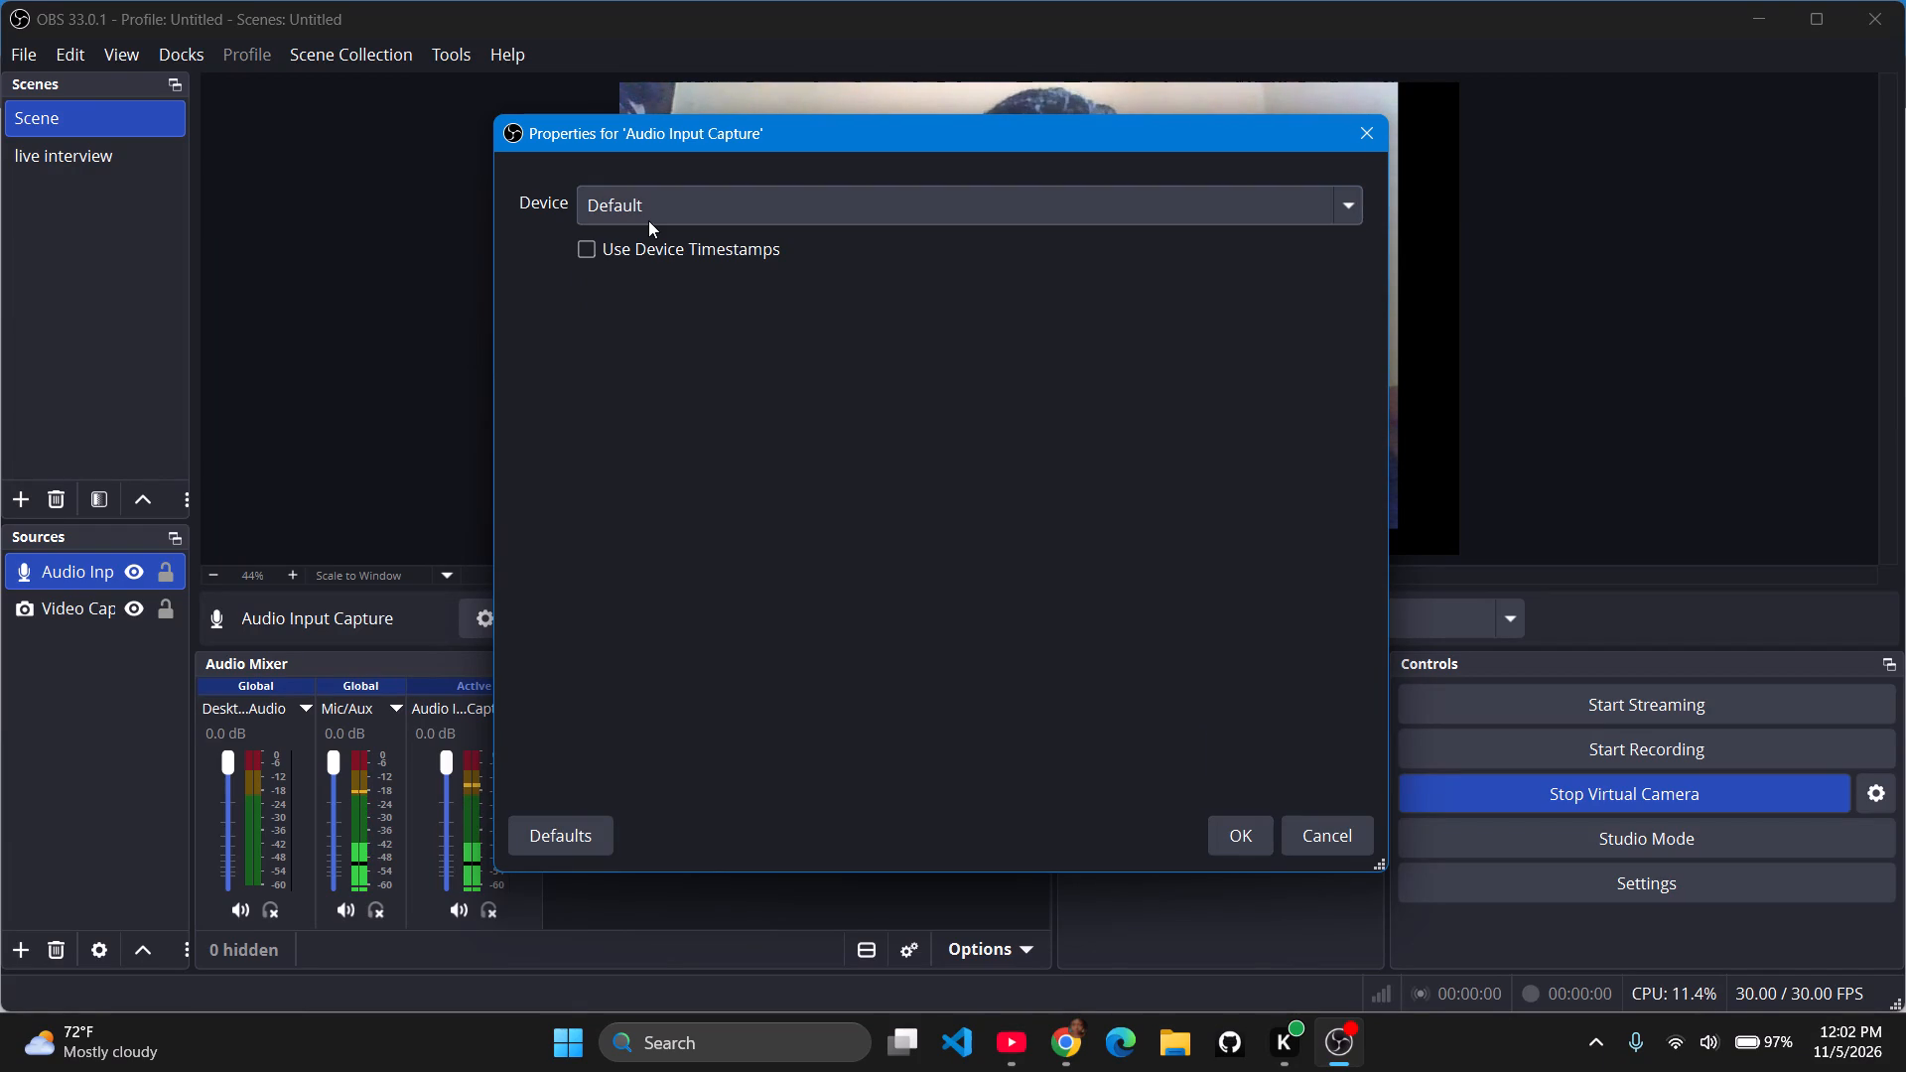
left_click(663, 200)
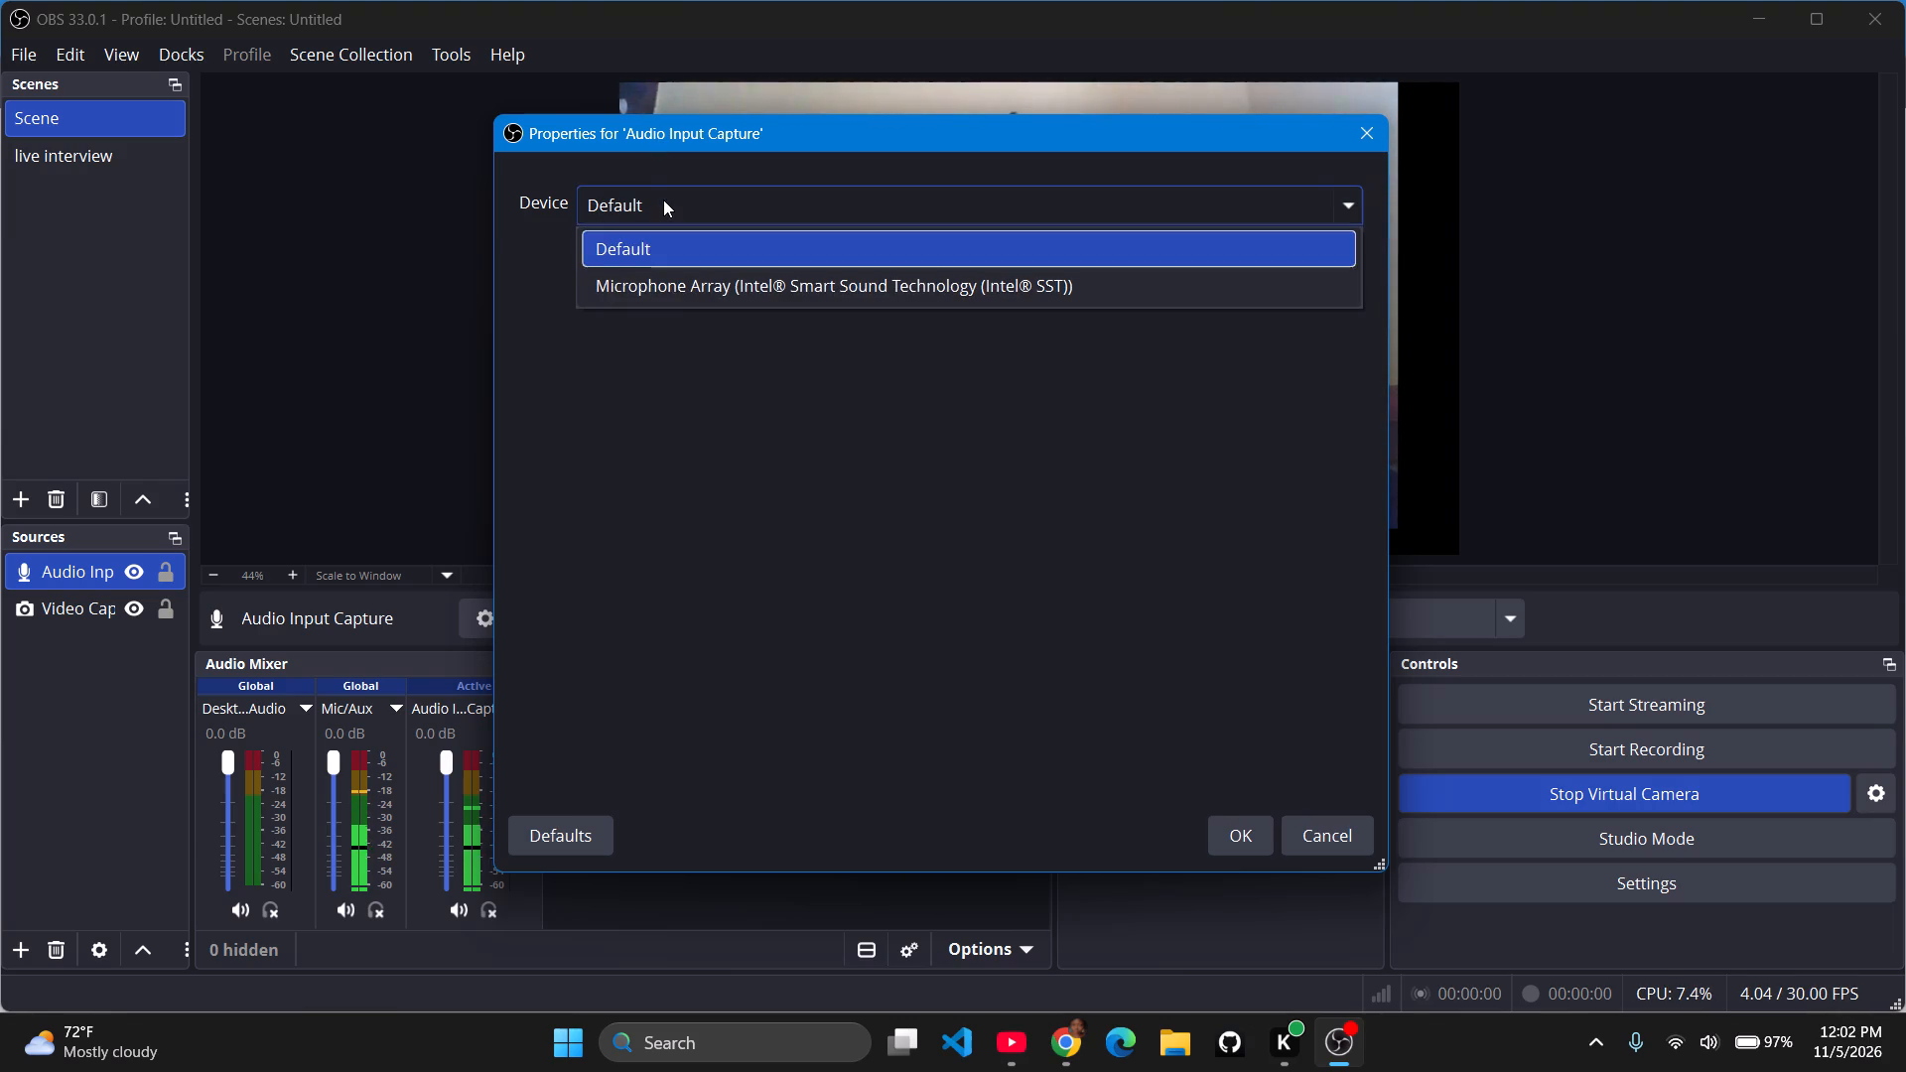
left_click(697, 292)
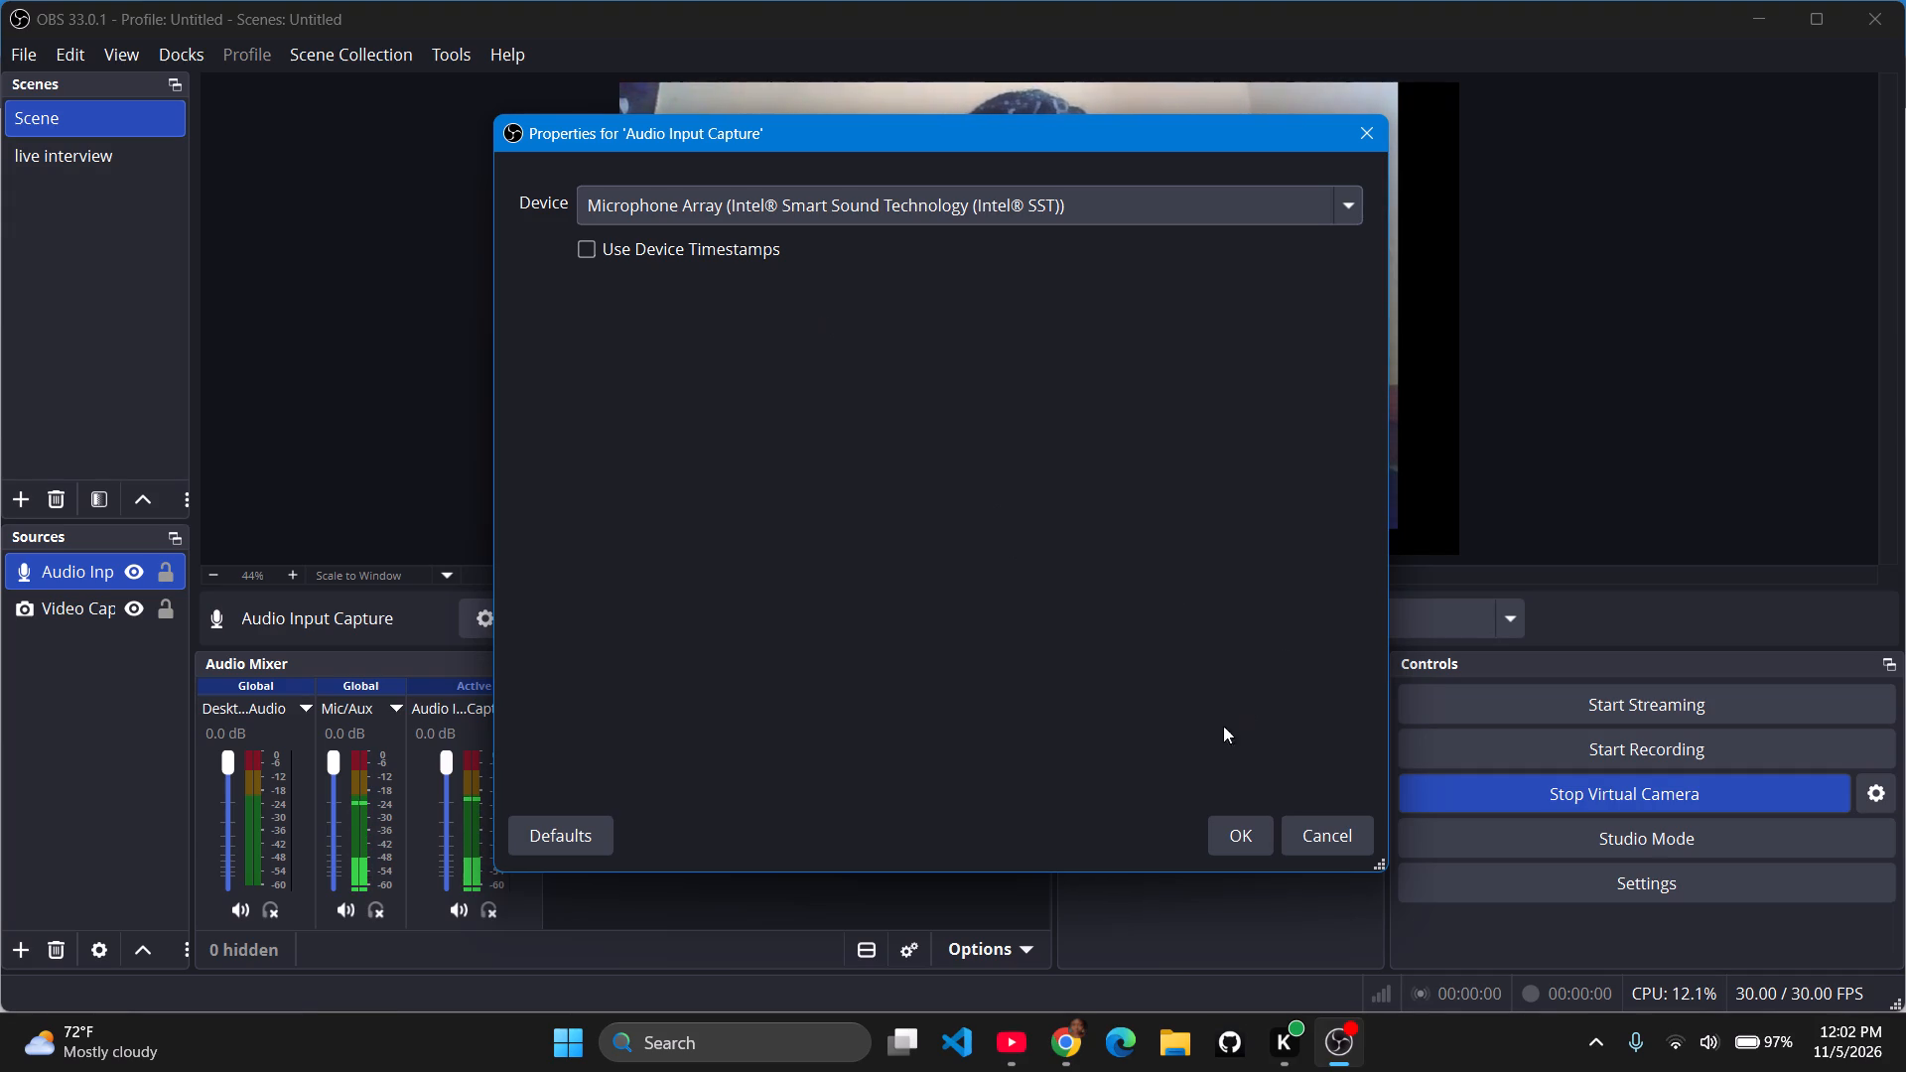
left_click(1240, 823)
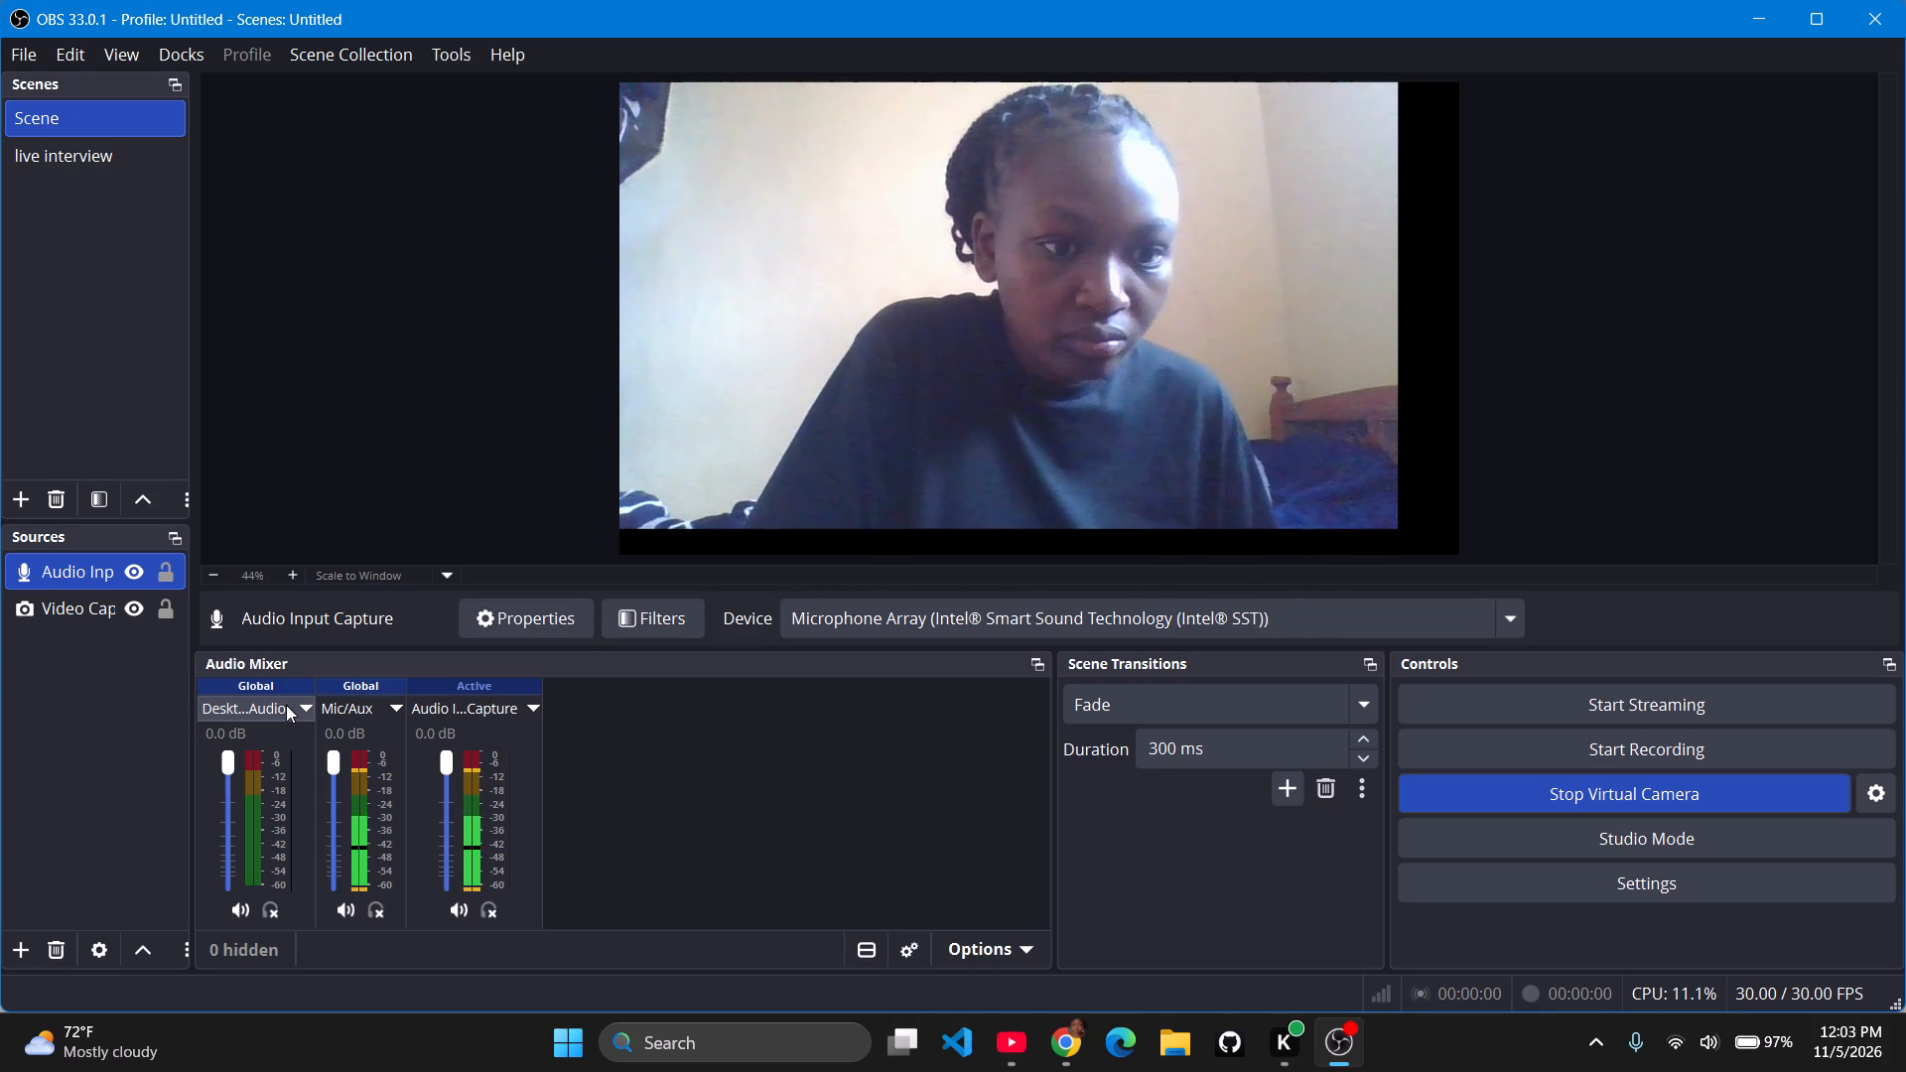
Add a Noise Suppression filter named RNNoise to the Desktop Audio channel in the audio mixer.
left_click(301, 705)
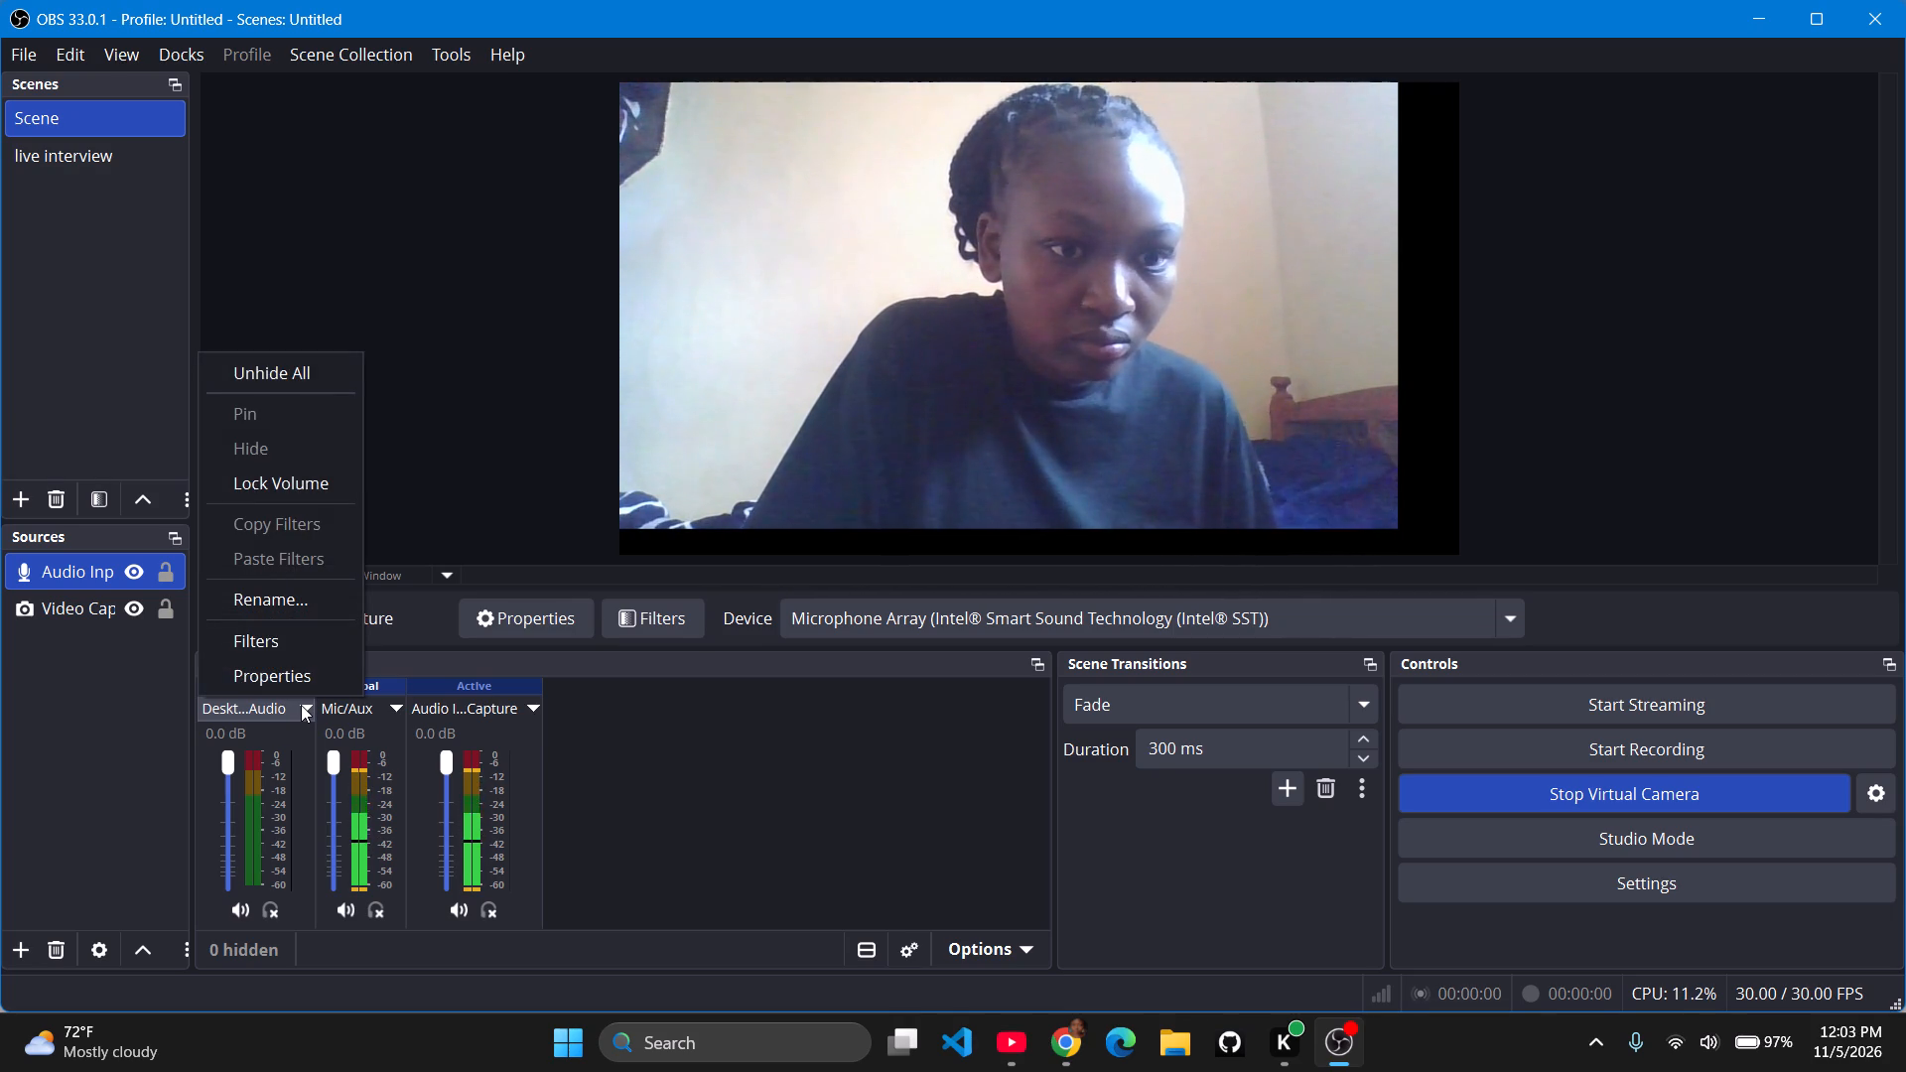
left_click(265, 626)
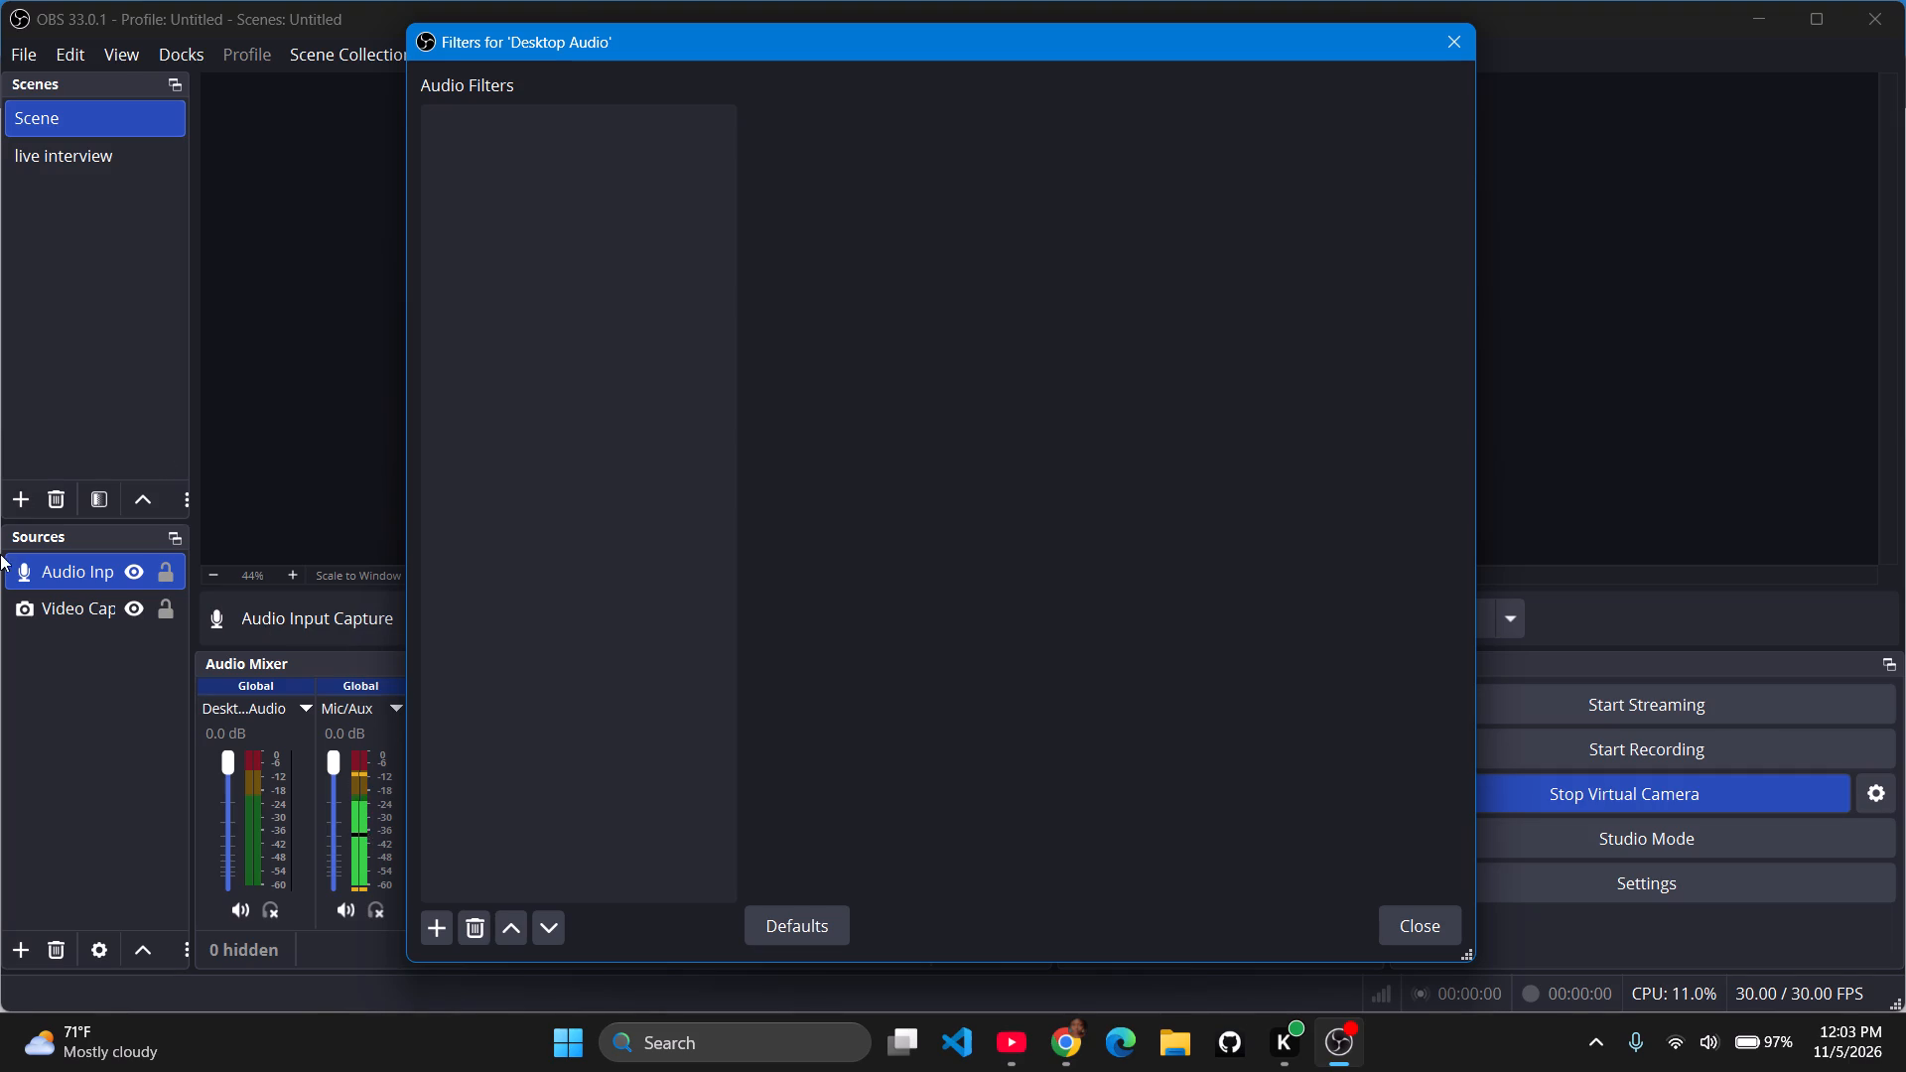
scroll(523, 712, "down", 2)
scroll(523, 712, "up", 2)
left_click(440, 923)
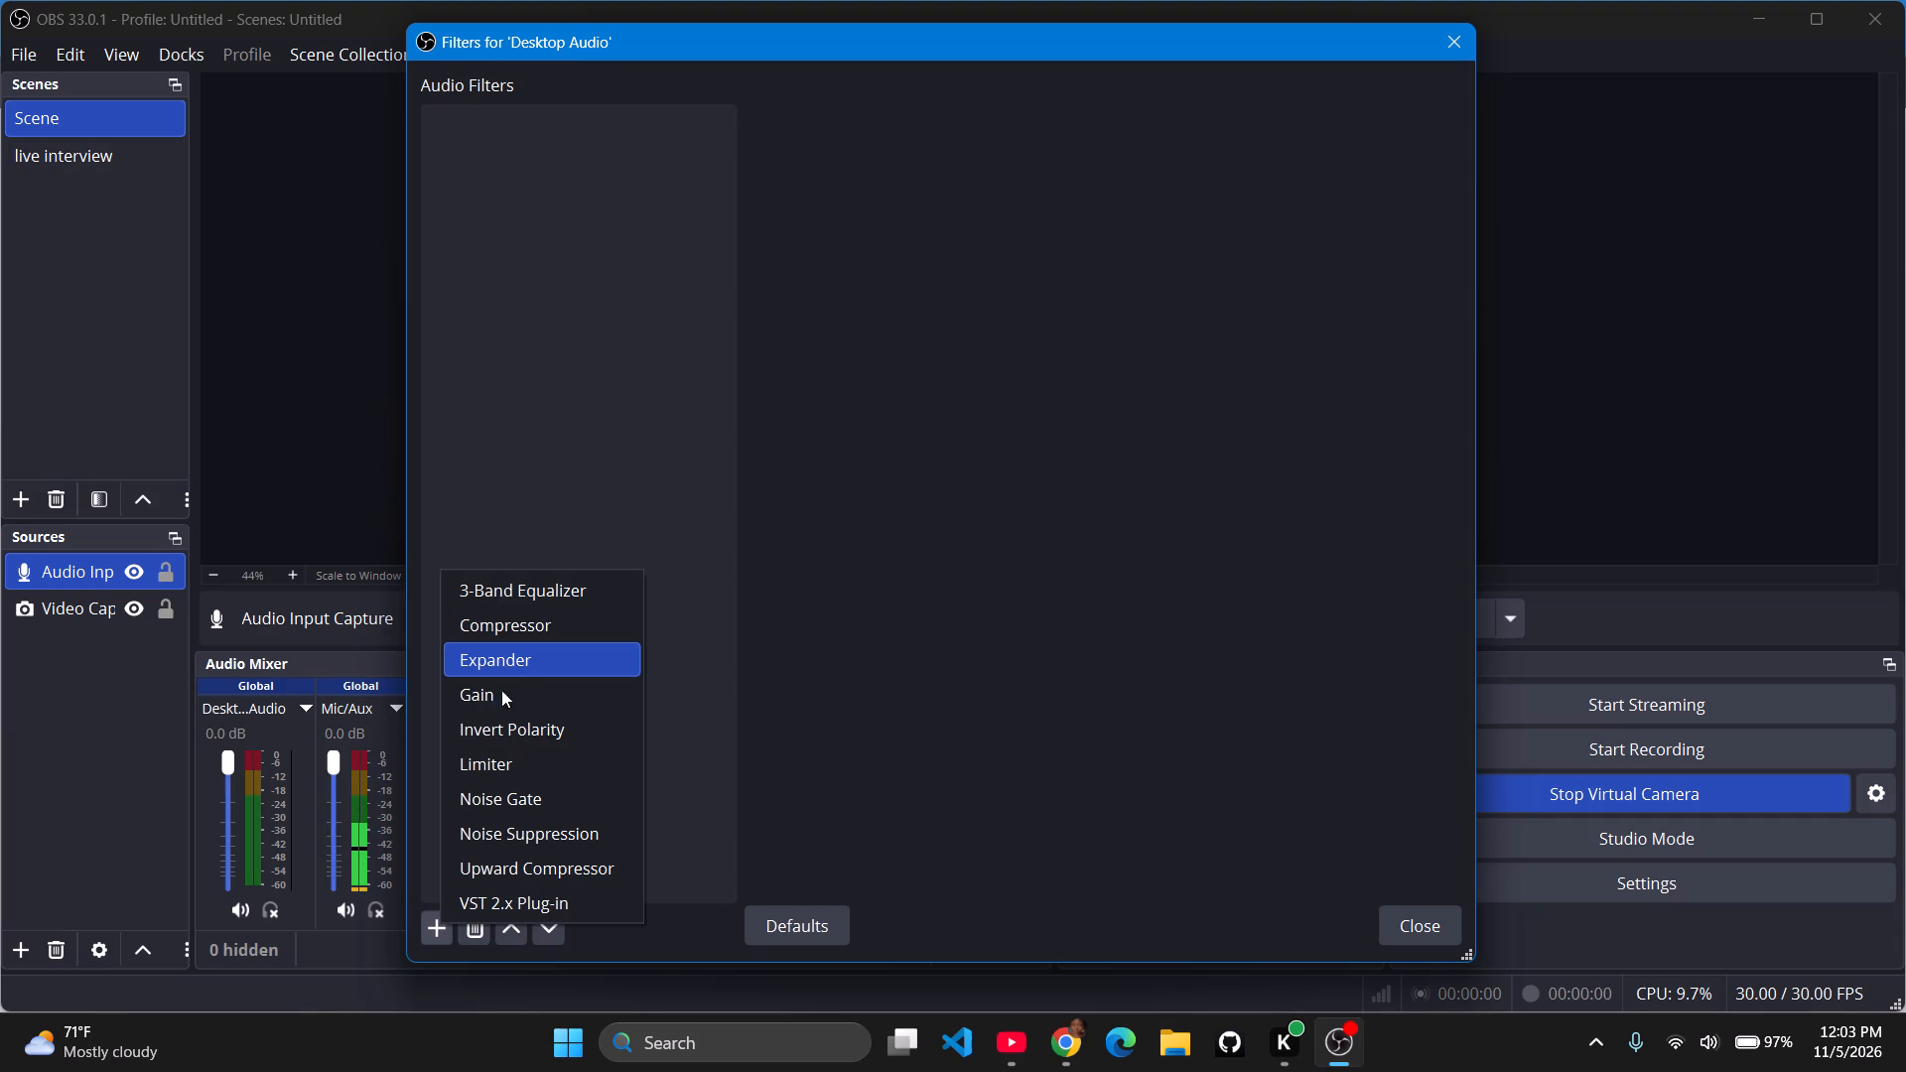
left_click(501, 823)
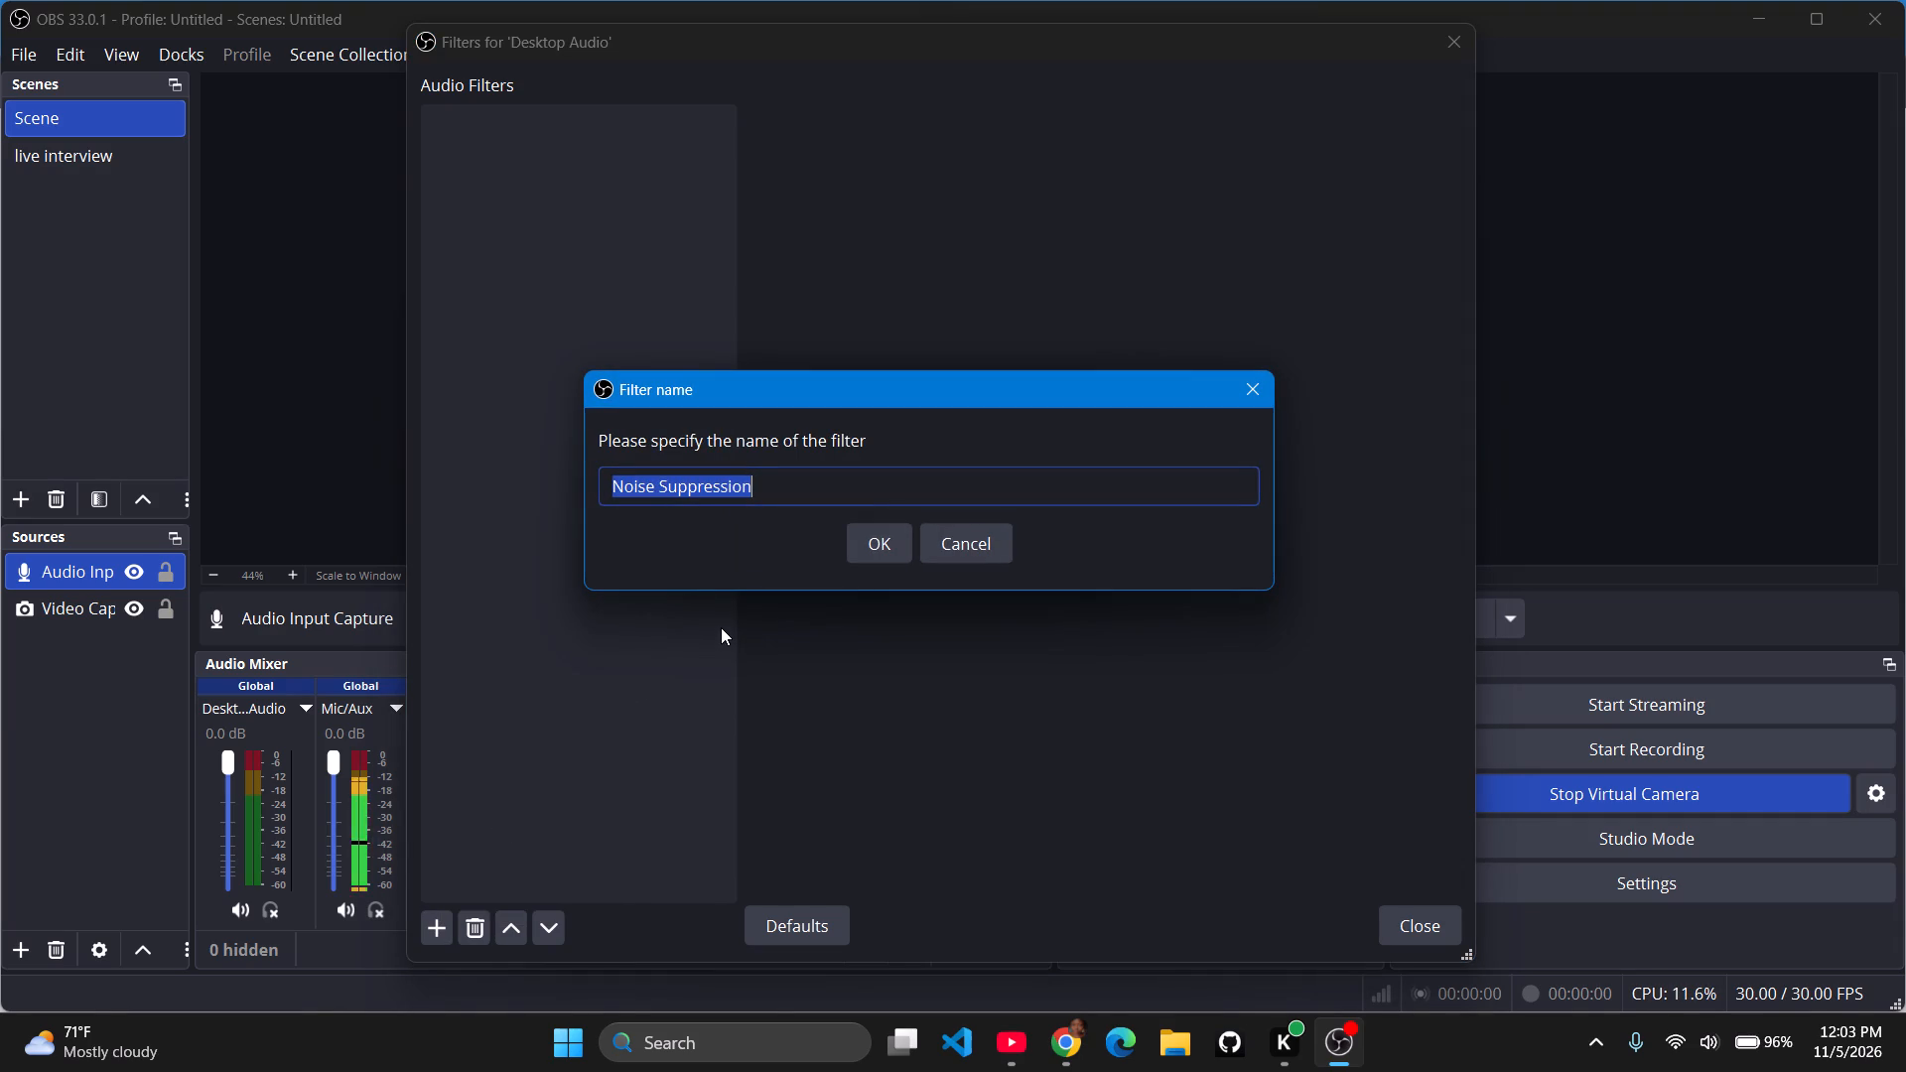
left_click(772, 497)
key("BackSpace")
key("BackSpace")
key("BackSpace")
key("BackSpace")
key("BackSpace")
key("BackSpace")
key("BackSpace")
key("BackSpace")
key("BackSpace")
key("BackSpace")
key("BackSpace")
key("BackSpace")
key("BackSpace")
key("BackSpace")
key("BackSpace")
key("BackSpace")
key("BackSpace")
key("BackSpace")
key("BackSpace")
key("BackSpace")
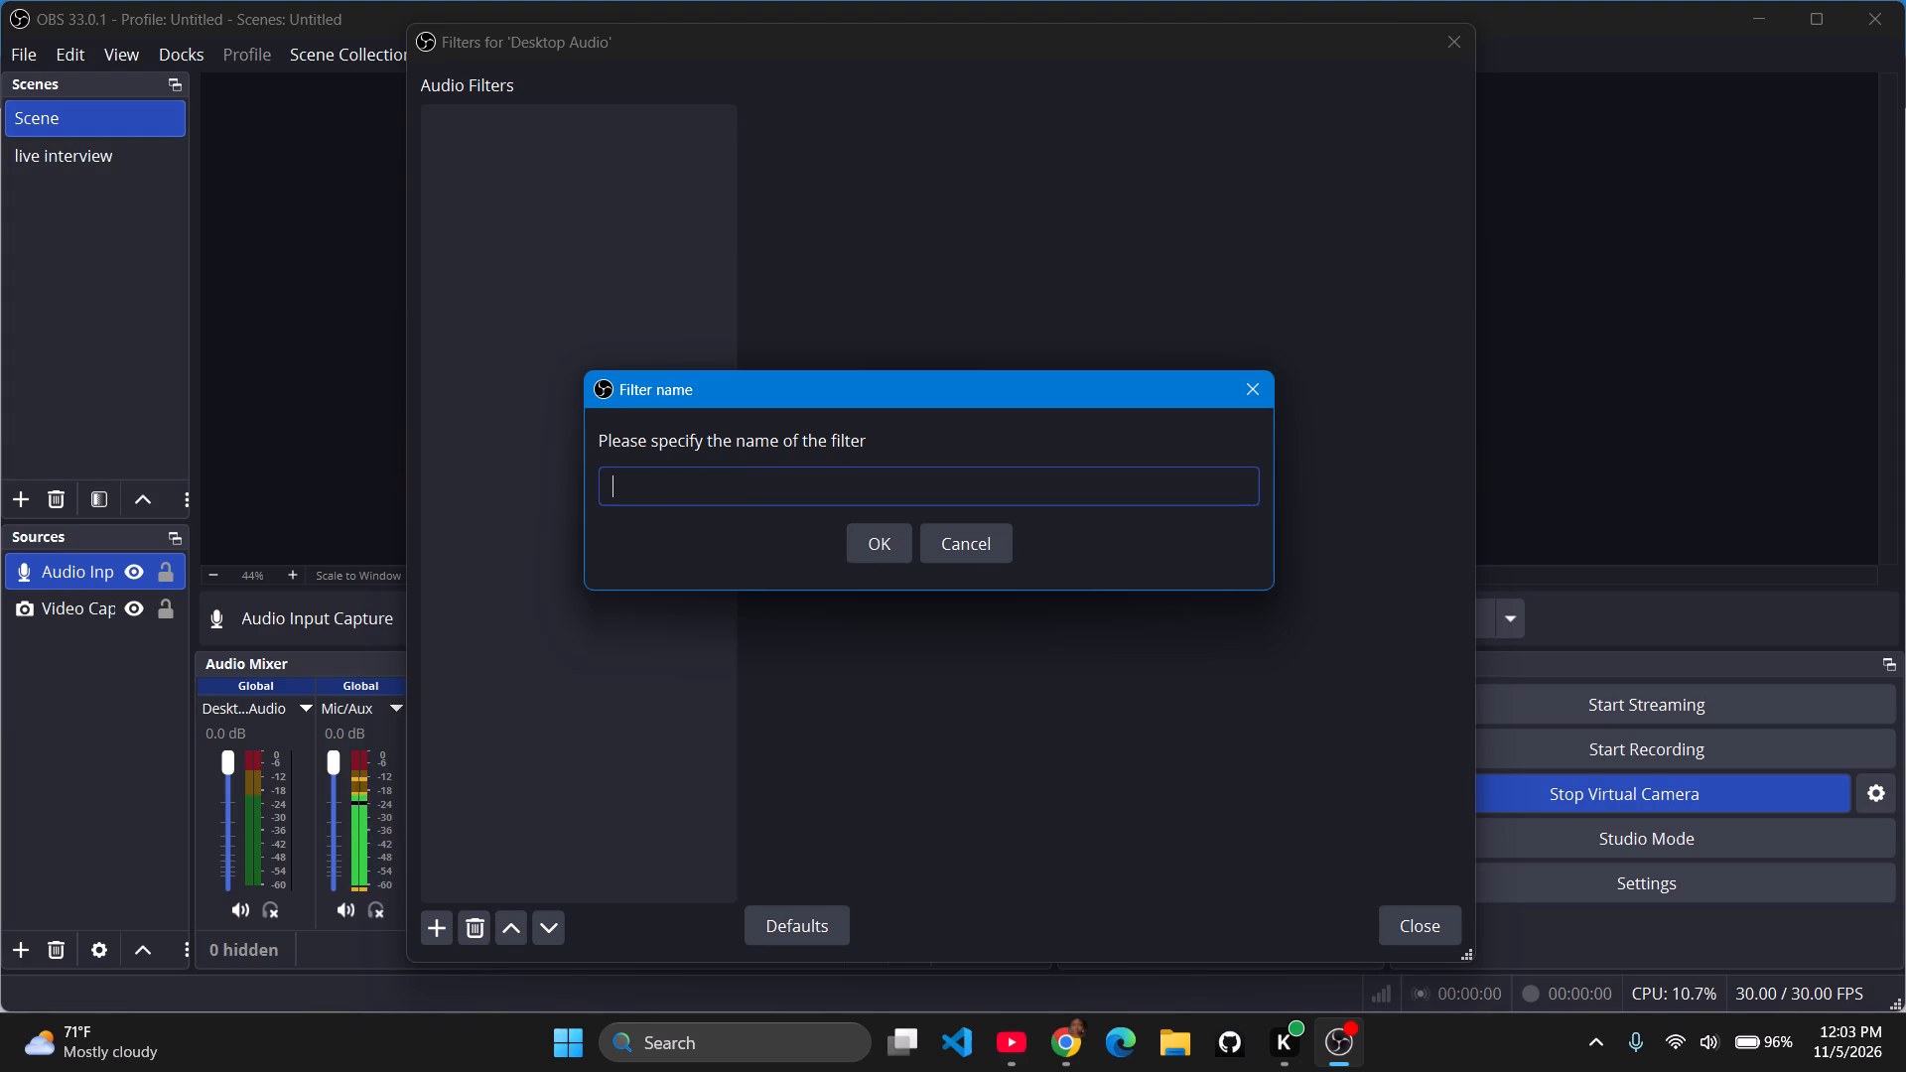
key("r")
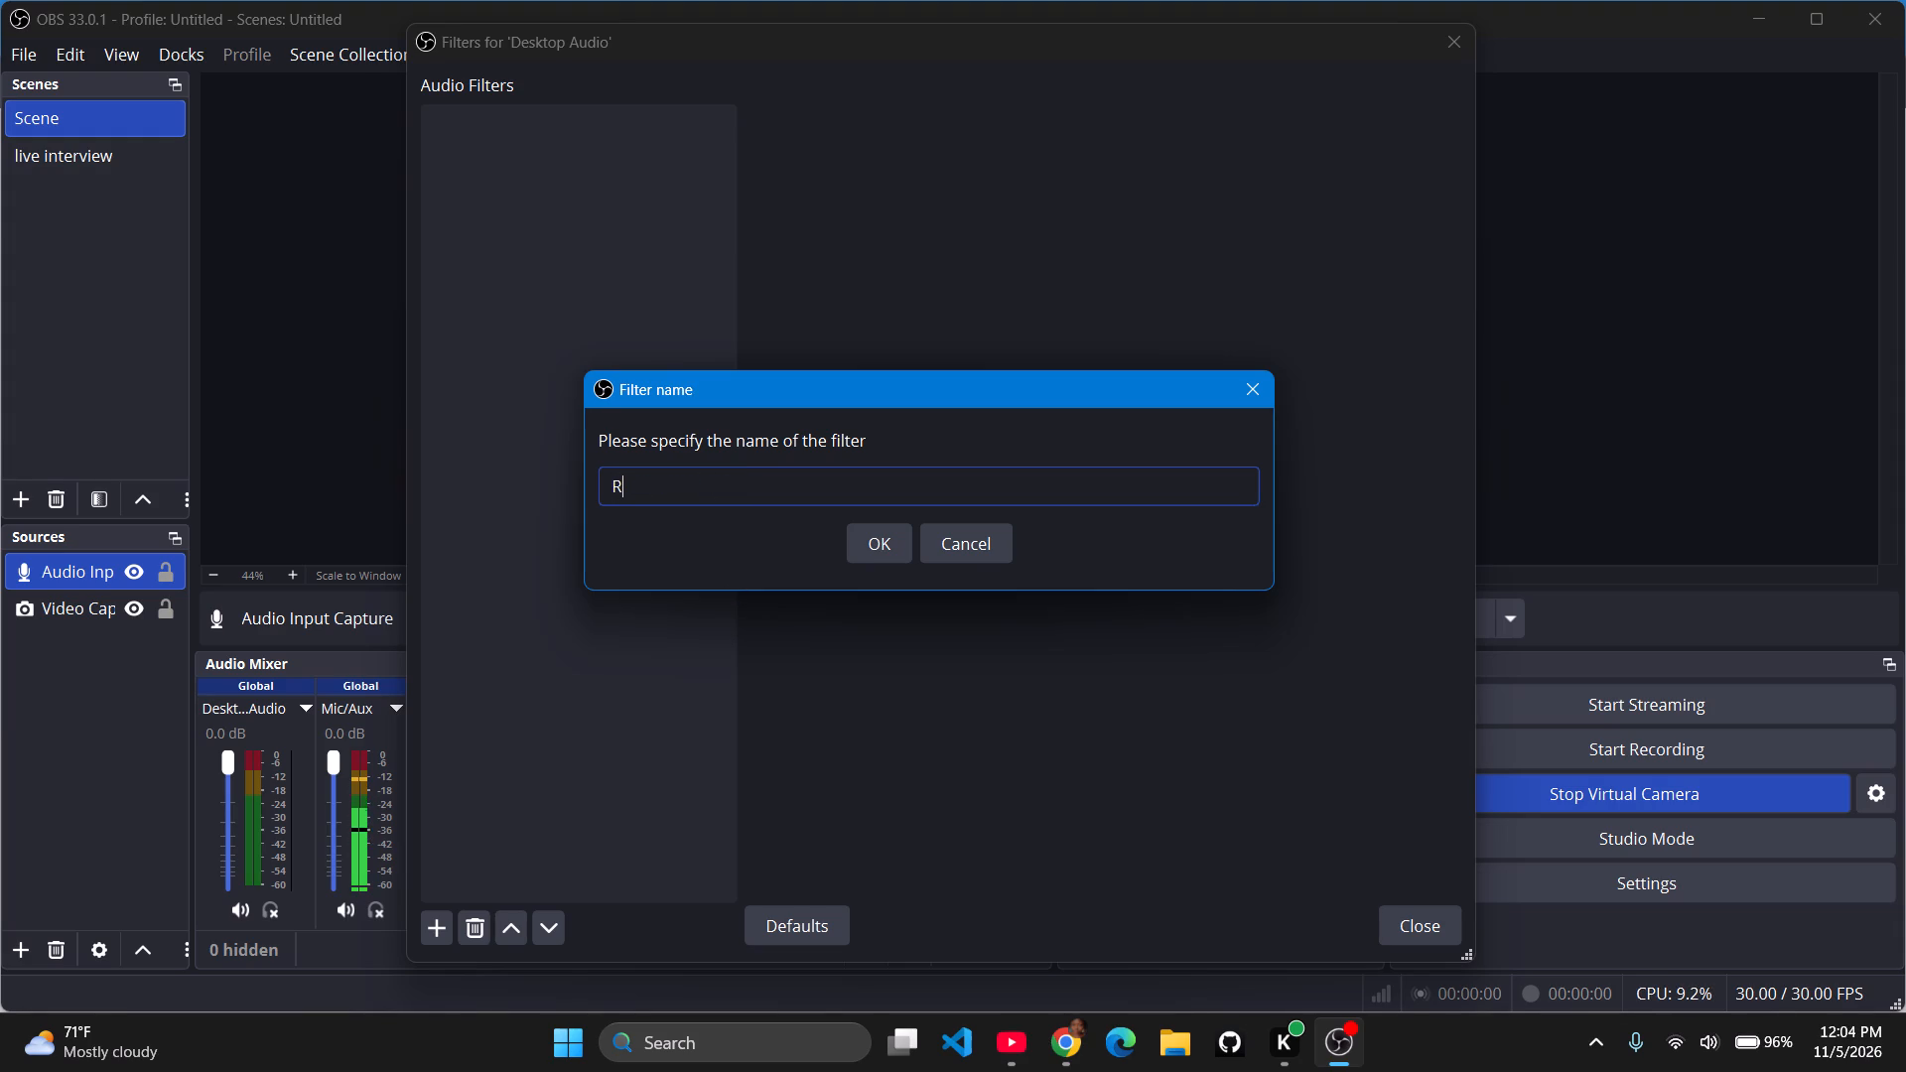
type("NN")
key("space")
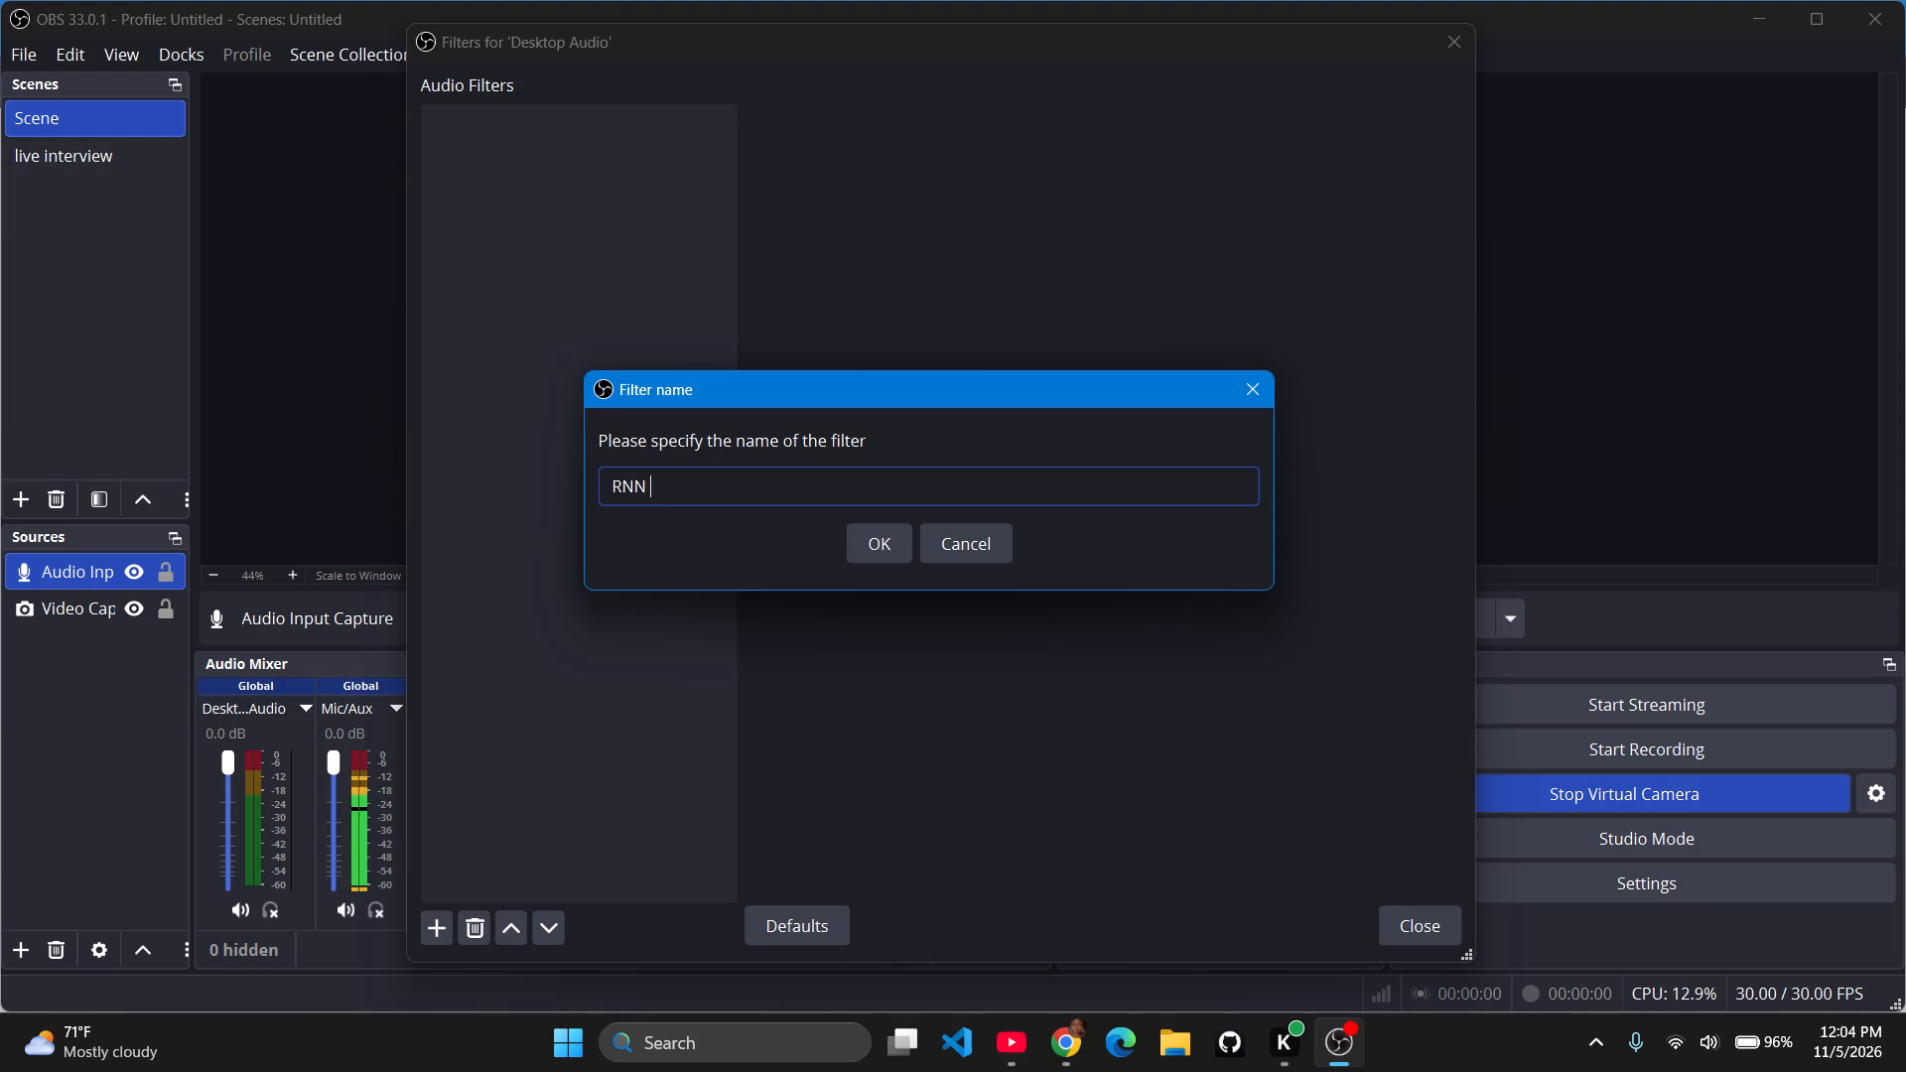
key("BackSpace")
type("OISE")
key("BackSpace")
key("BackSpace")
key("BackSpace")
key("BackSpace")
type("oise")
left_click(867, 542)
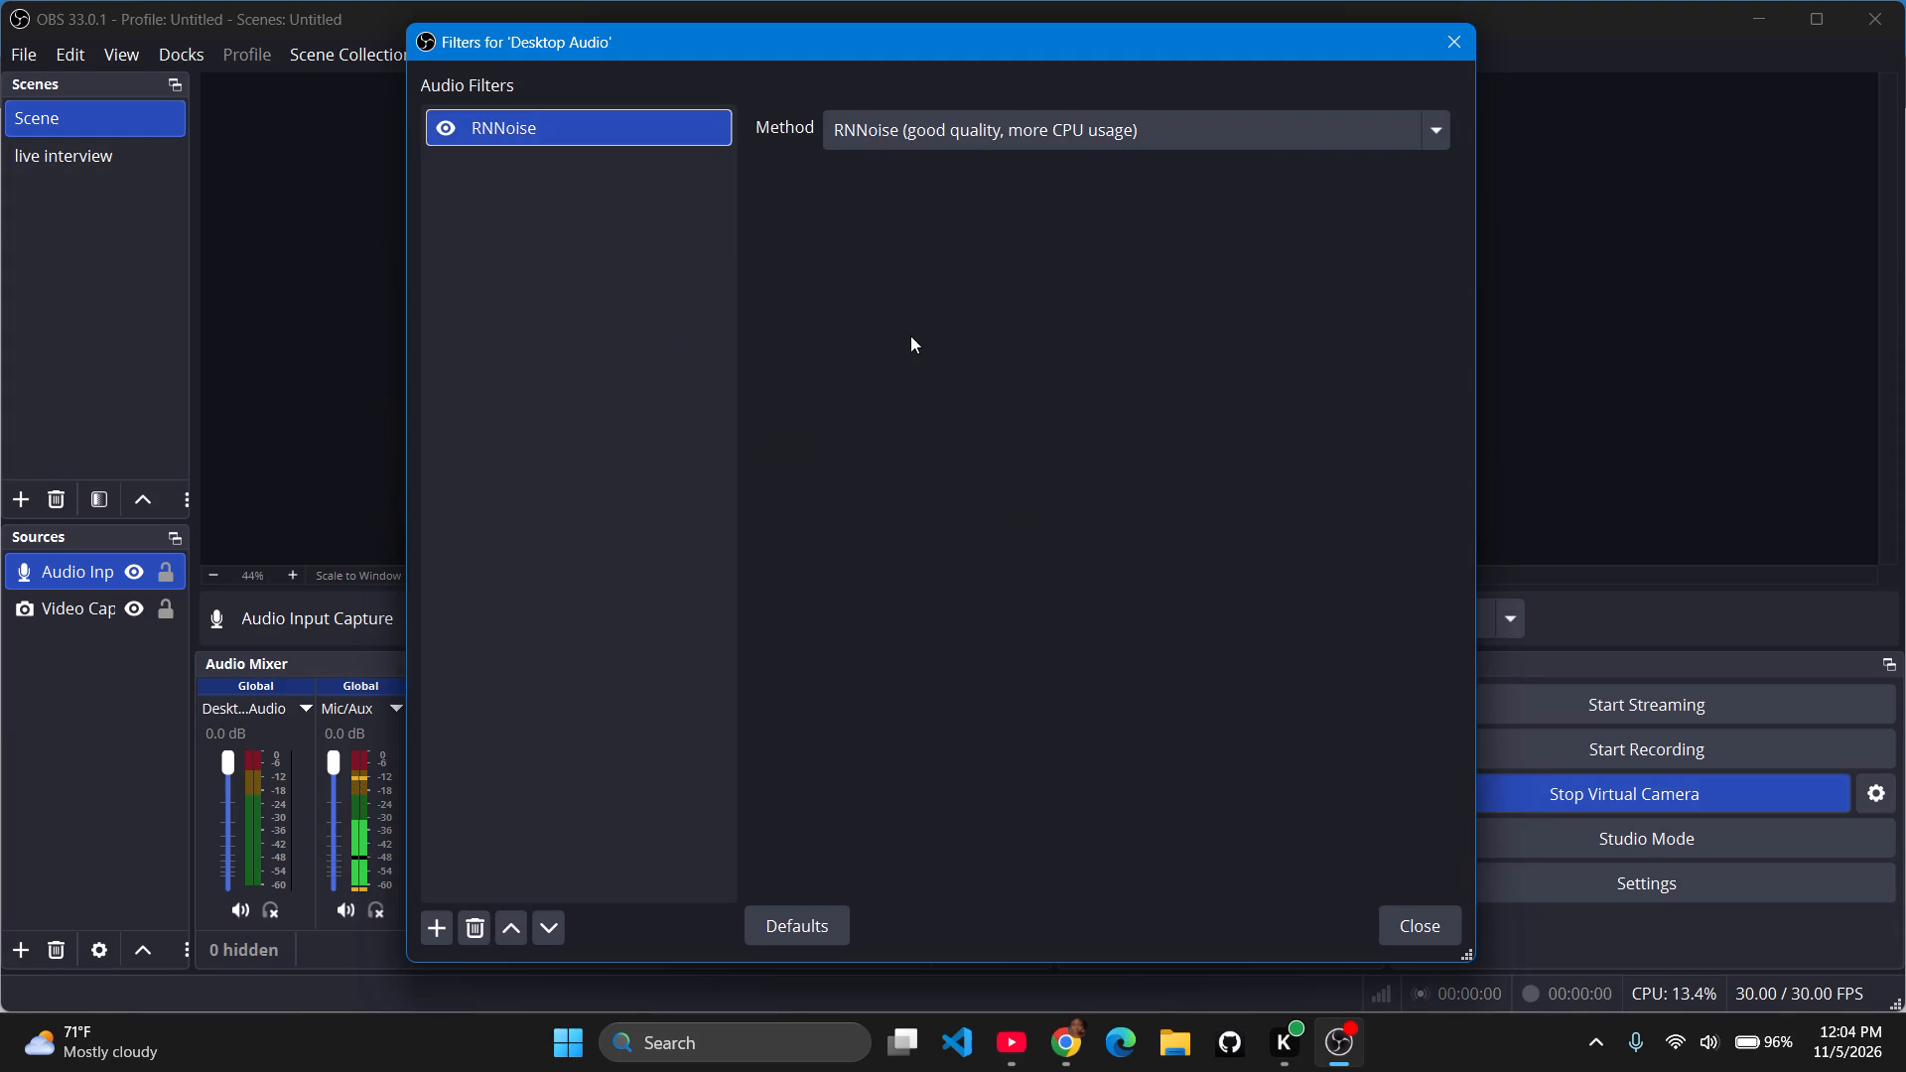
Choose RNNoise (good quality, more CPU usage) as the Desktop Audio filter's noise suppression method.
left_click(1441, 121)
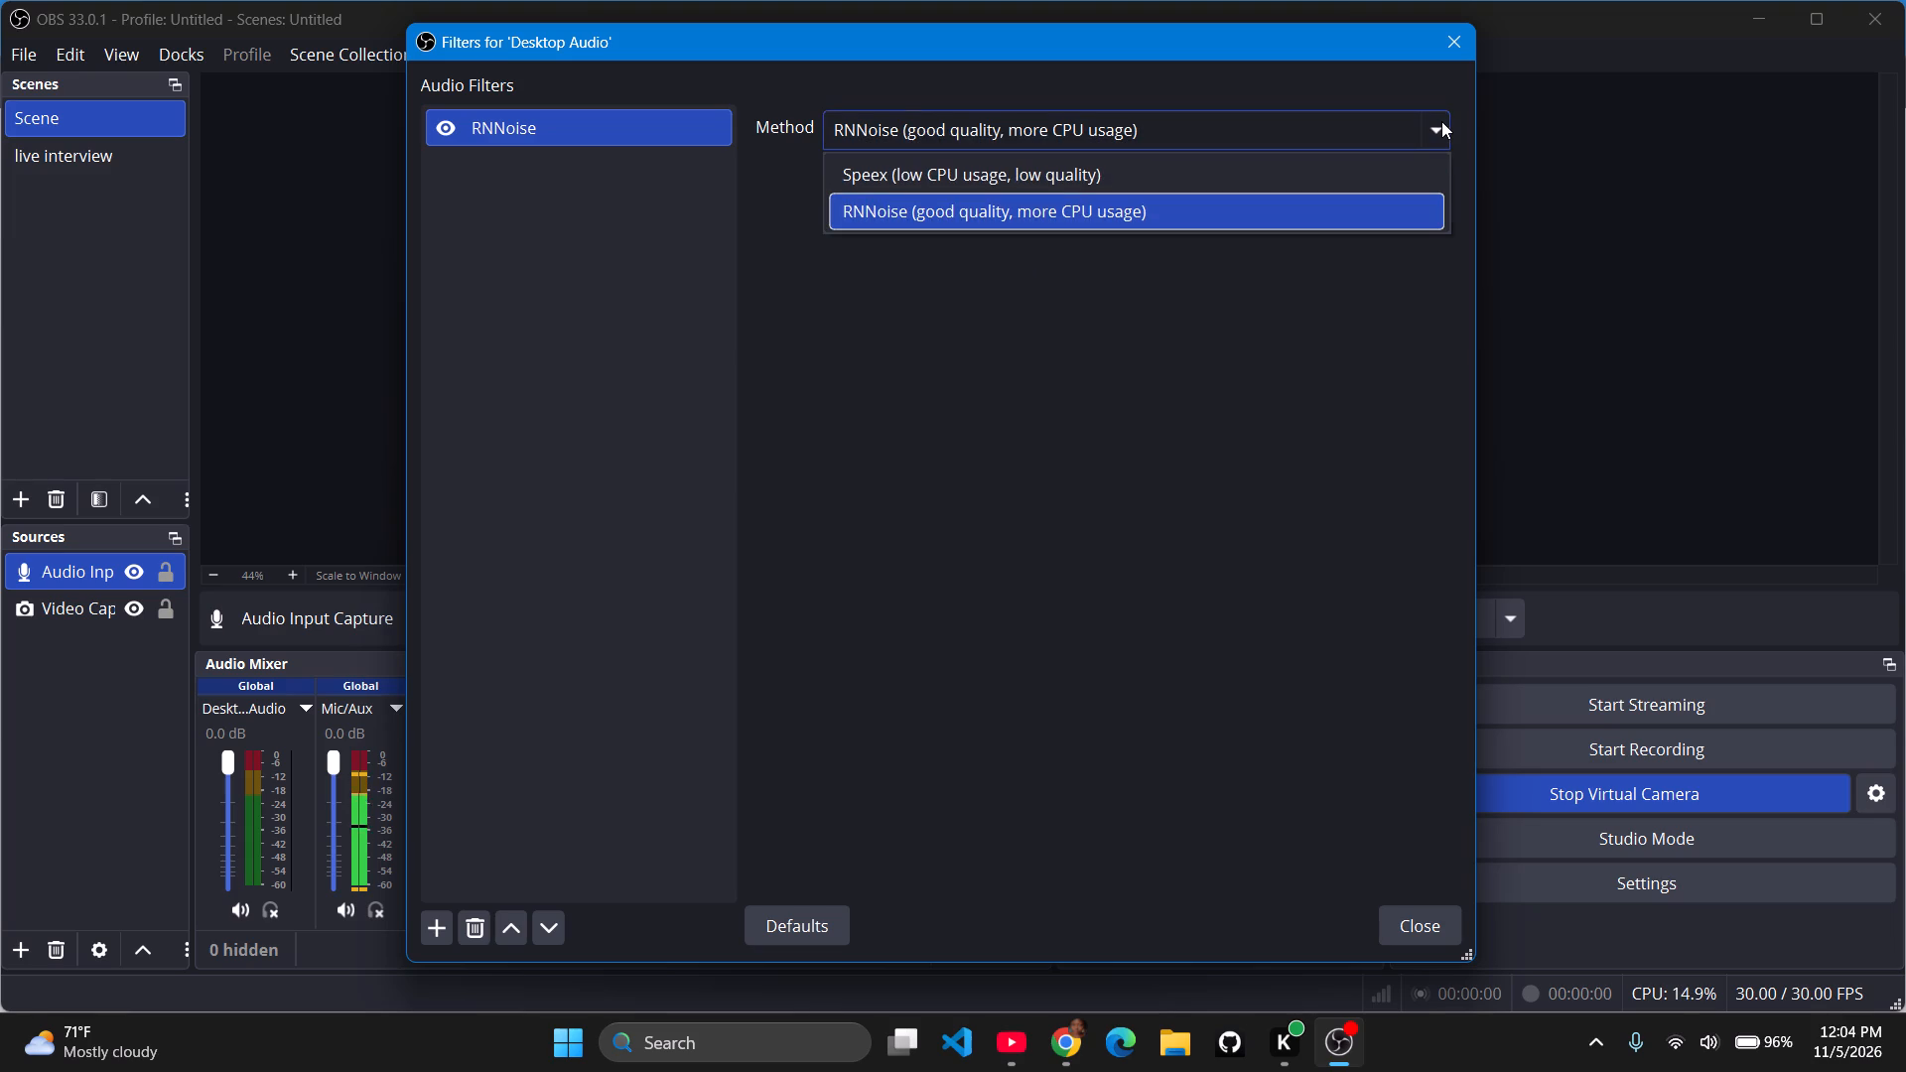
left_click(1173, 225)
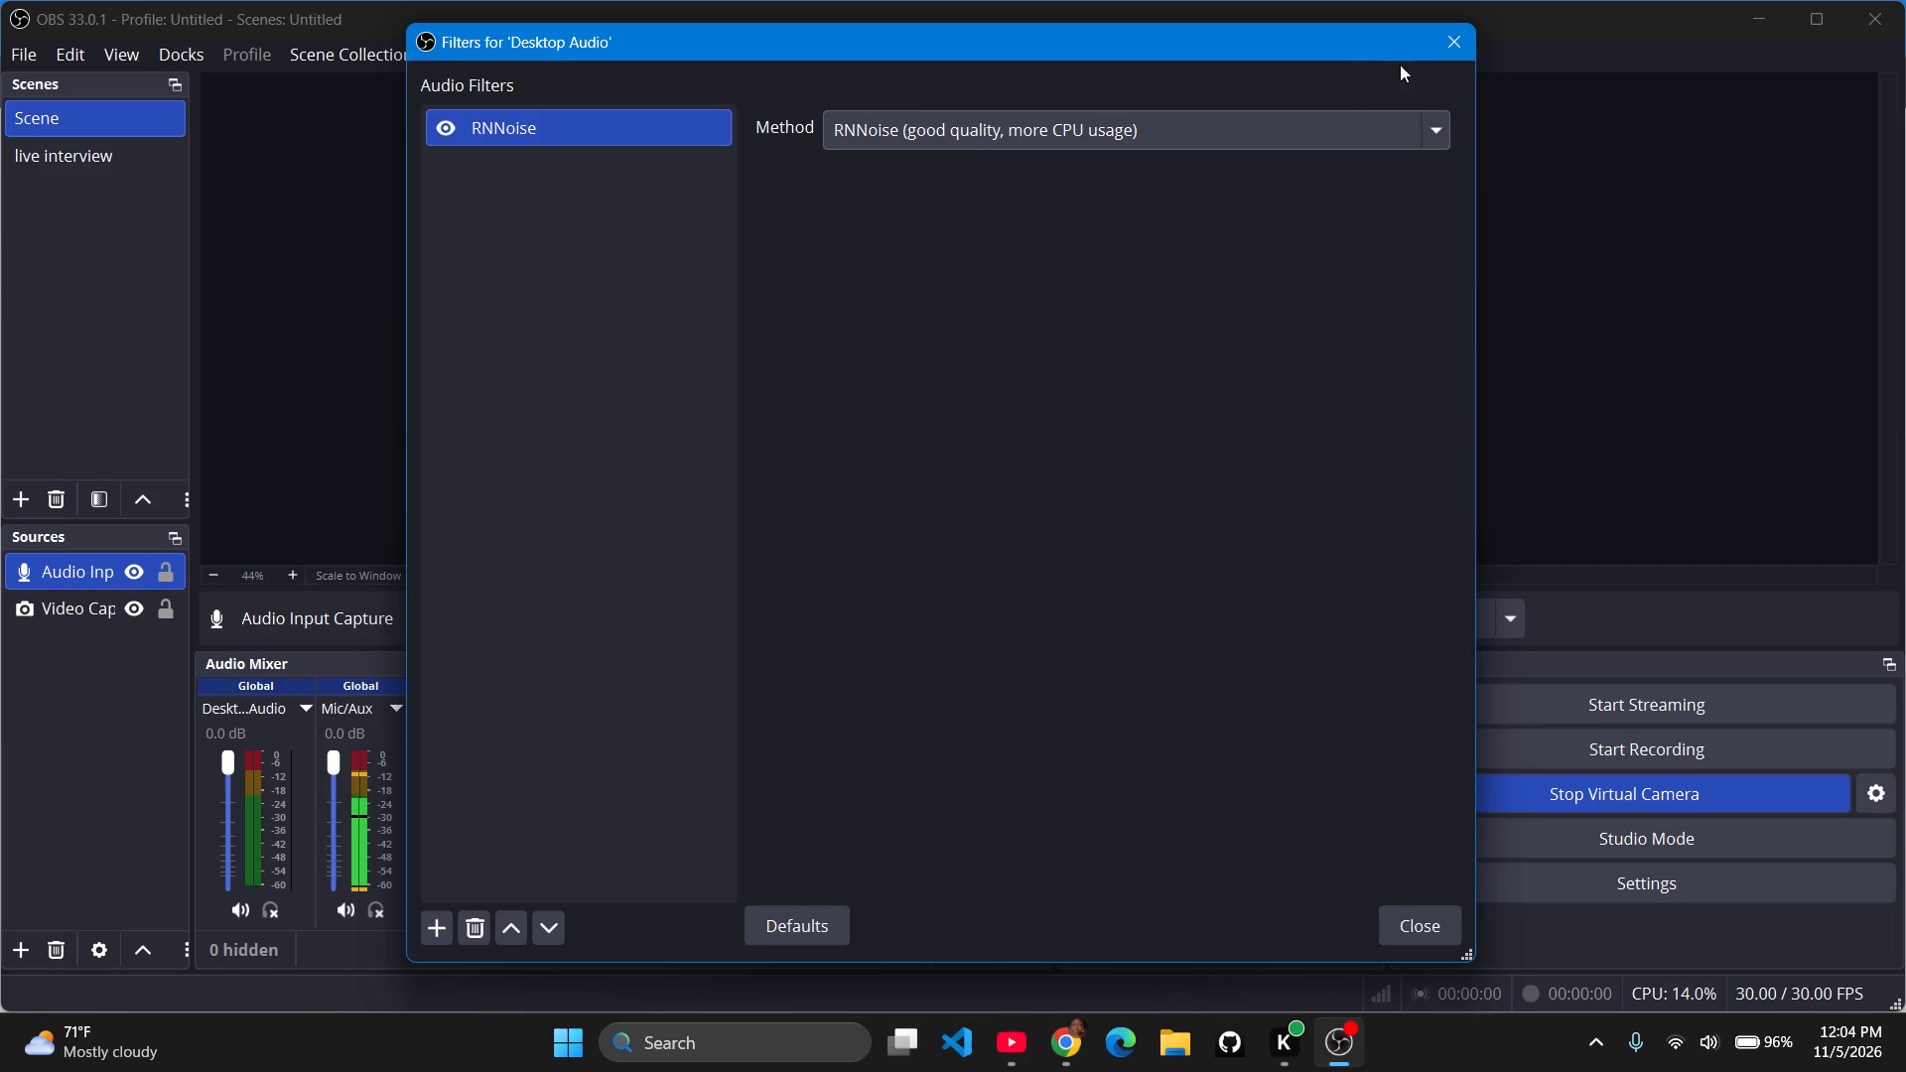
Add a Noise Suppression filter named RNNoise to the Mic/Aux channel in the audio mixer.
left_click(1460, 34)
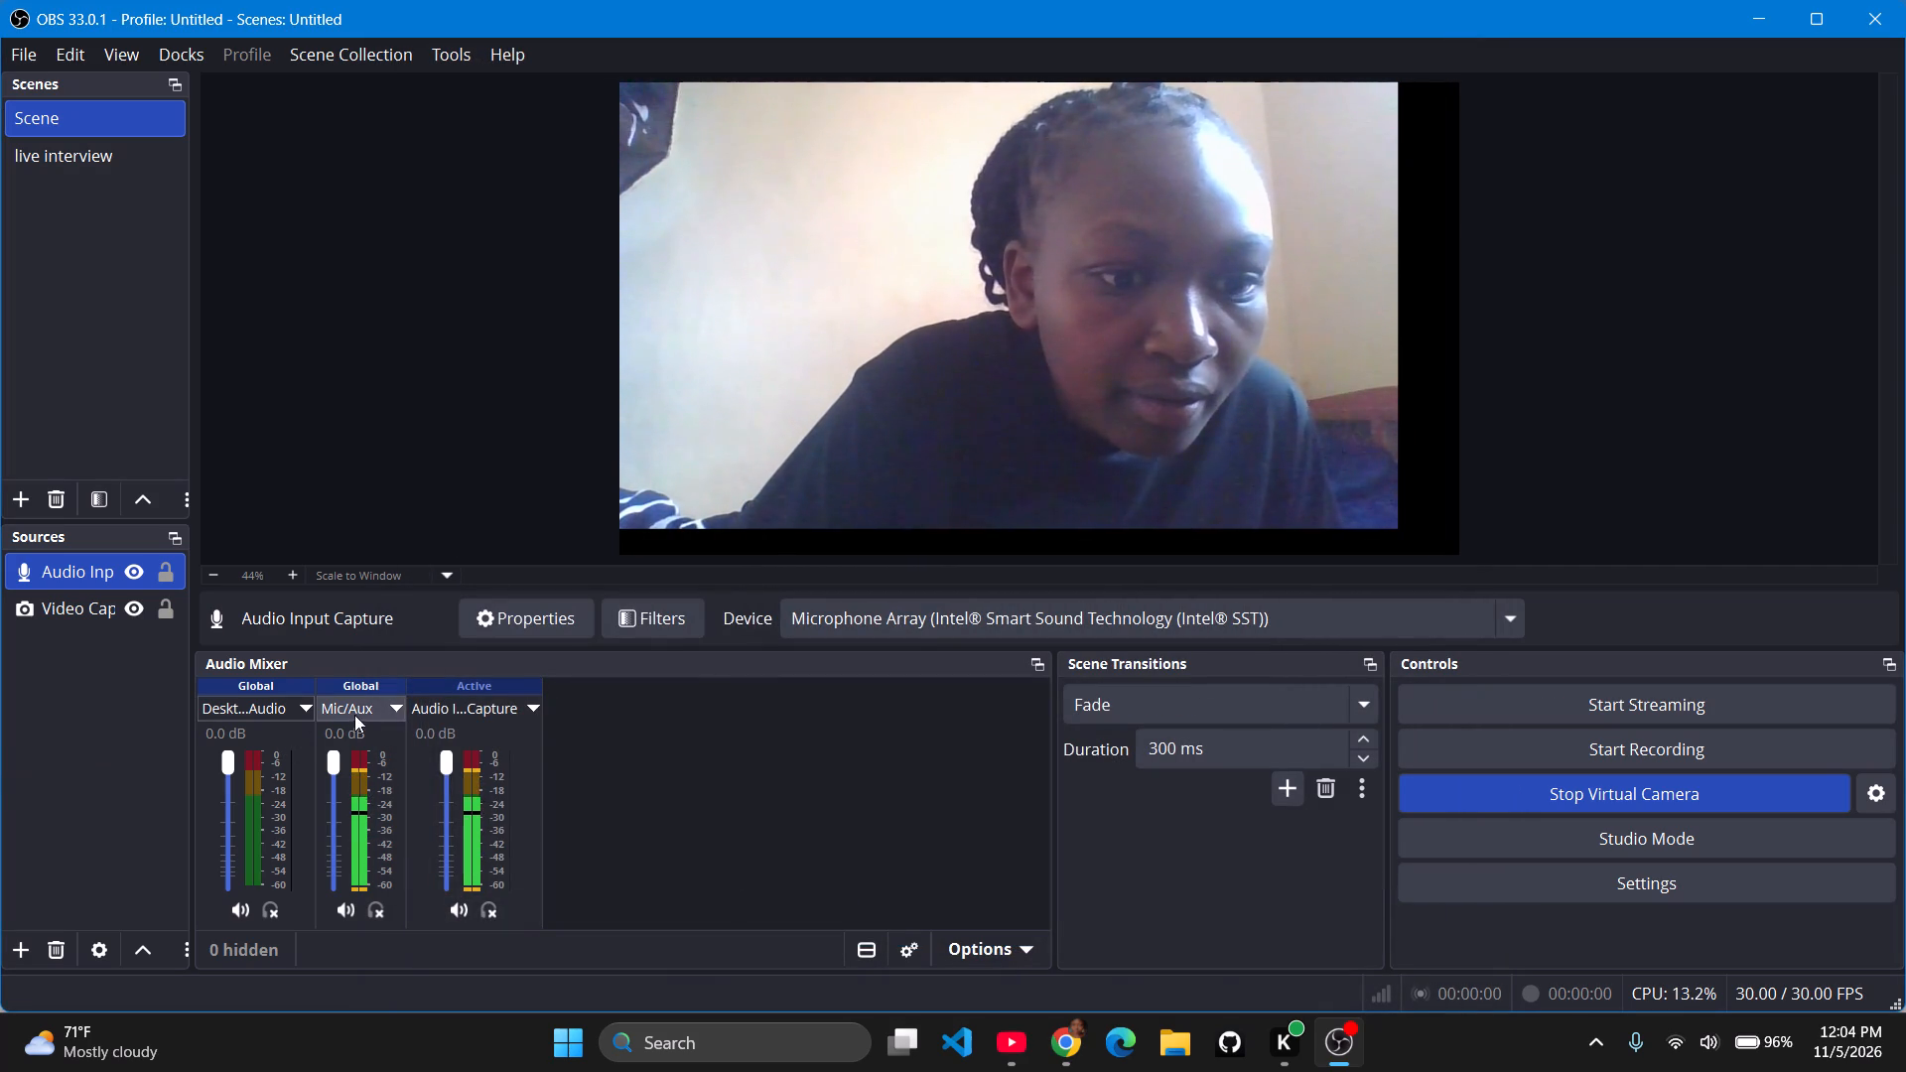
left_click(390, 715)
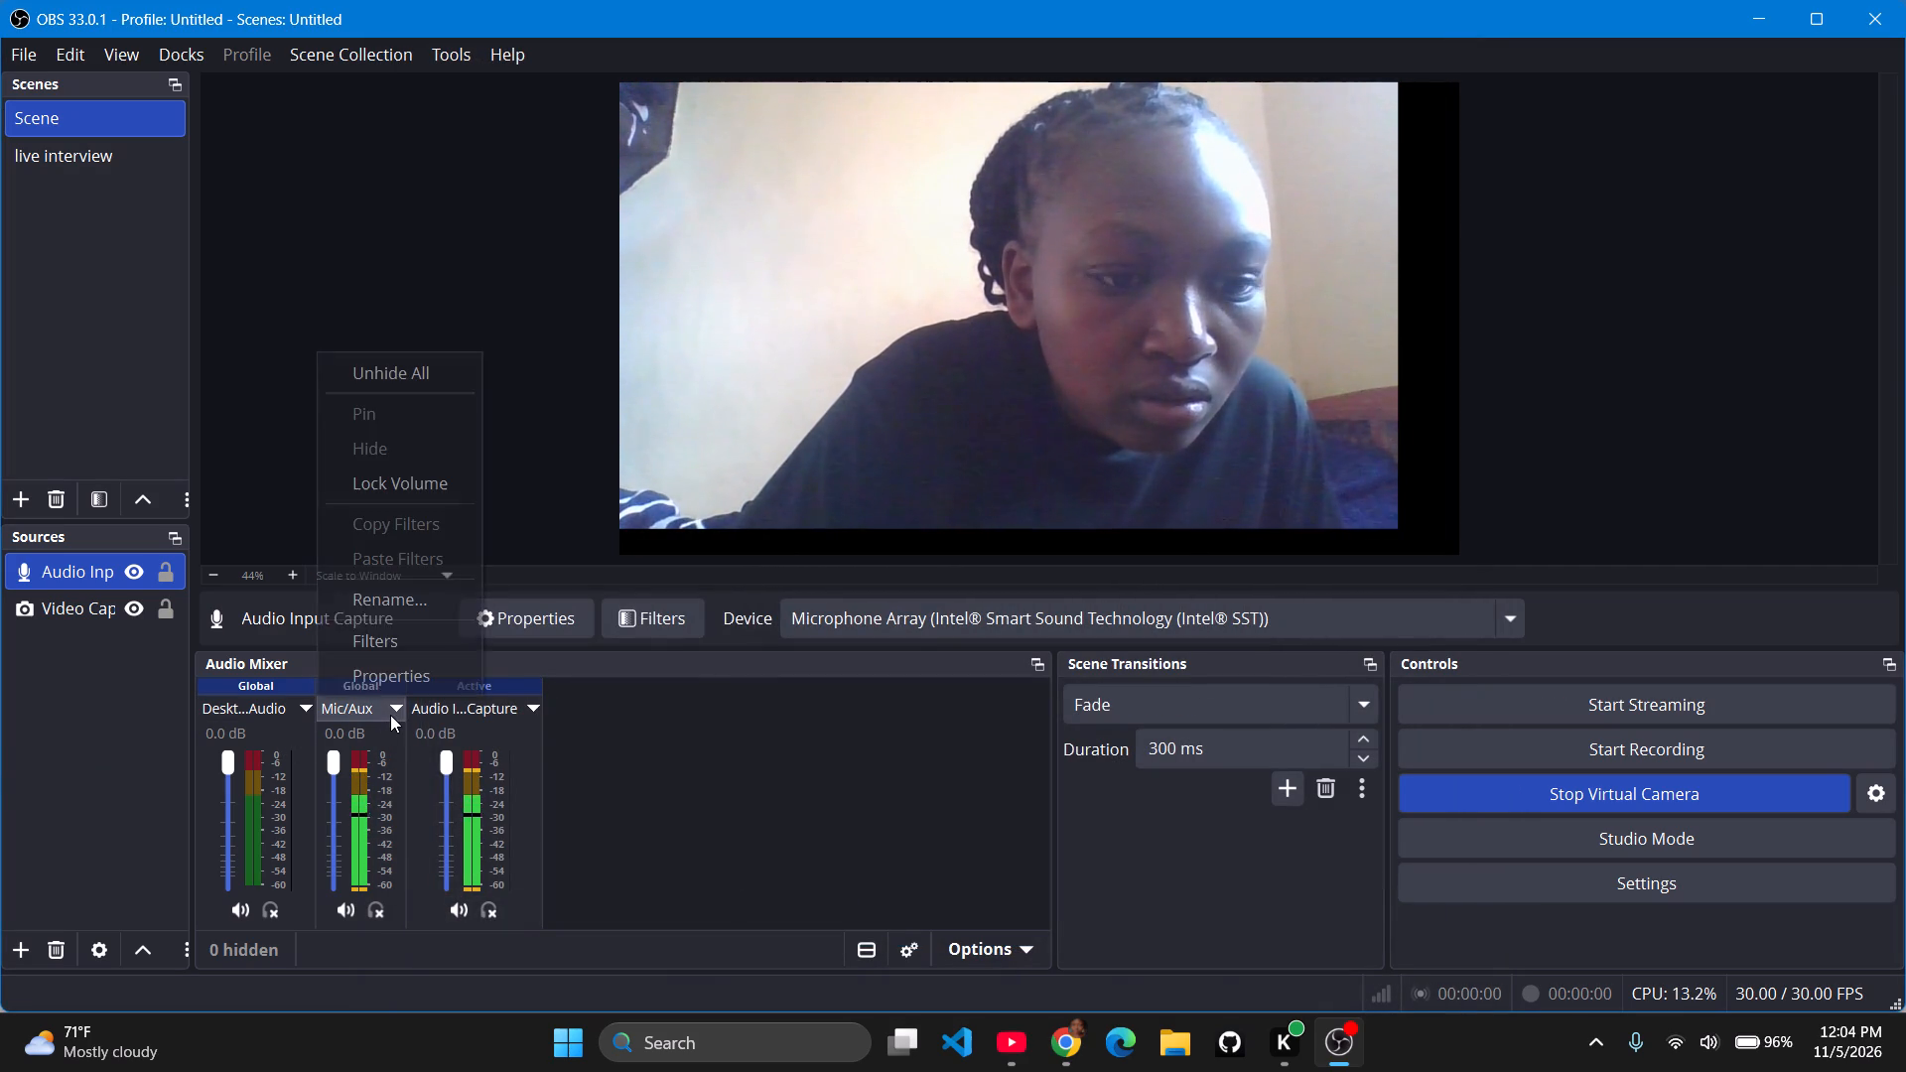
left_click(387, 648)
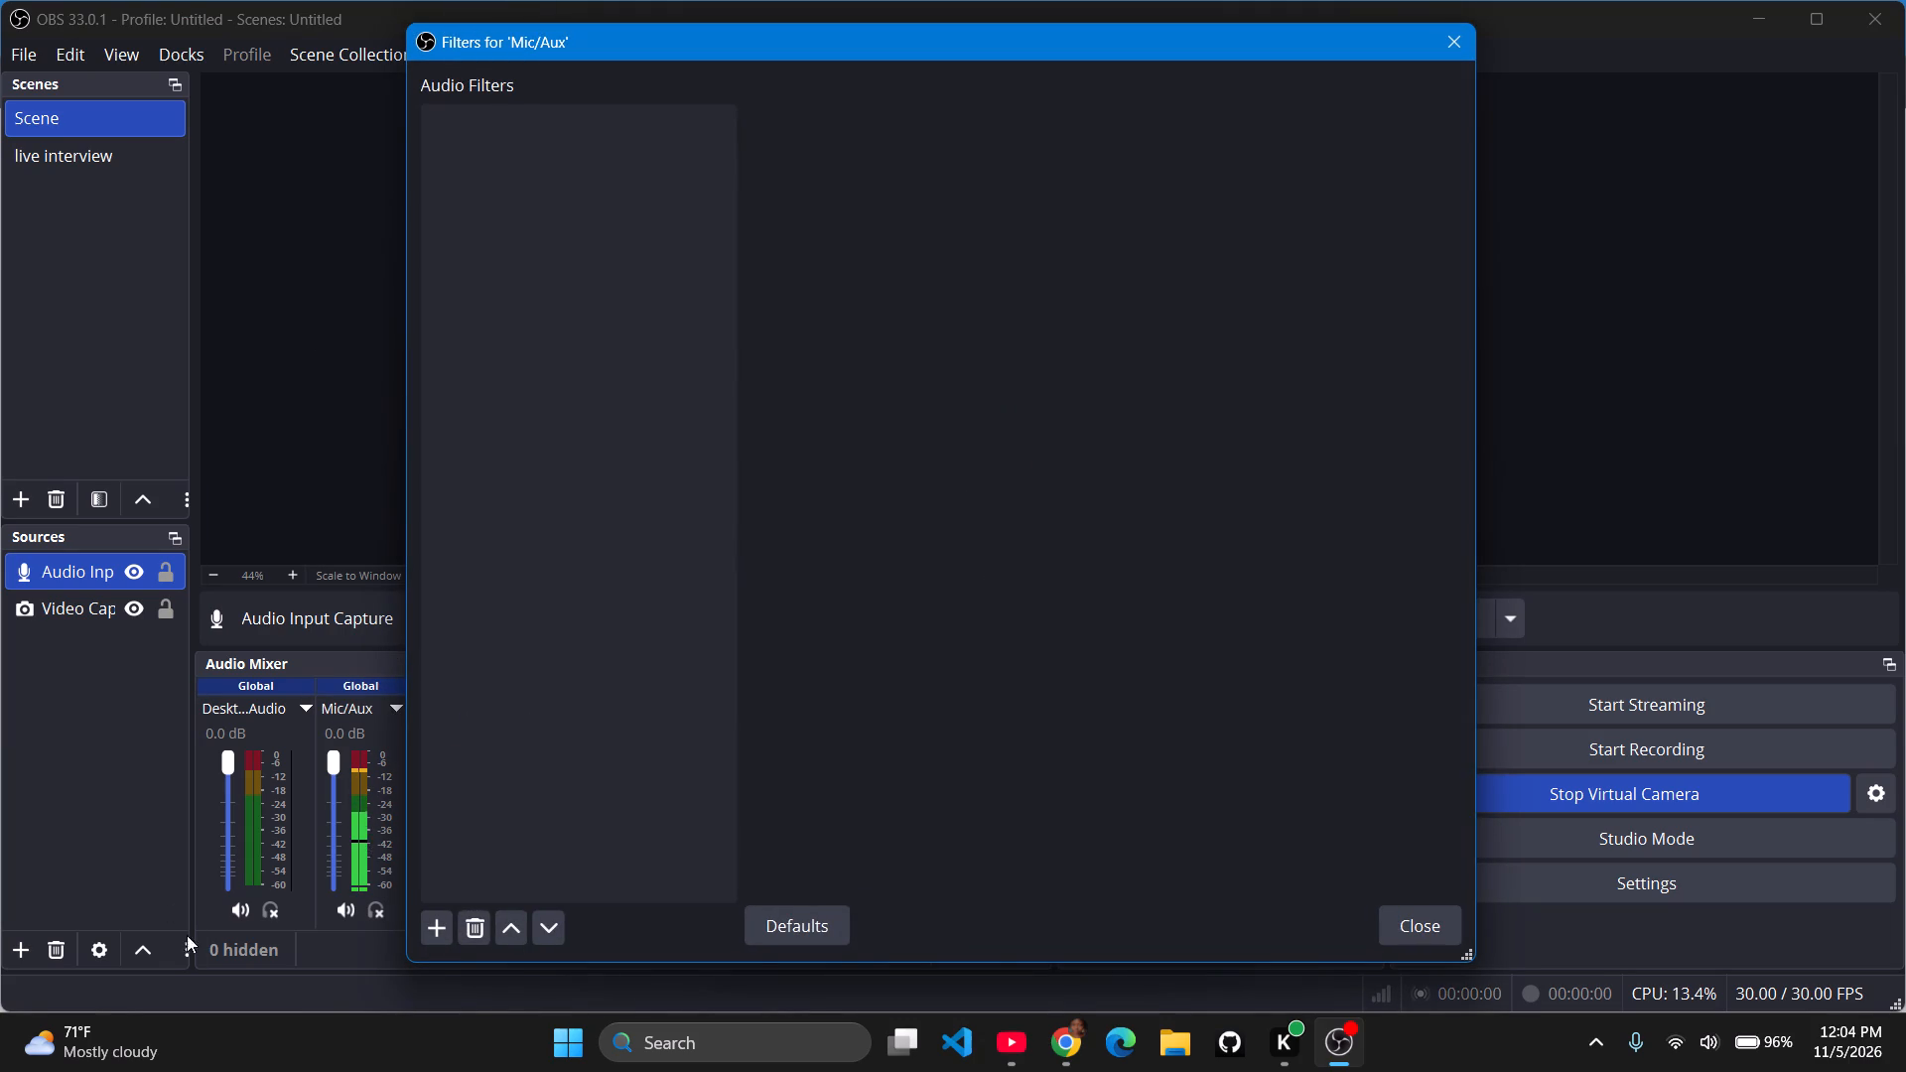
scroll(231, 752, "up", 1)
left_click(444, 912)
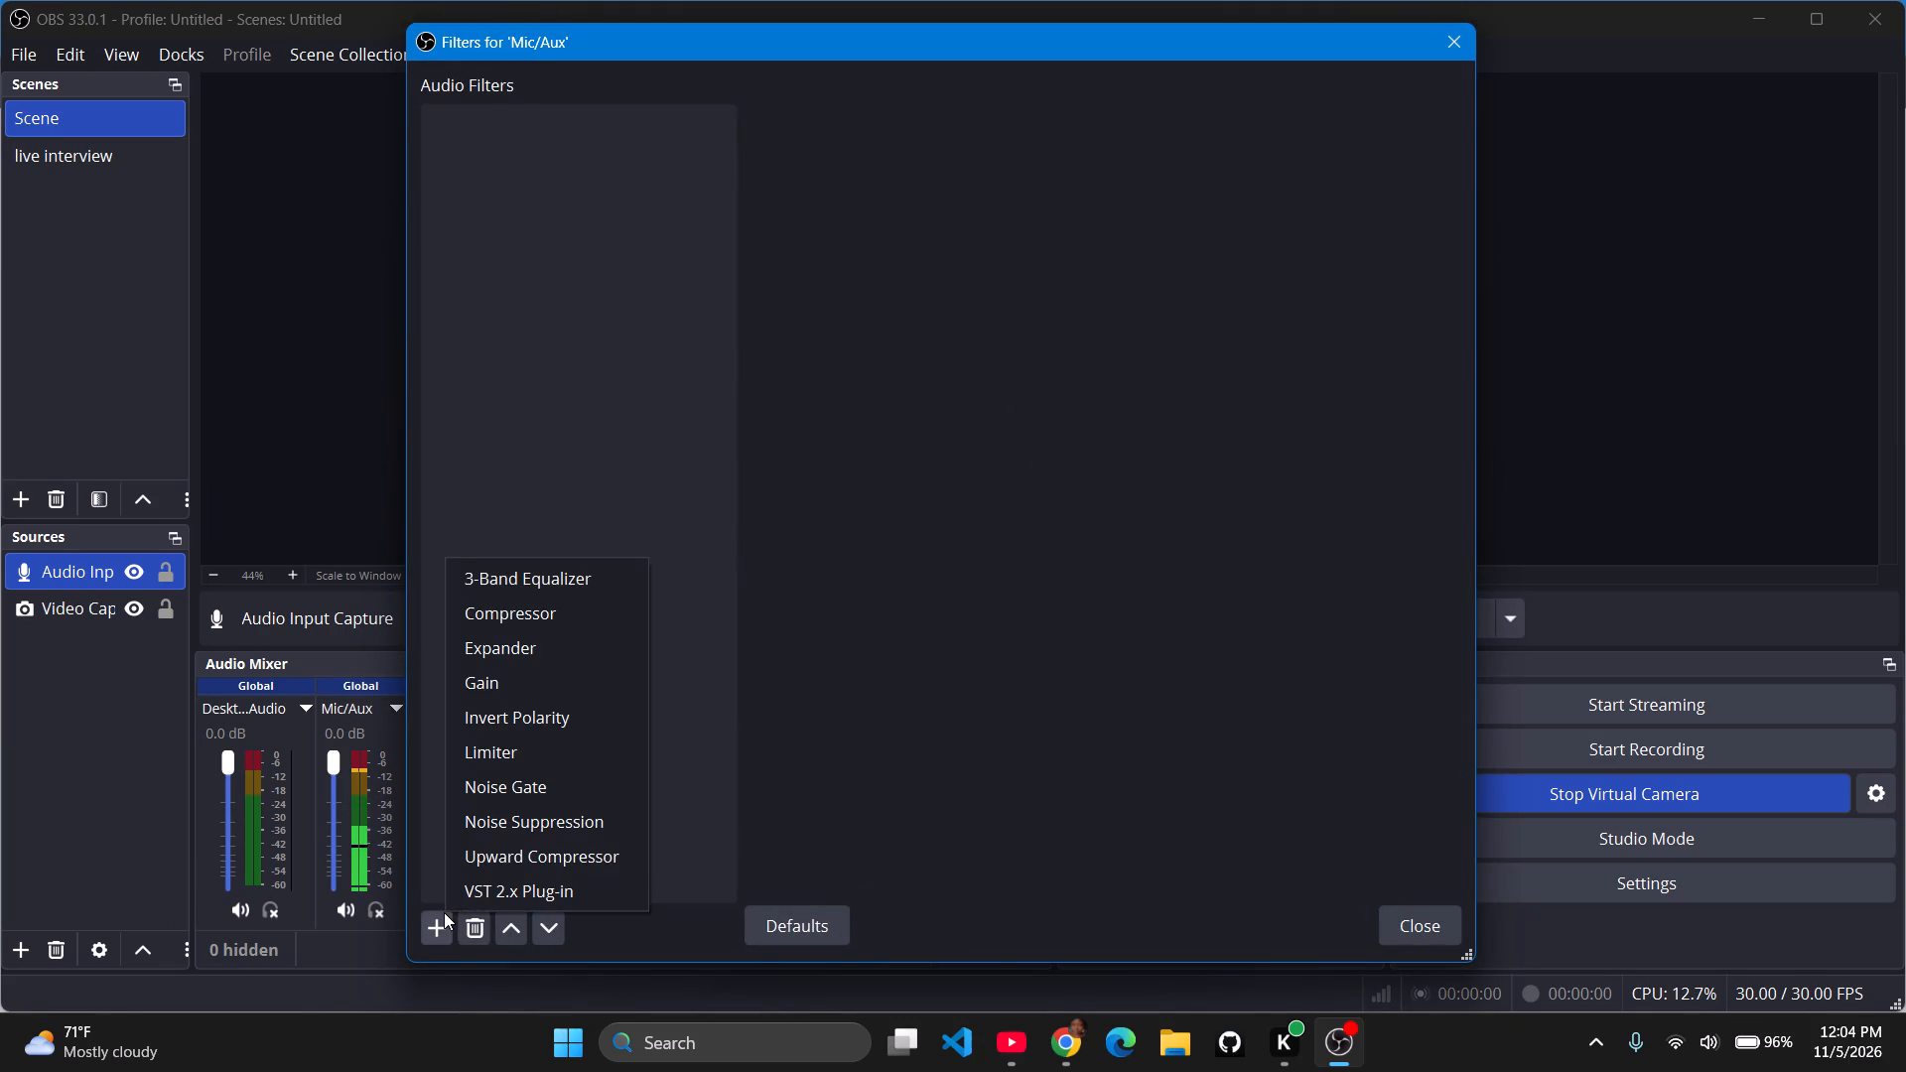
left_click(516, 823)
left_click(808, 527)
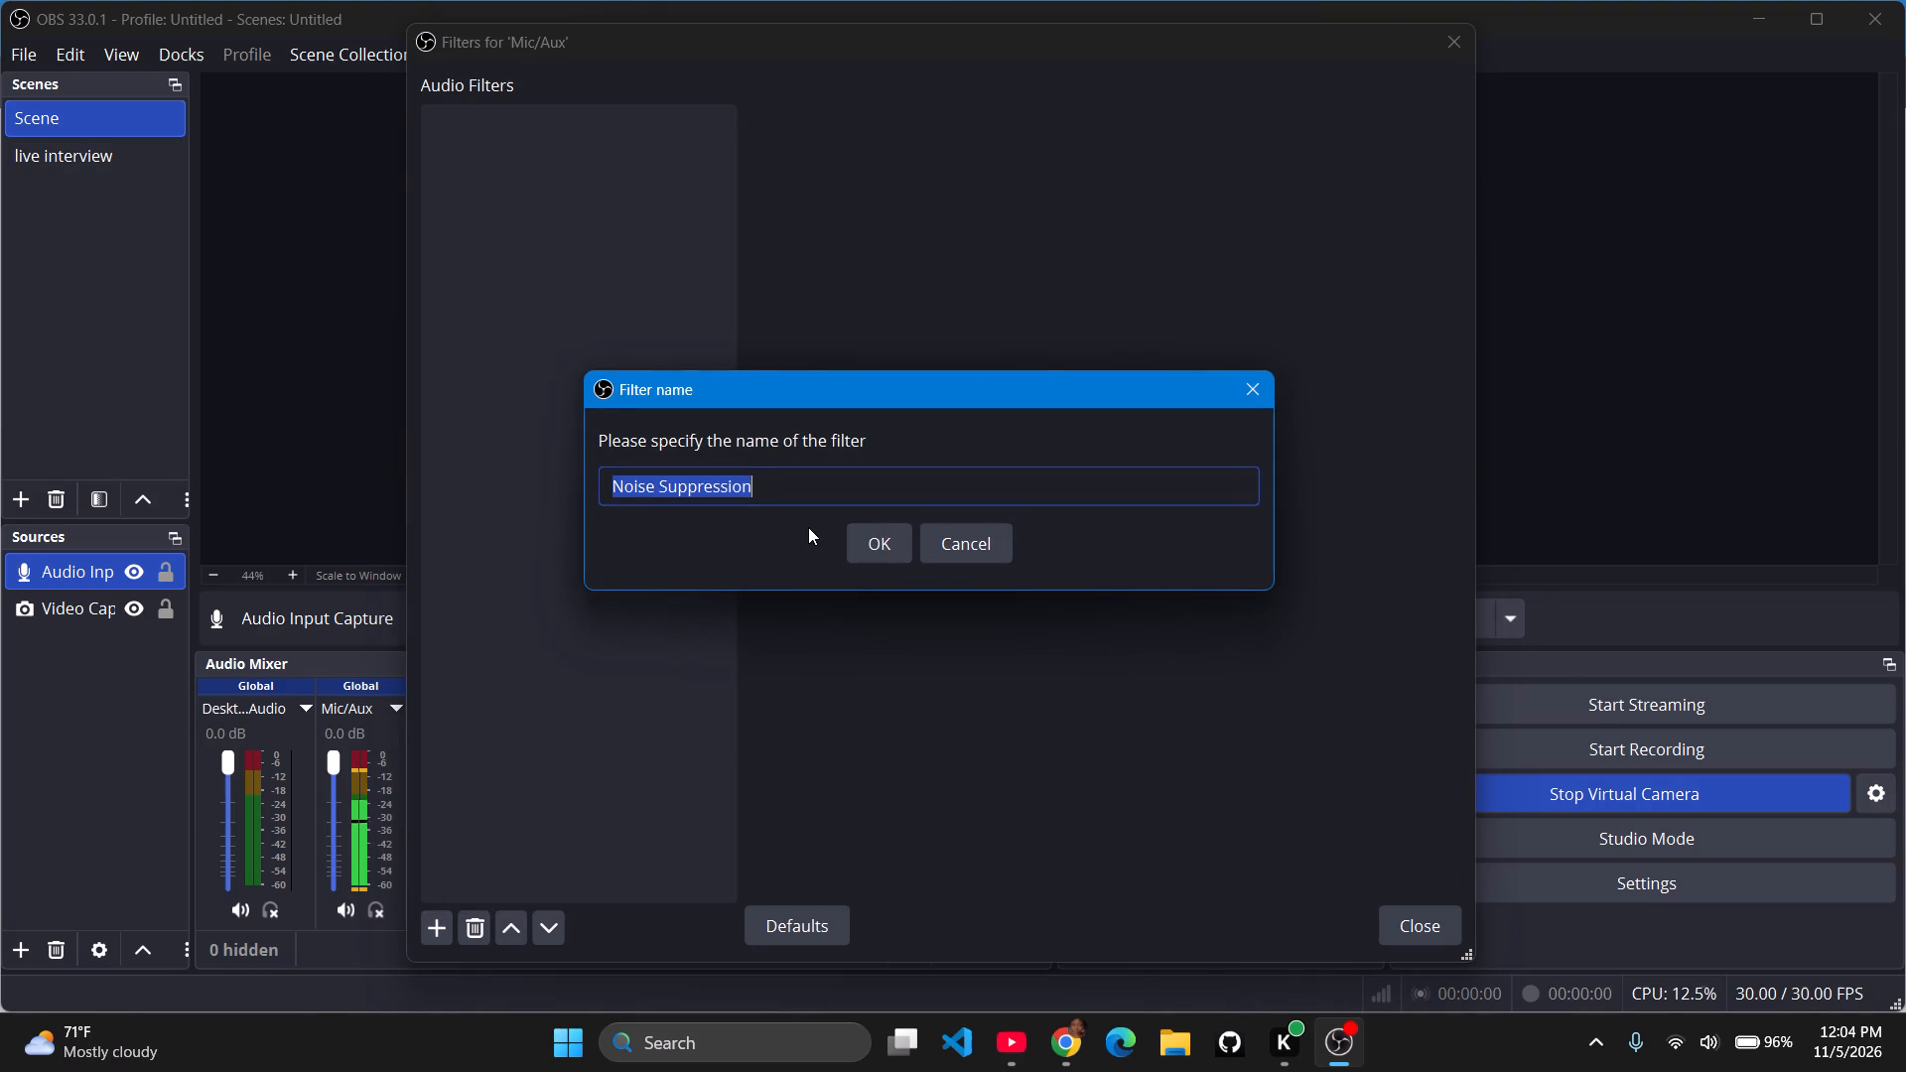
key("BackSpace")
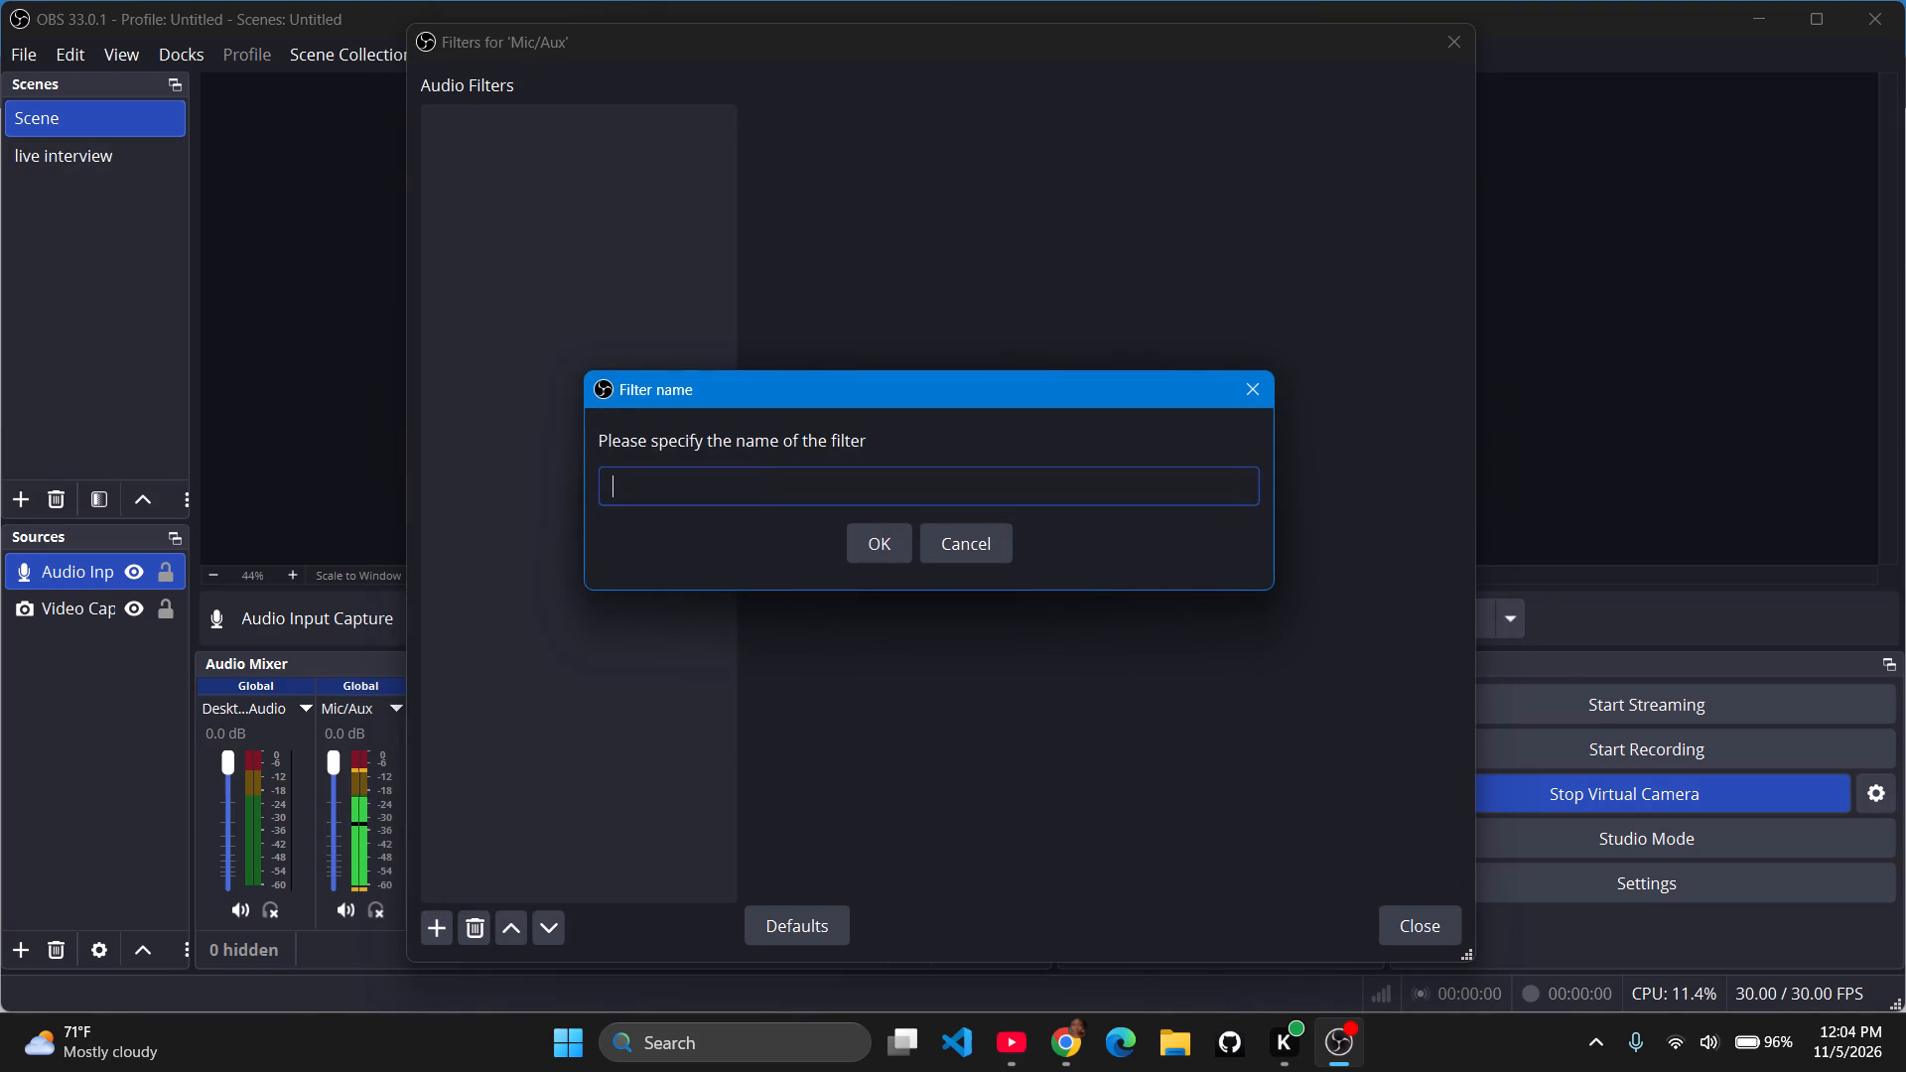
type("RNN")
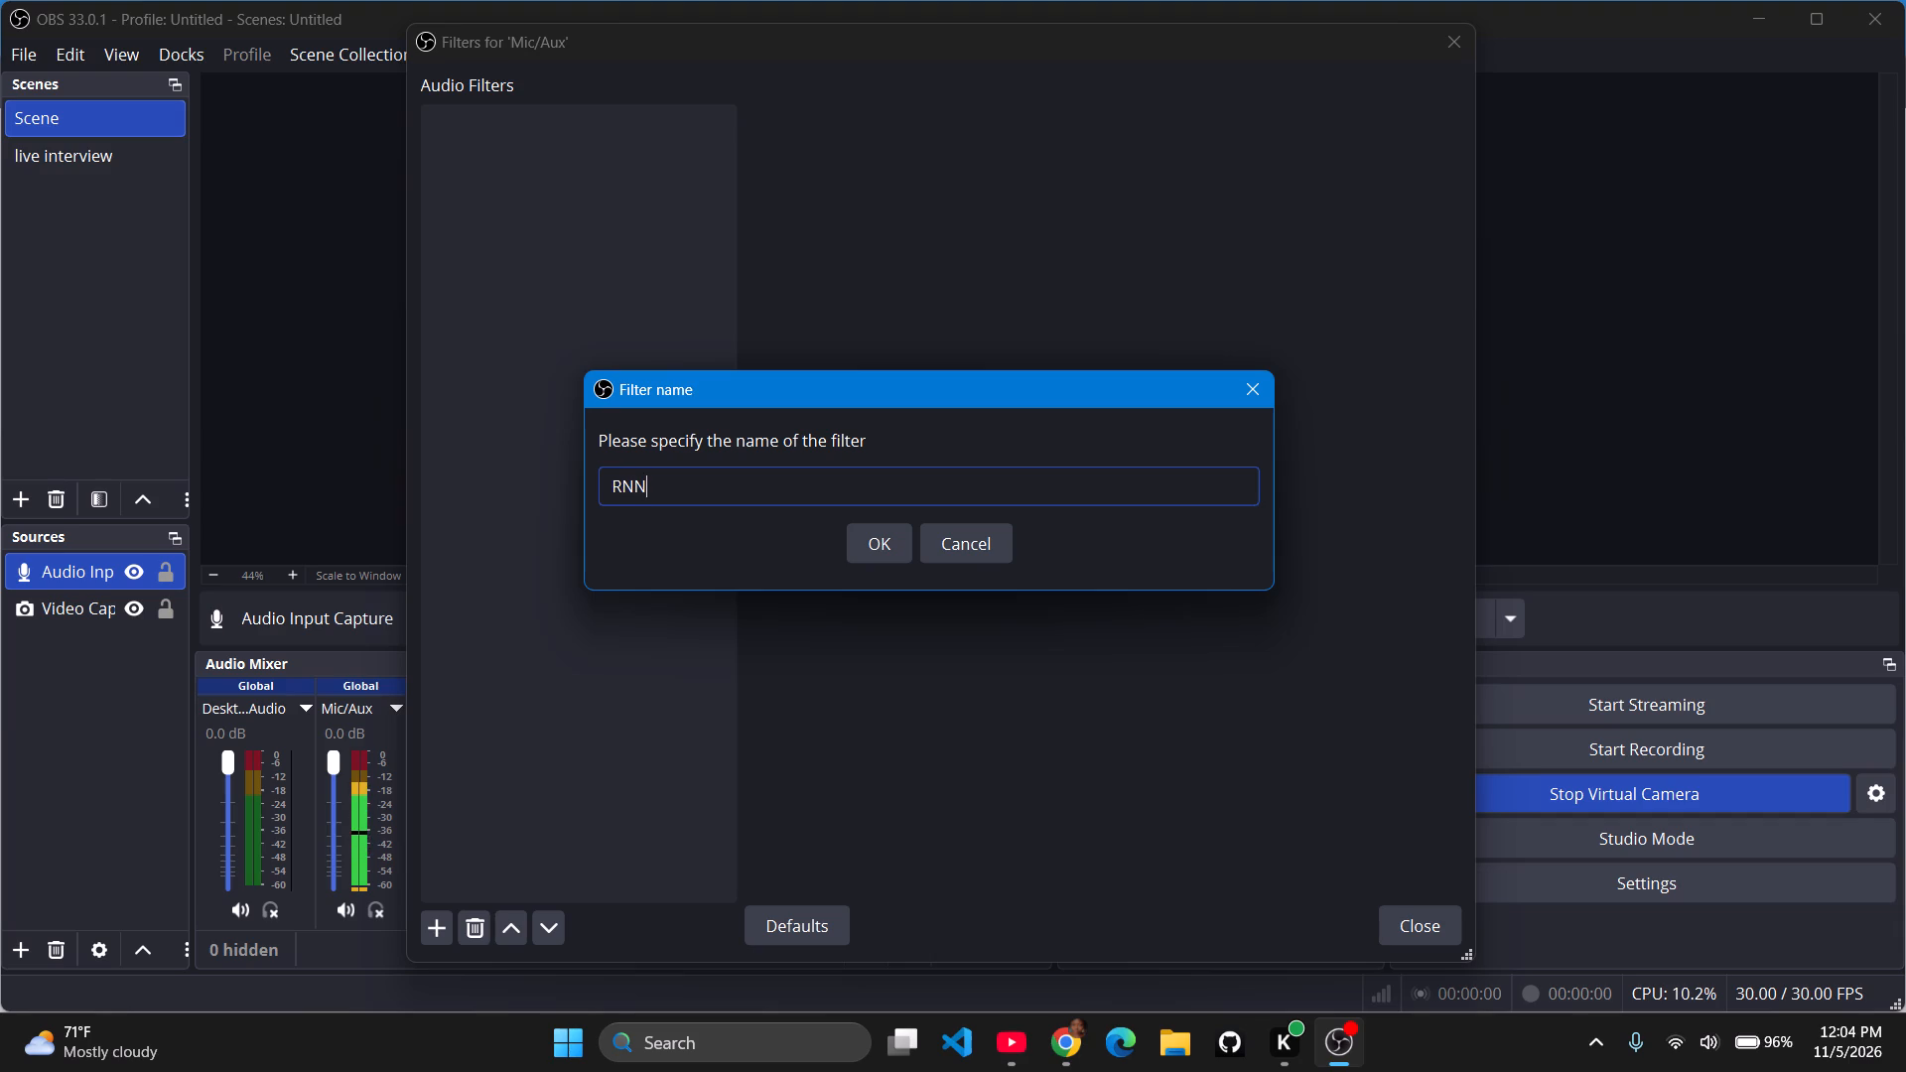
type("oise")
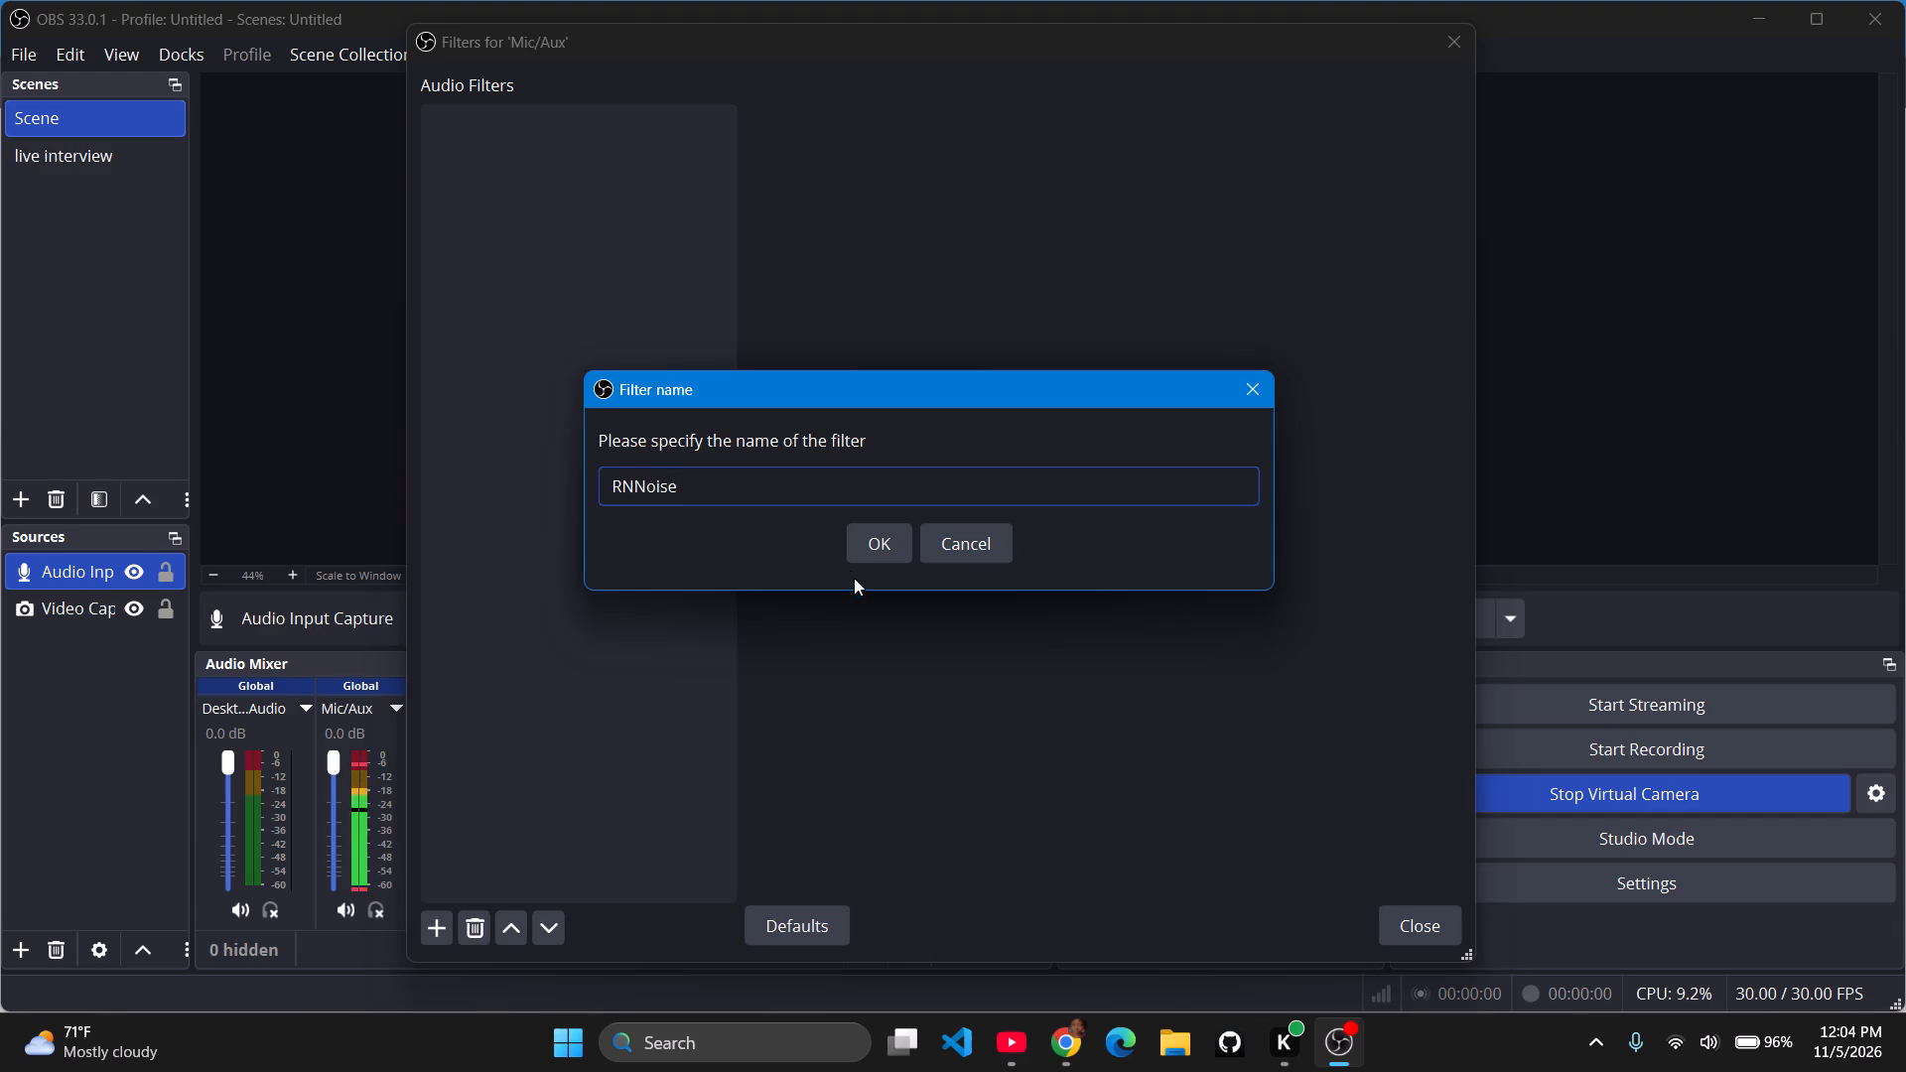
left_click(872, 553)
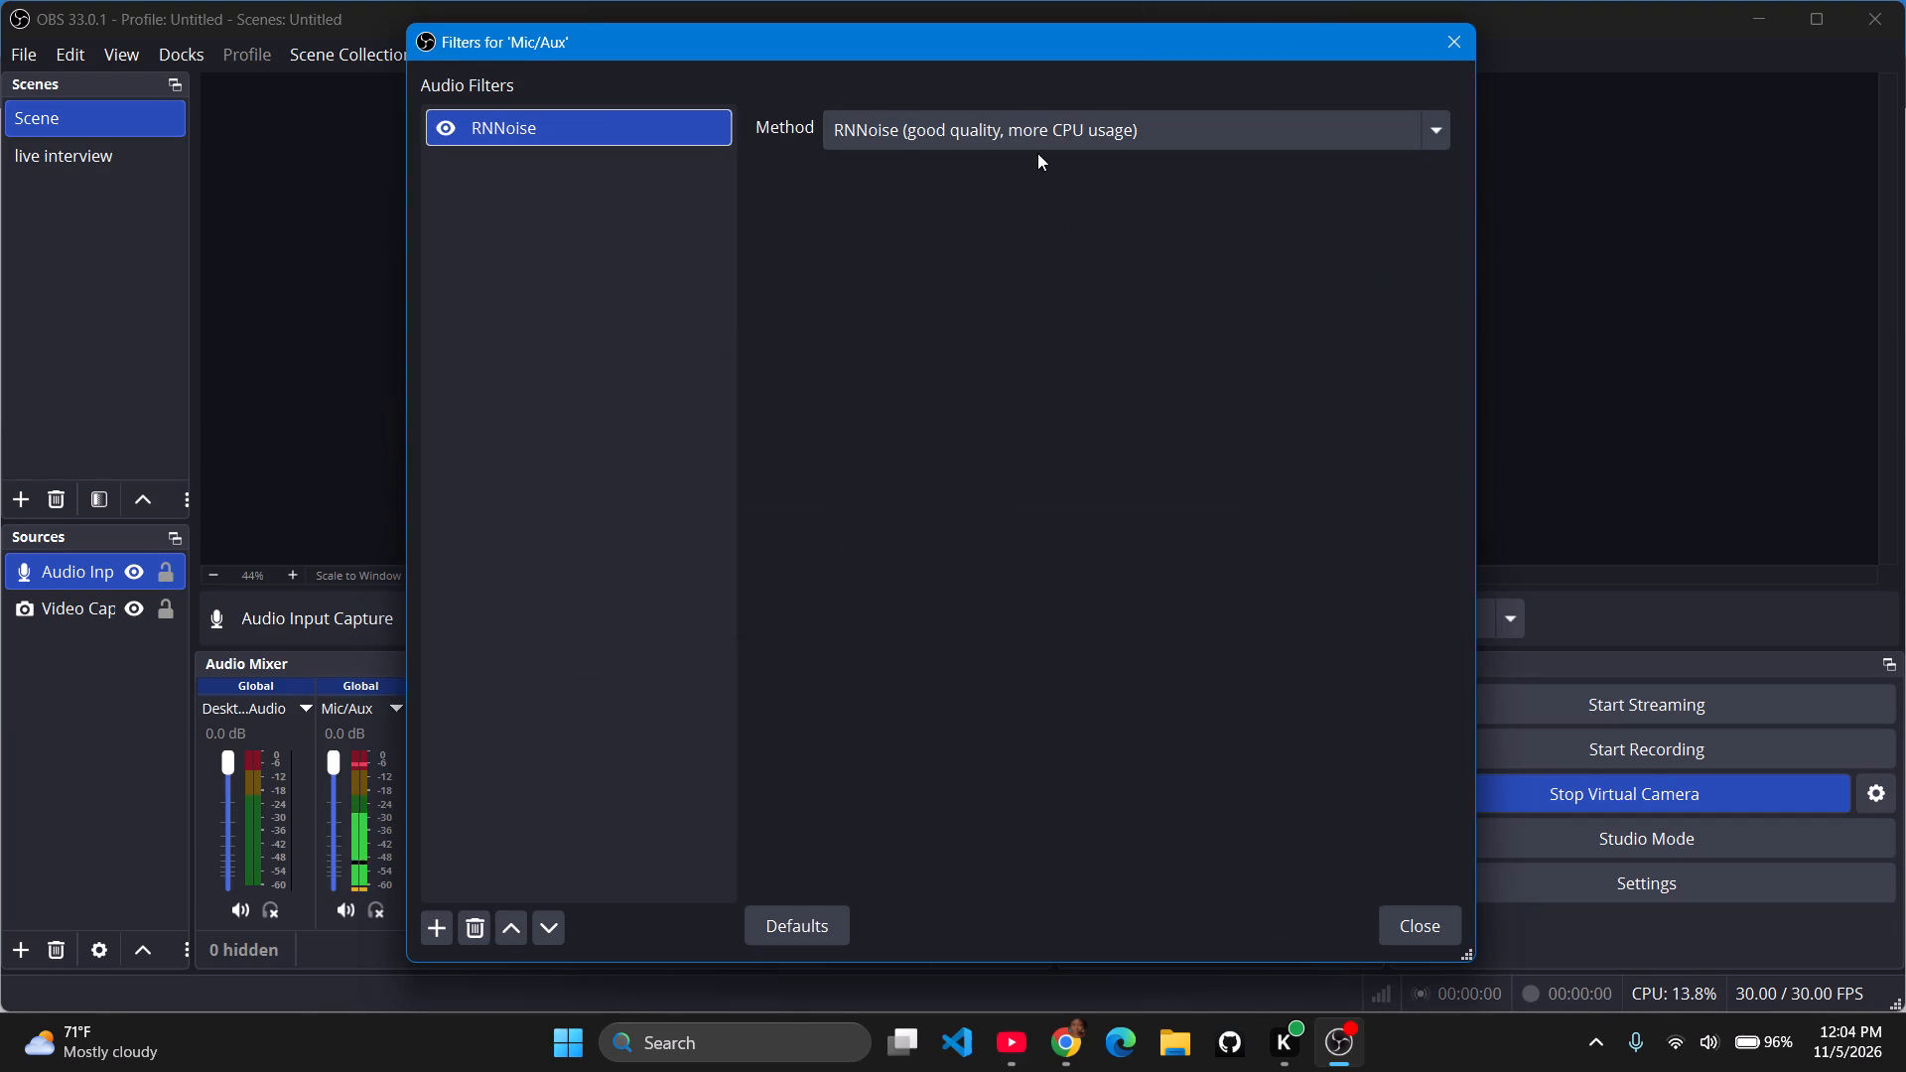
left_click(1436, 910)
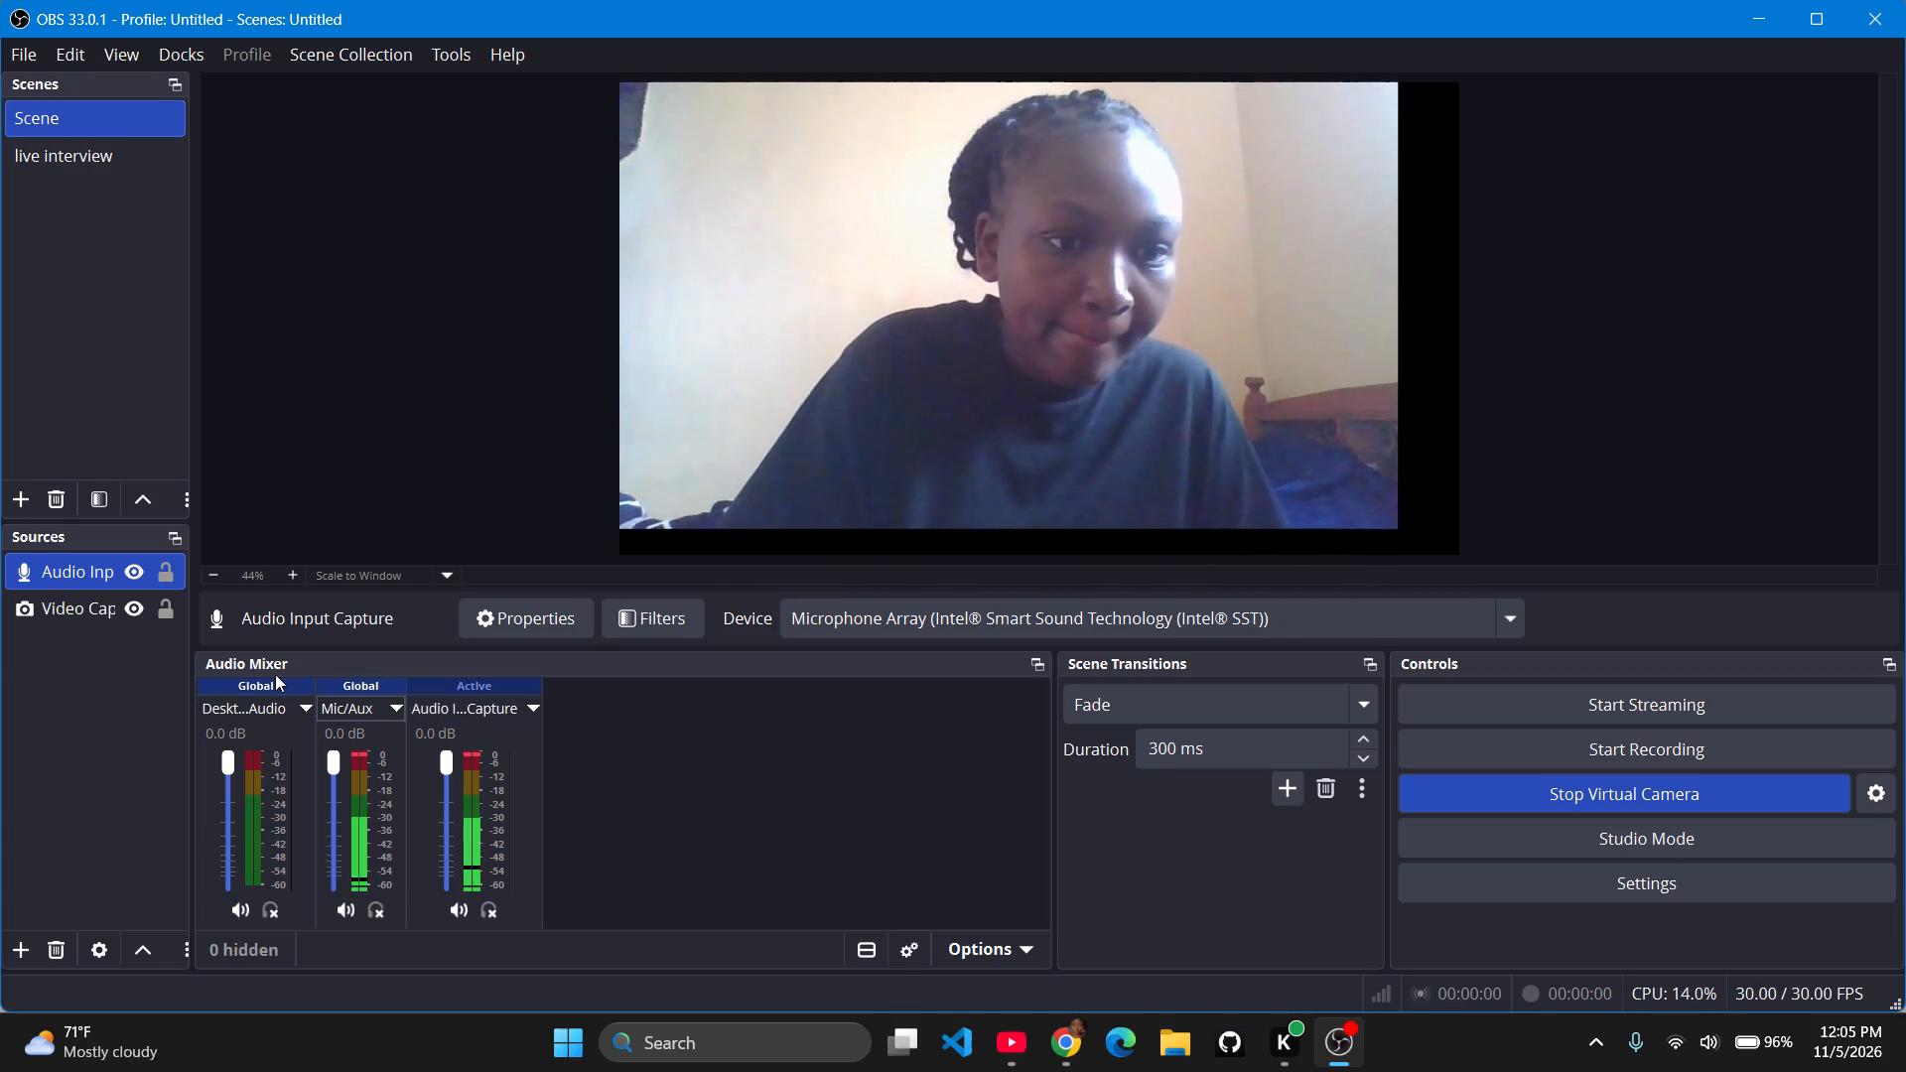
Add a Limiter filter to the Mic/Aux channel, keeping the default name Limiter.
left_click(391, 706)
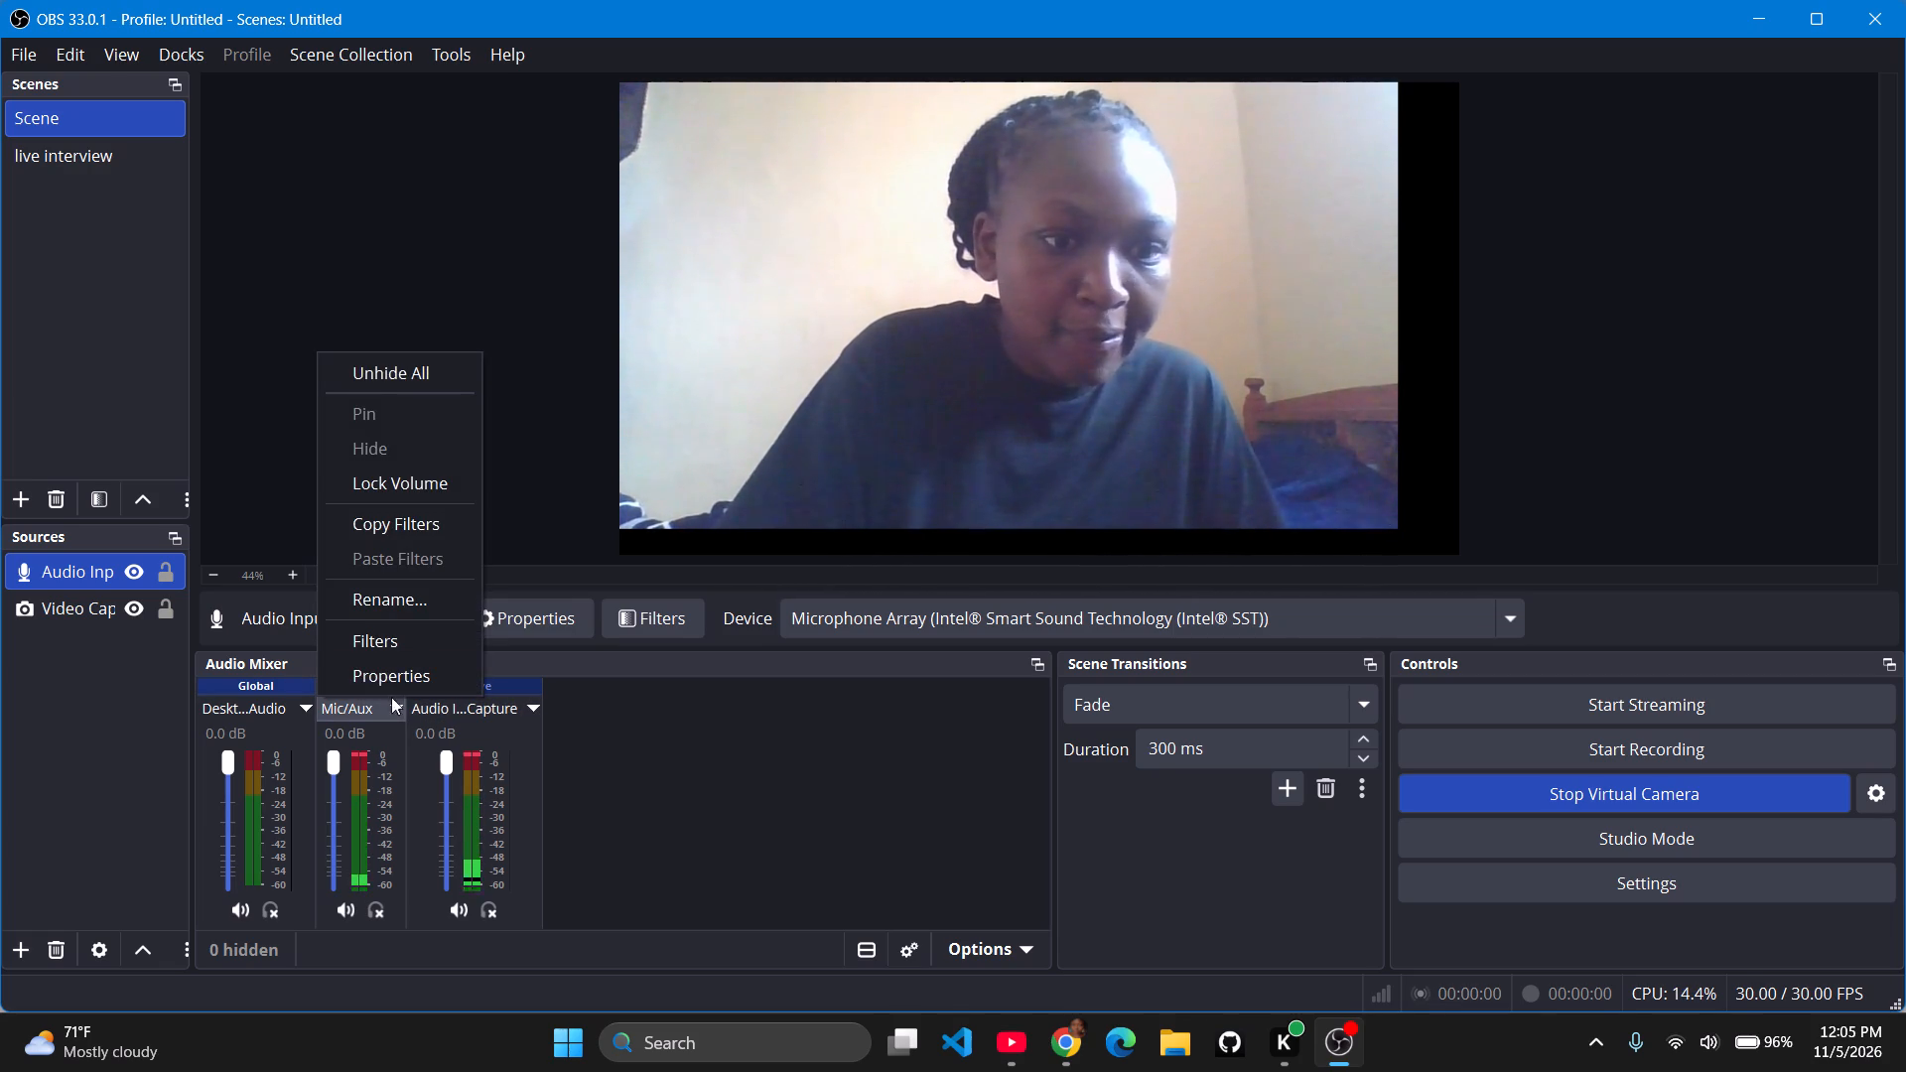
left_click(374, 631)
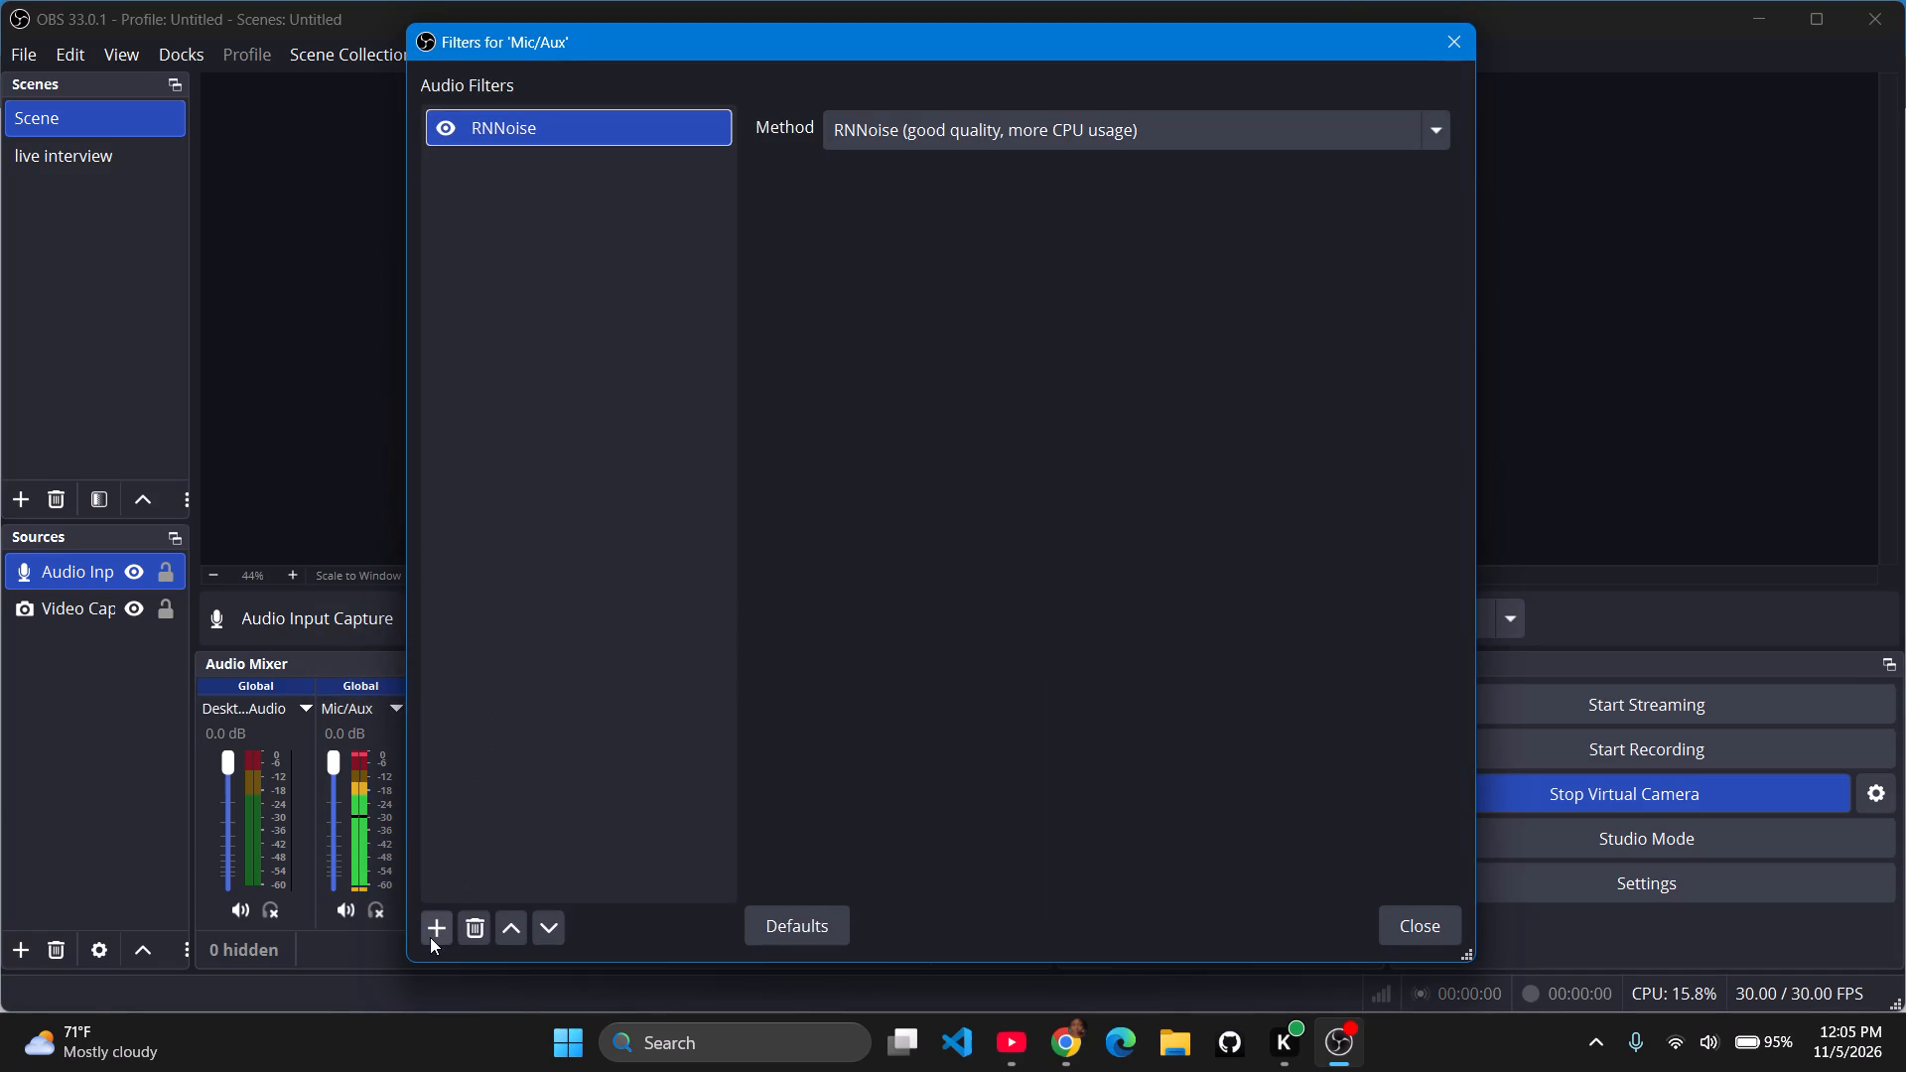
left_click(430, 937)
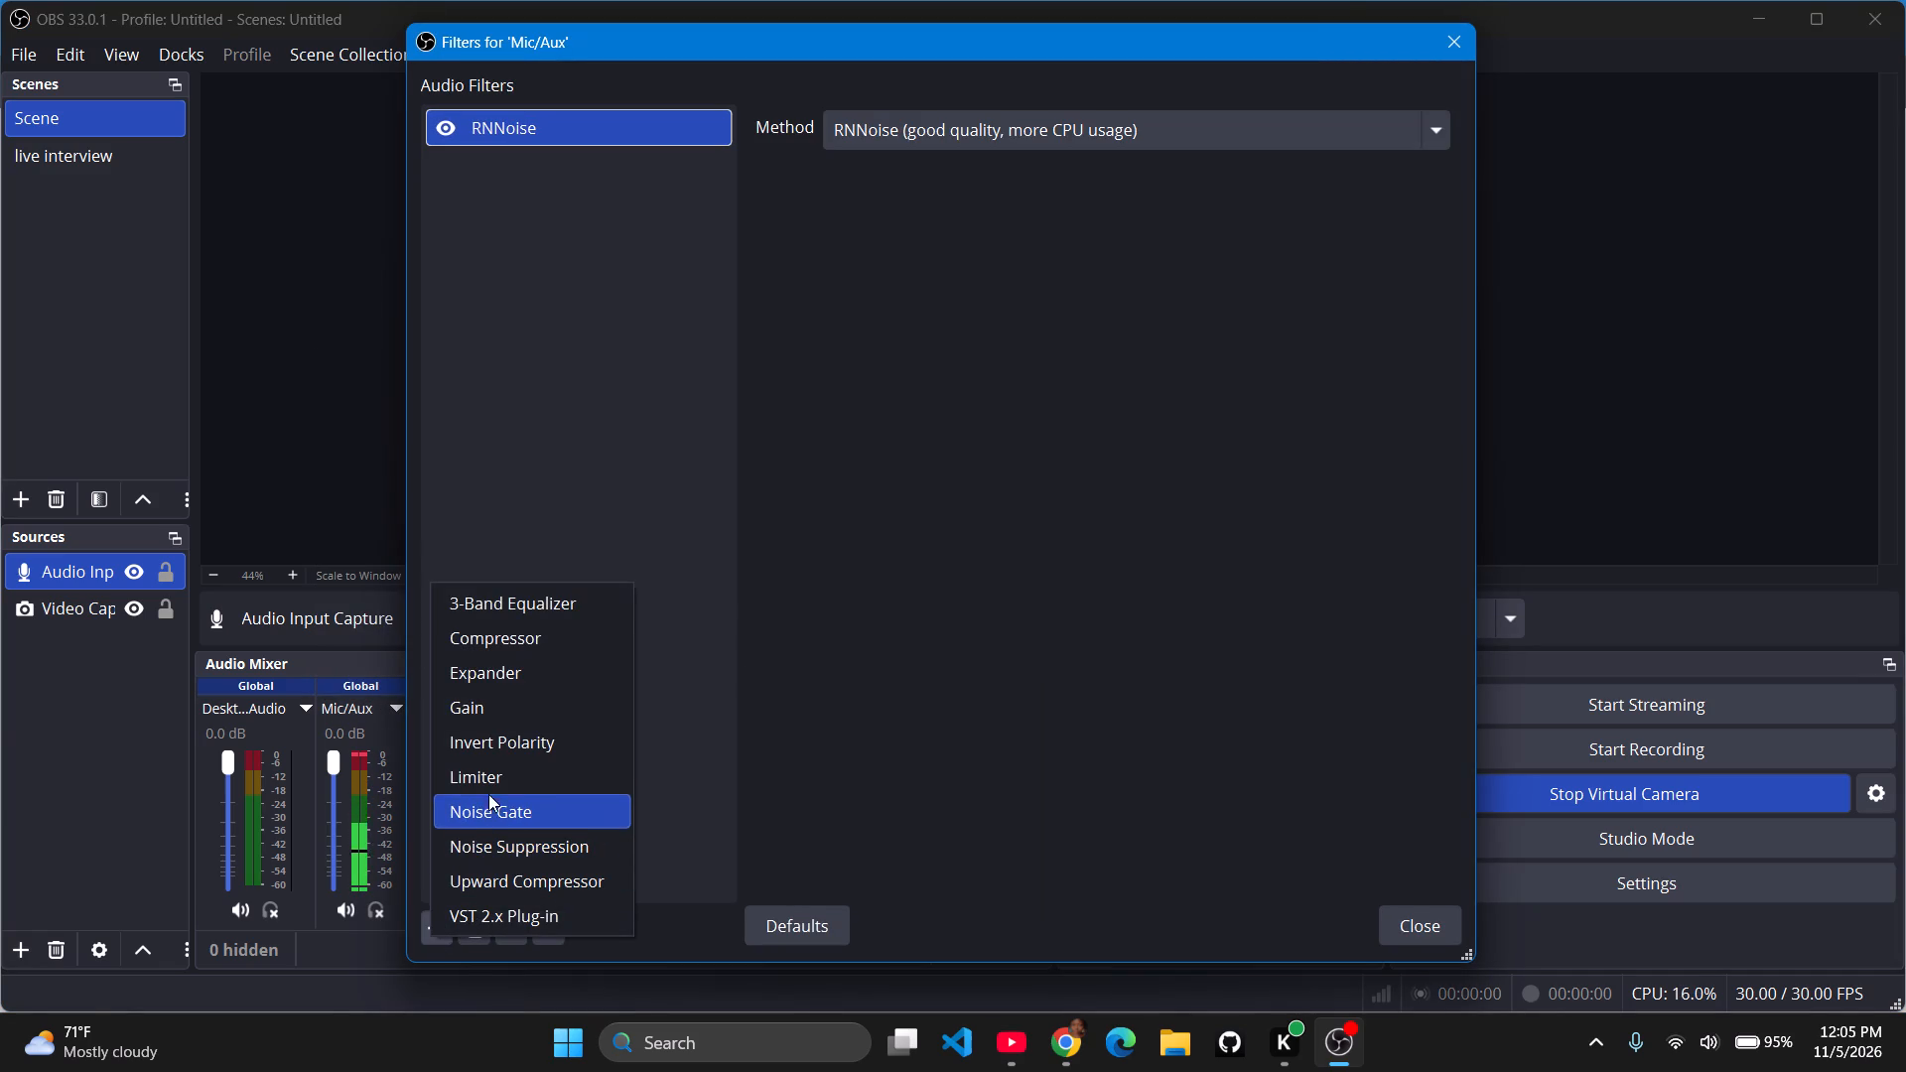
left_click(488, 789)
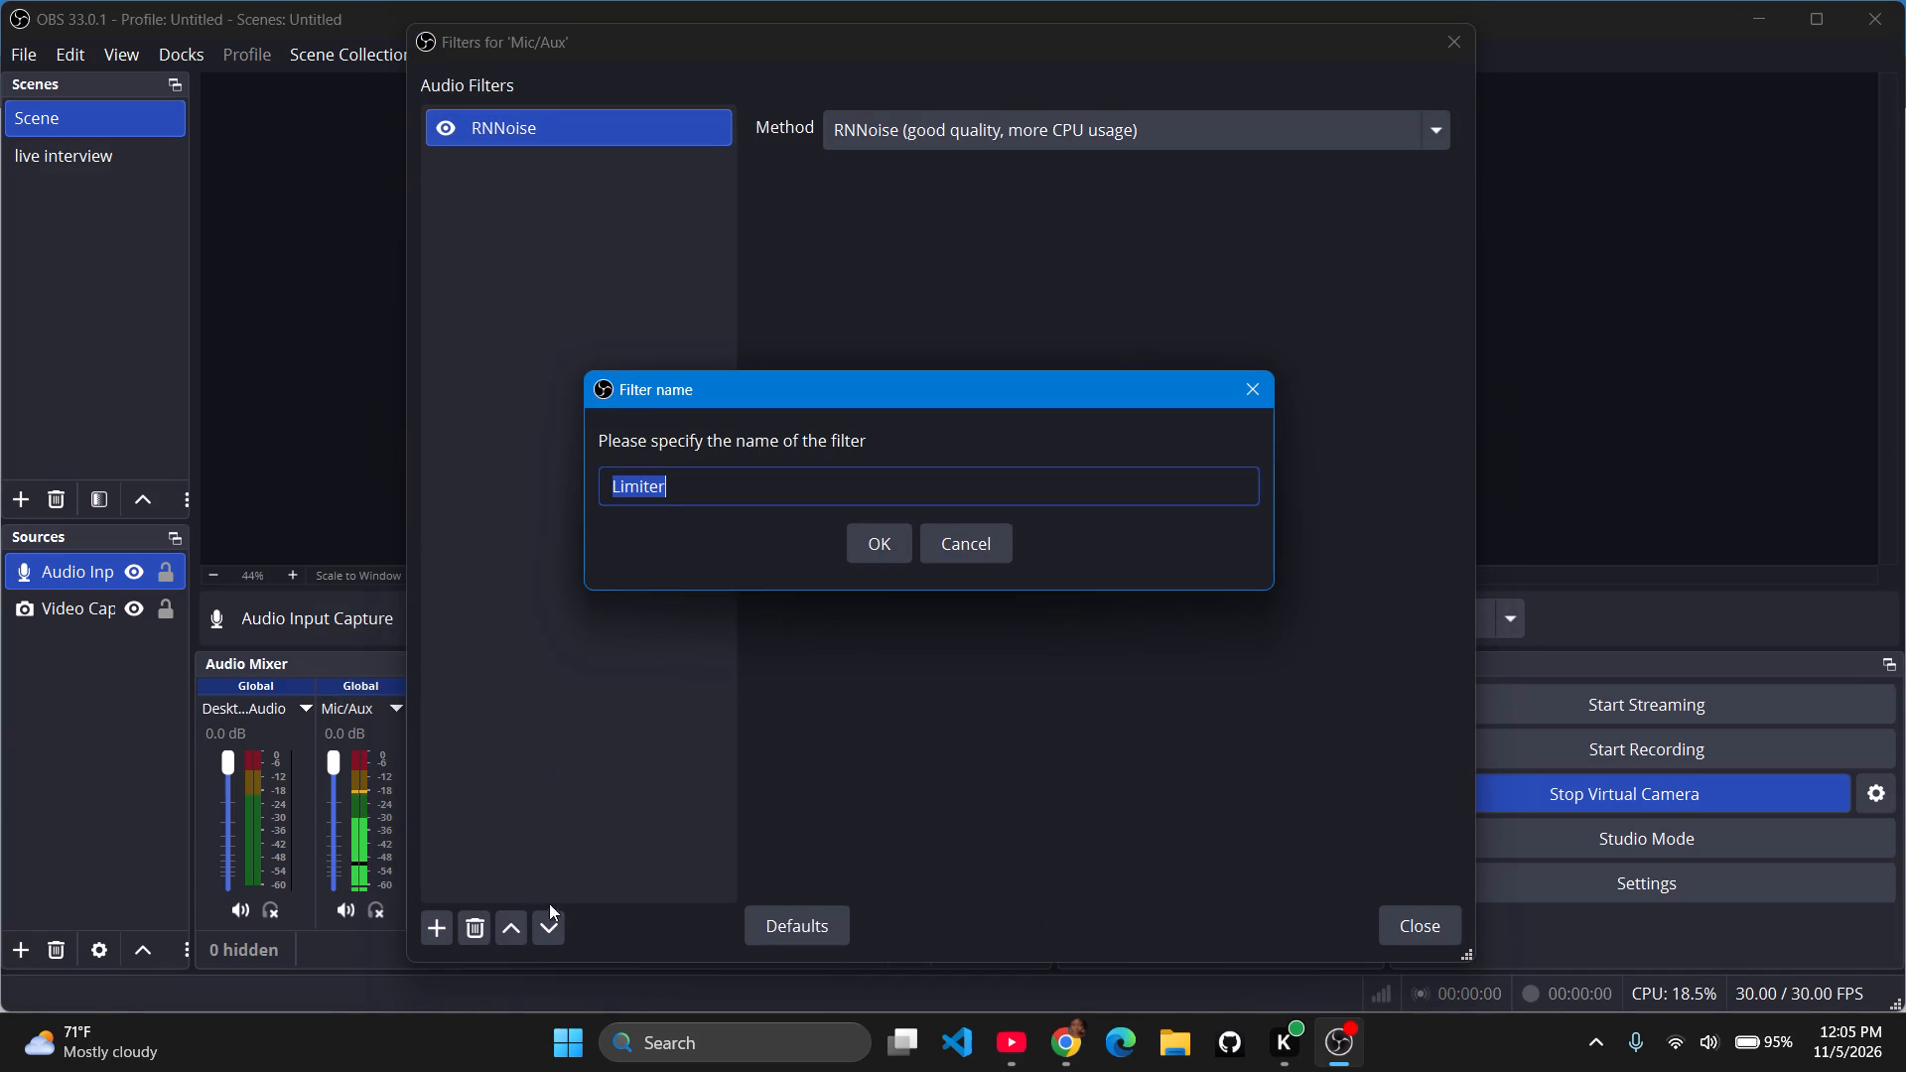
left_click(511, 929)
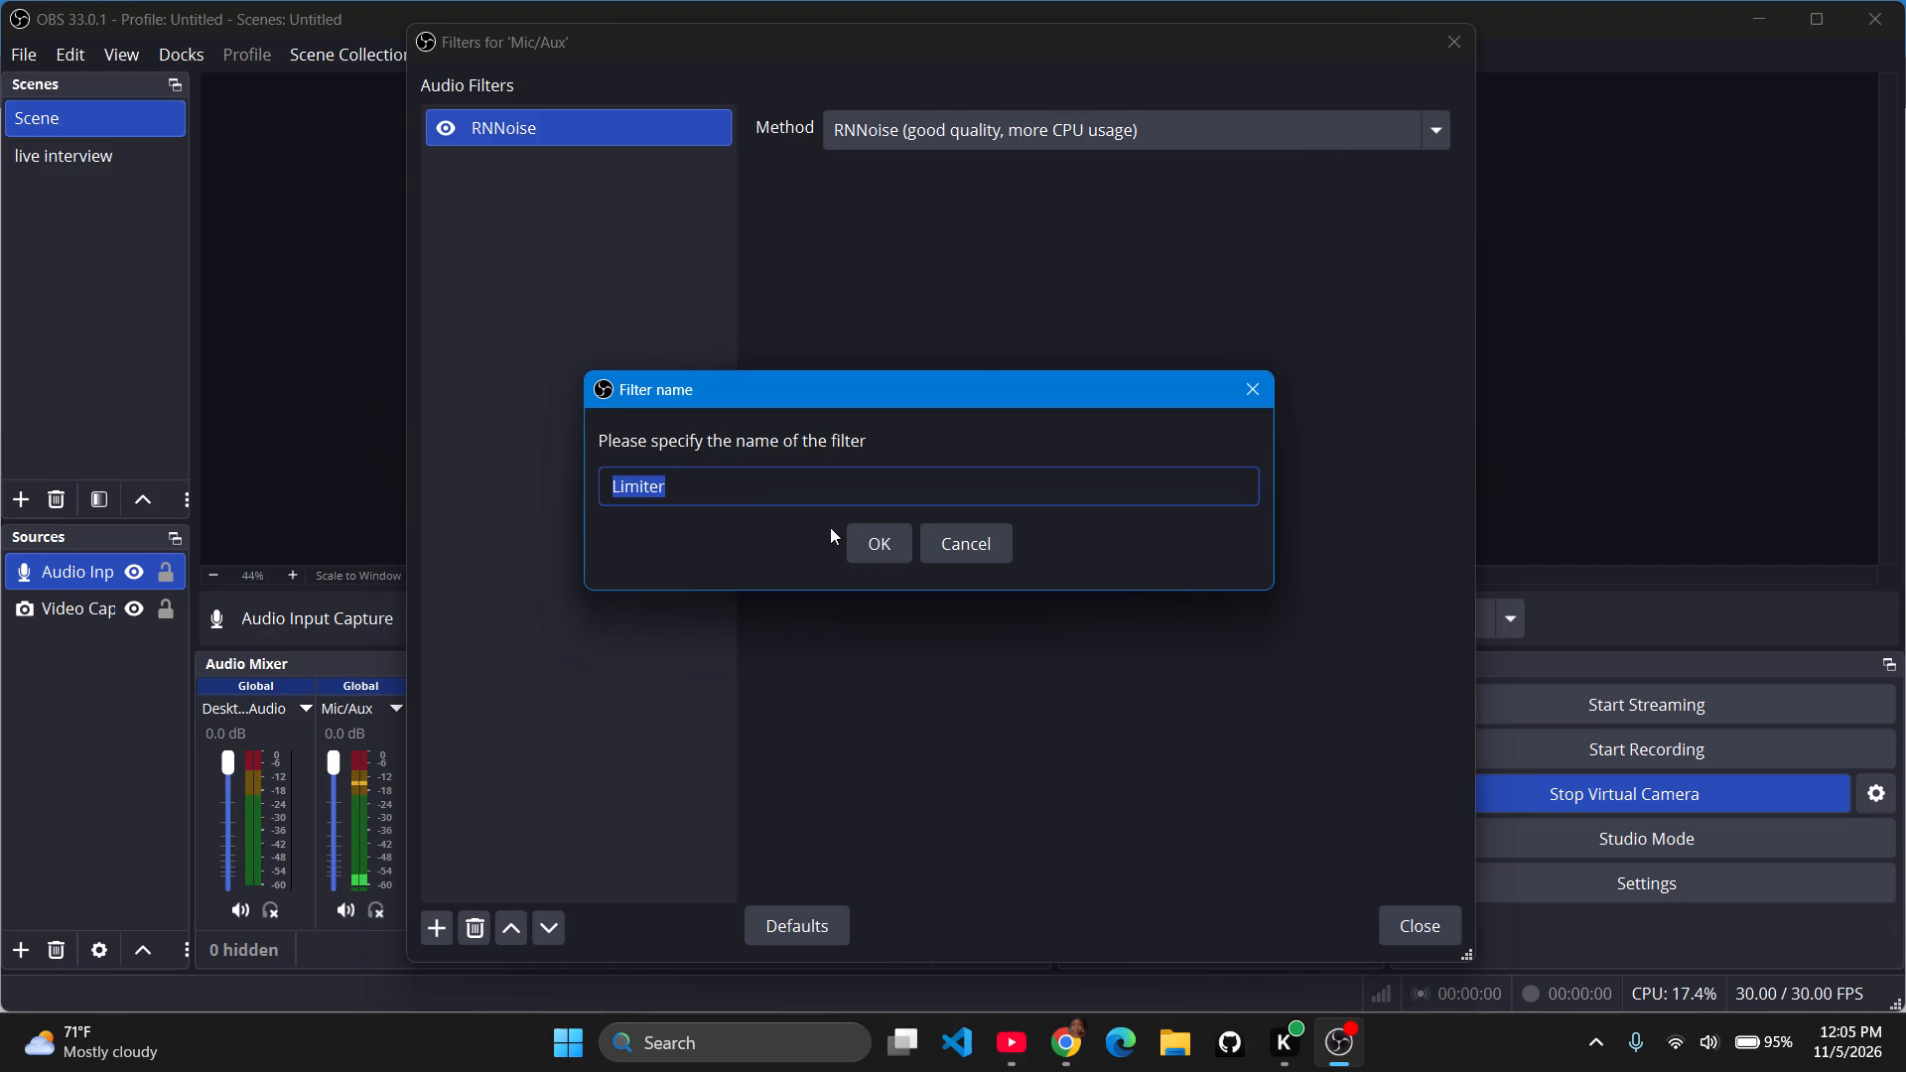
left_click(866, 539)
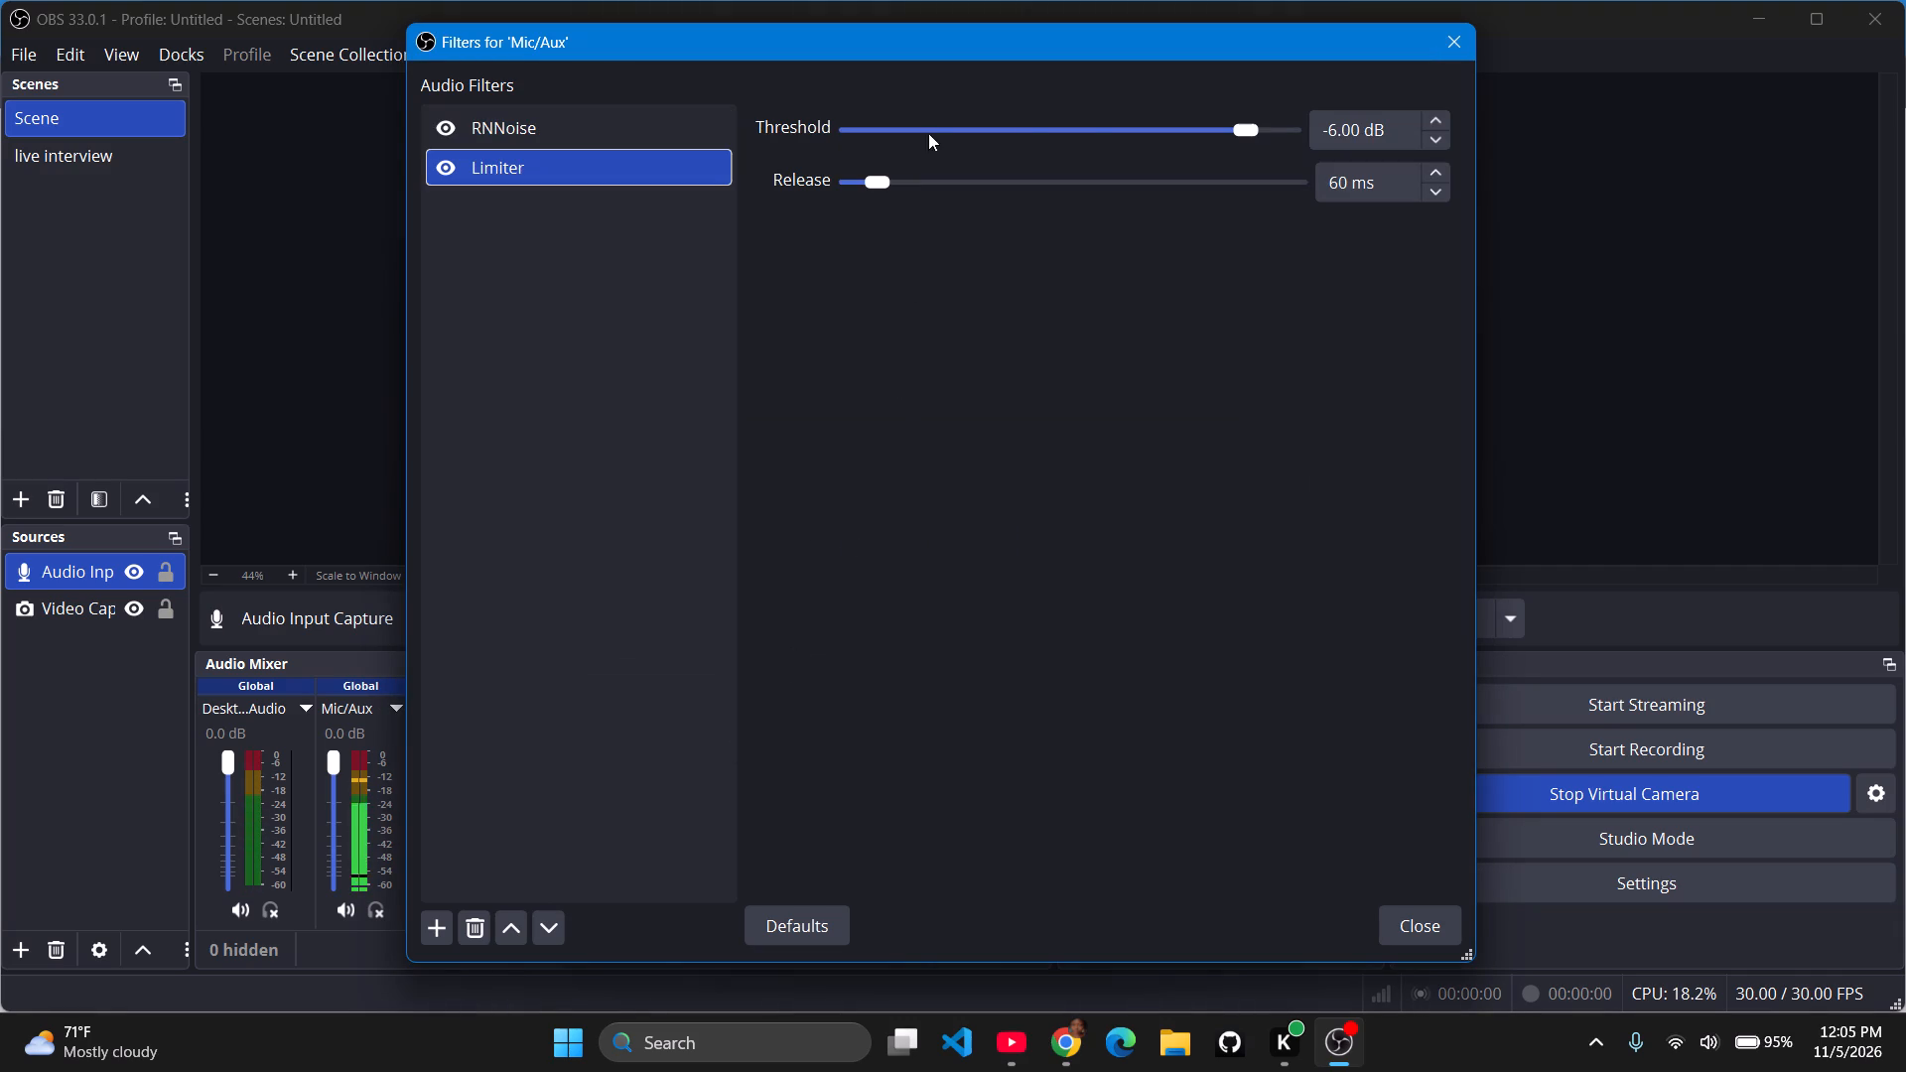
Set the Mic/Aux Limiter's threshold to -3.00 dB and close the filters window.
double_click(1435, 117)
triple_click(1435, 117)
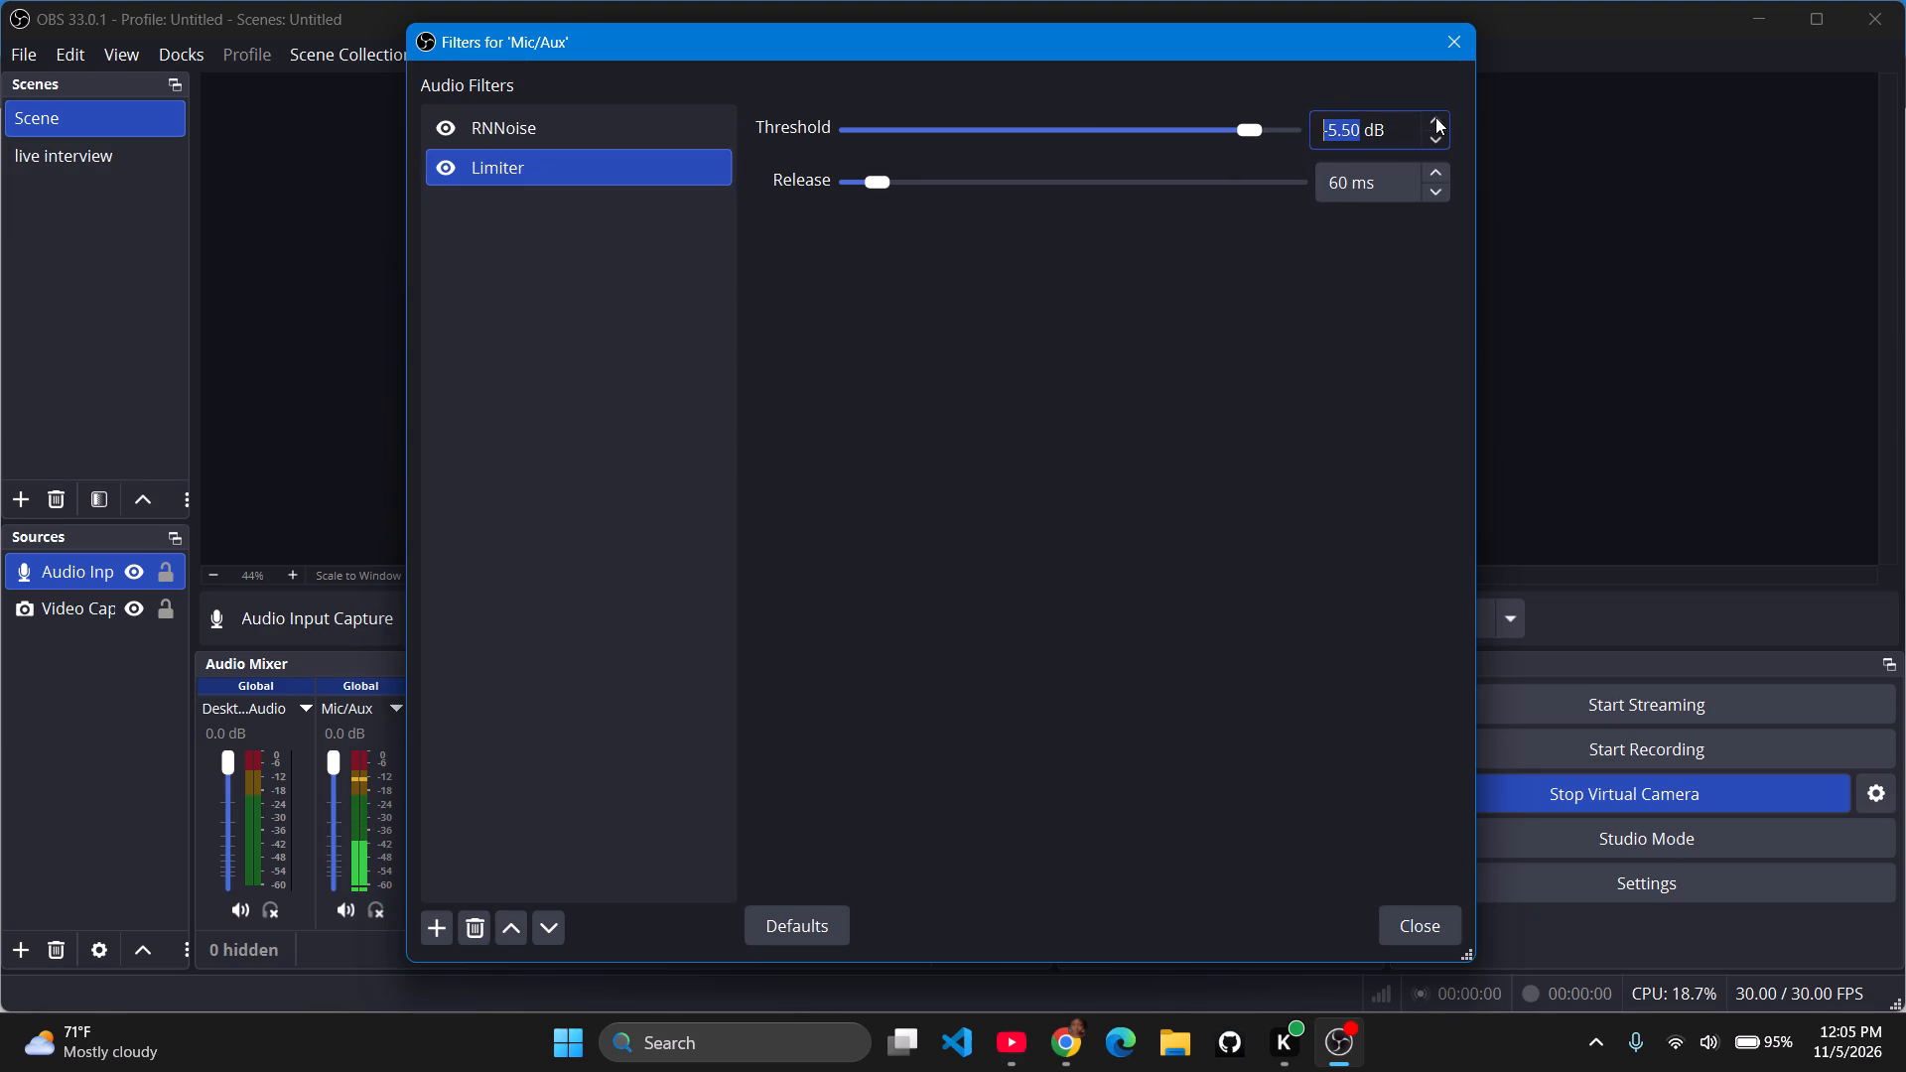
triple_click(1435, 117)
triple_click(1435, 117)
triple_click(1435, 117)
triple_click(1435, 117)
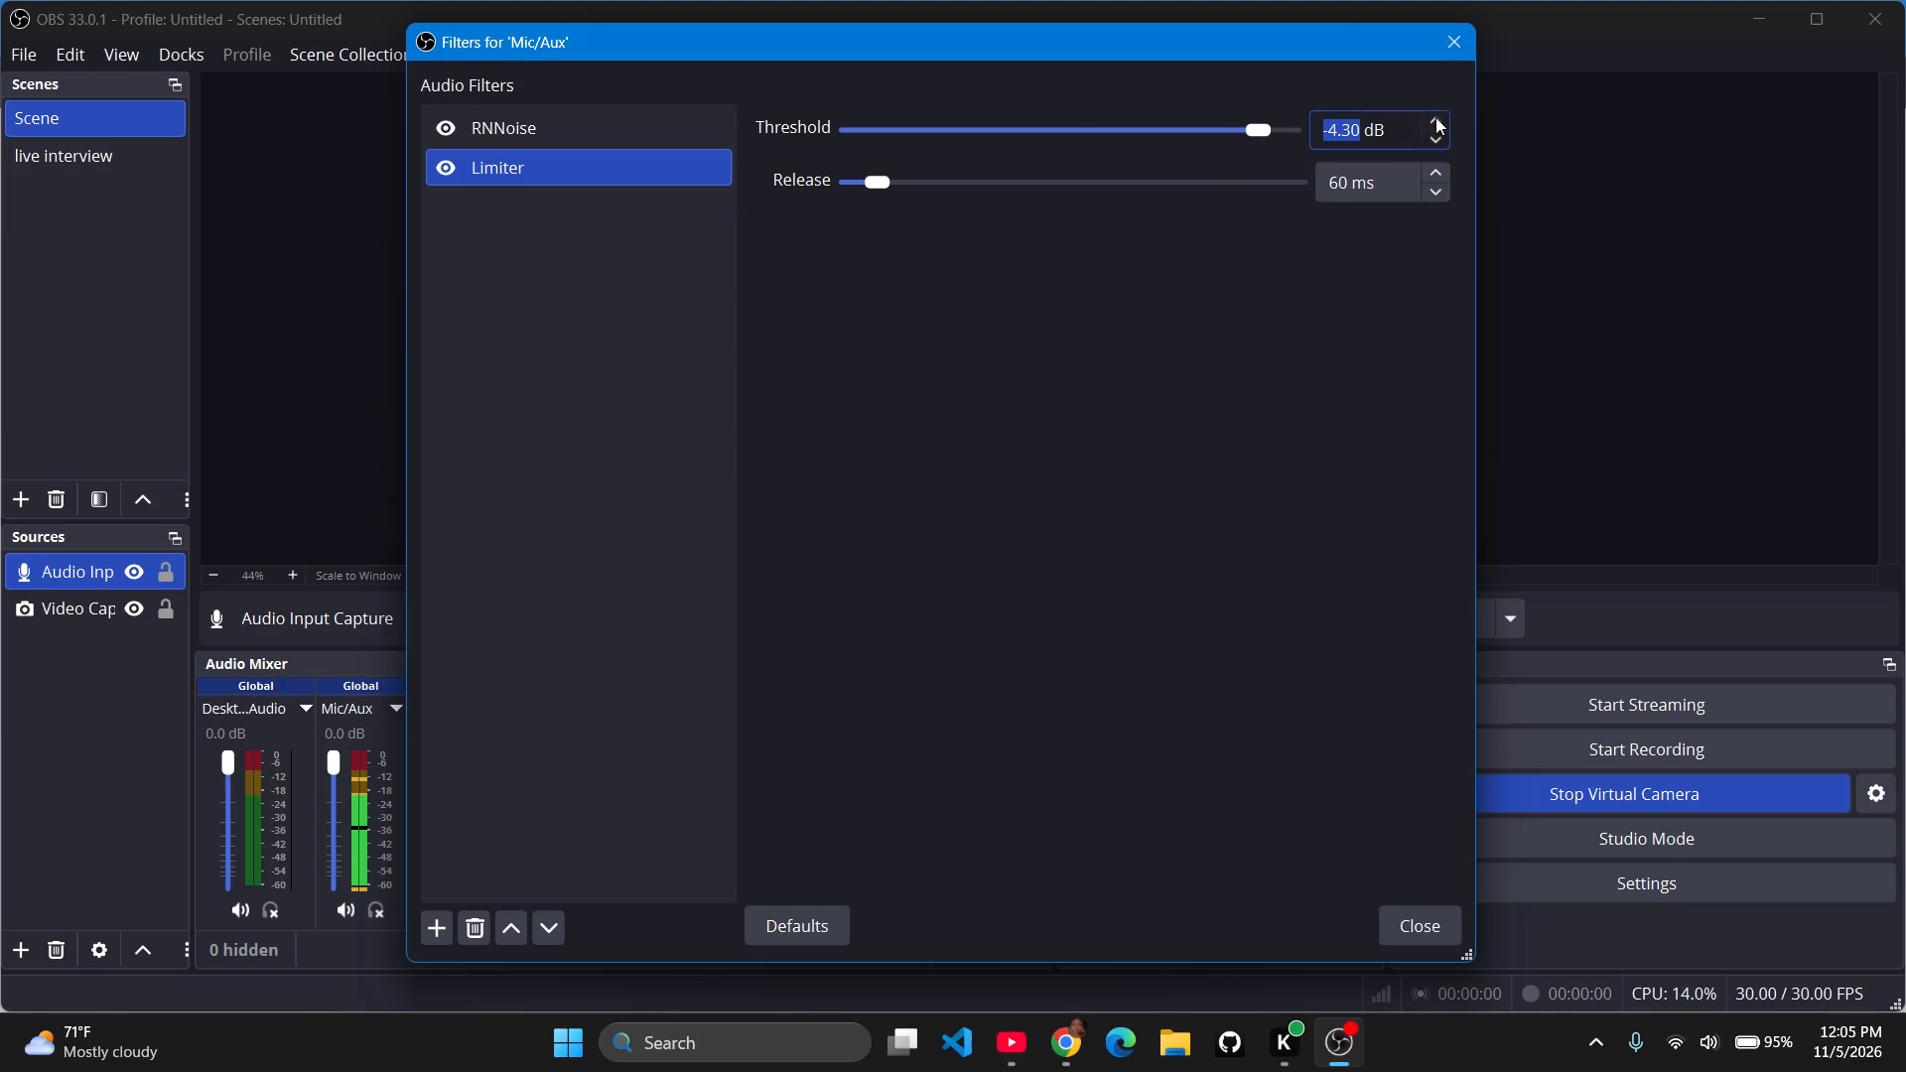
triple_click(1435, 117)
triple_click(1435, 117)
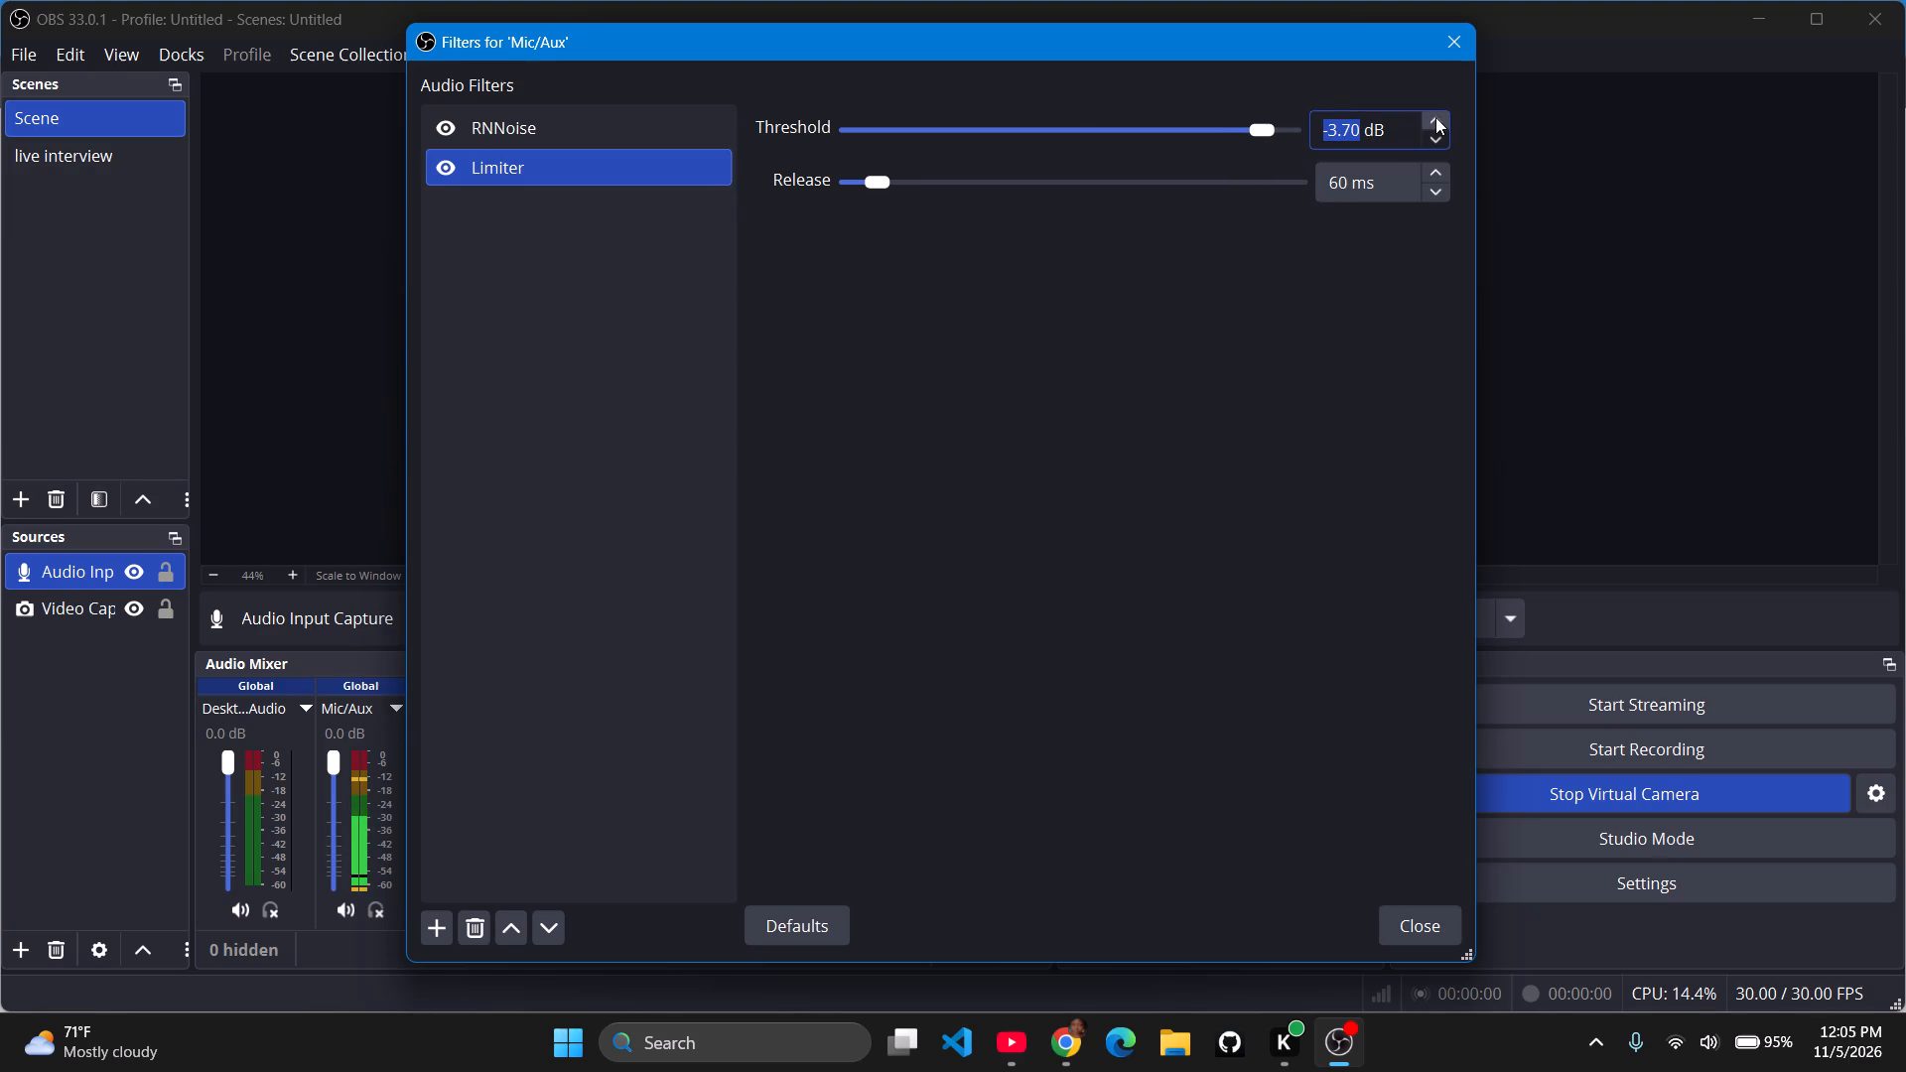
left_click(1435, 117)
left_click(1435, 117)
double_click(1435, 117)
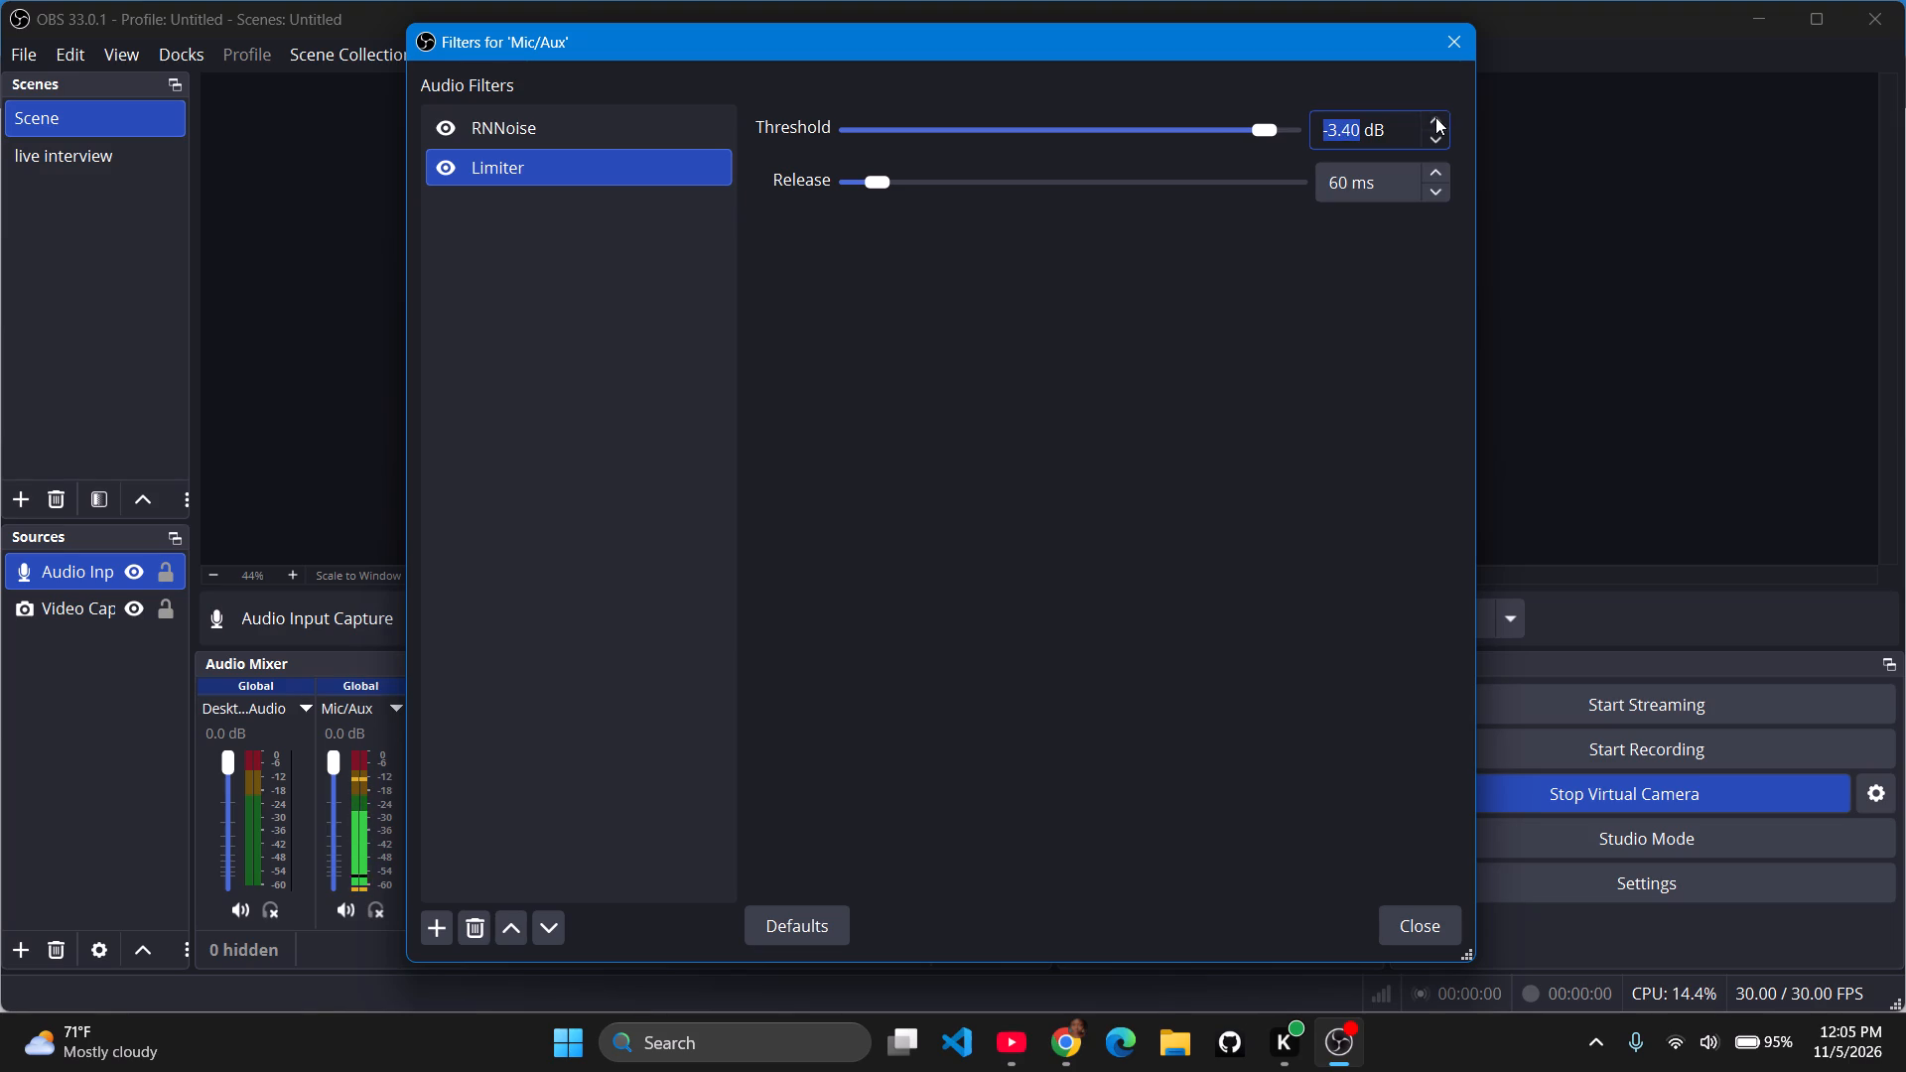
double_click(1435, 117)
left_click(1435, 117)
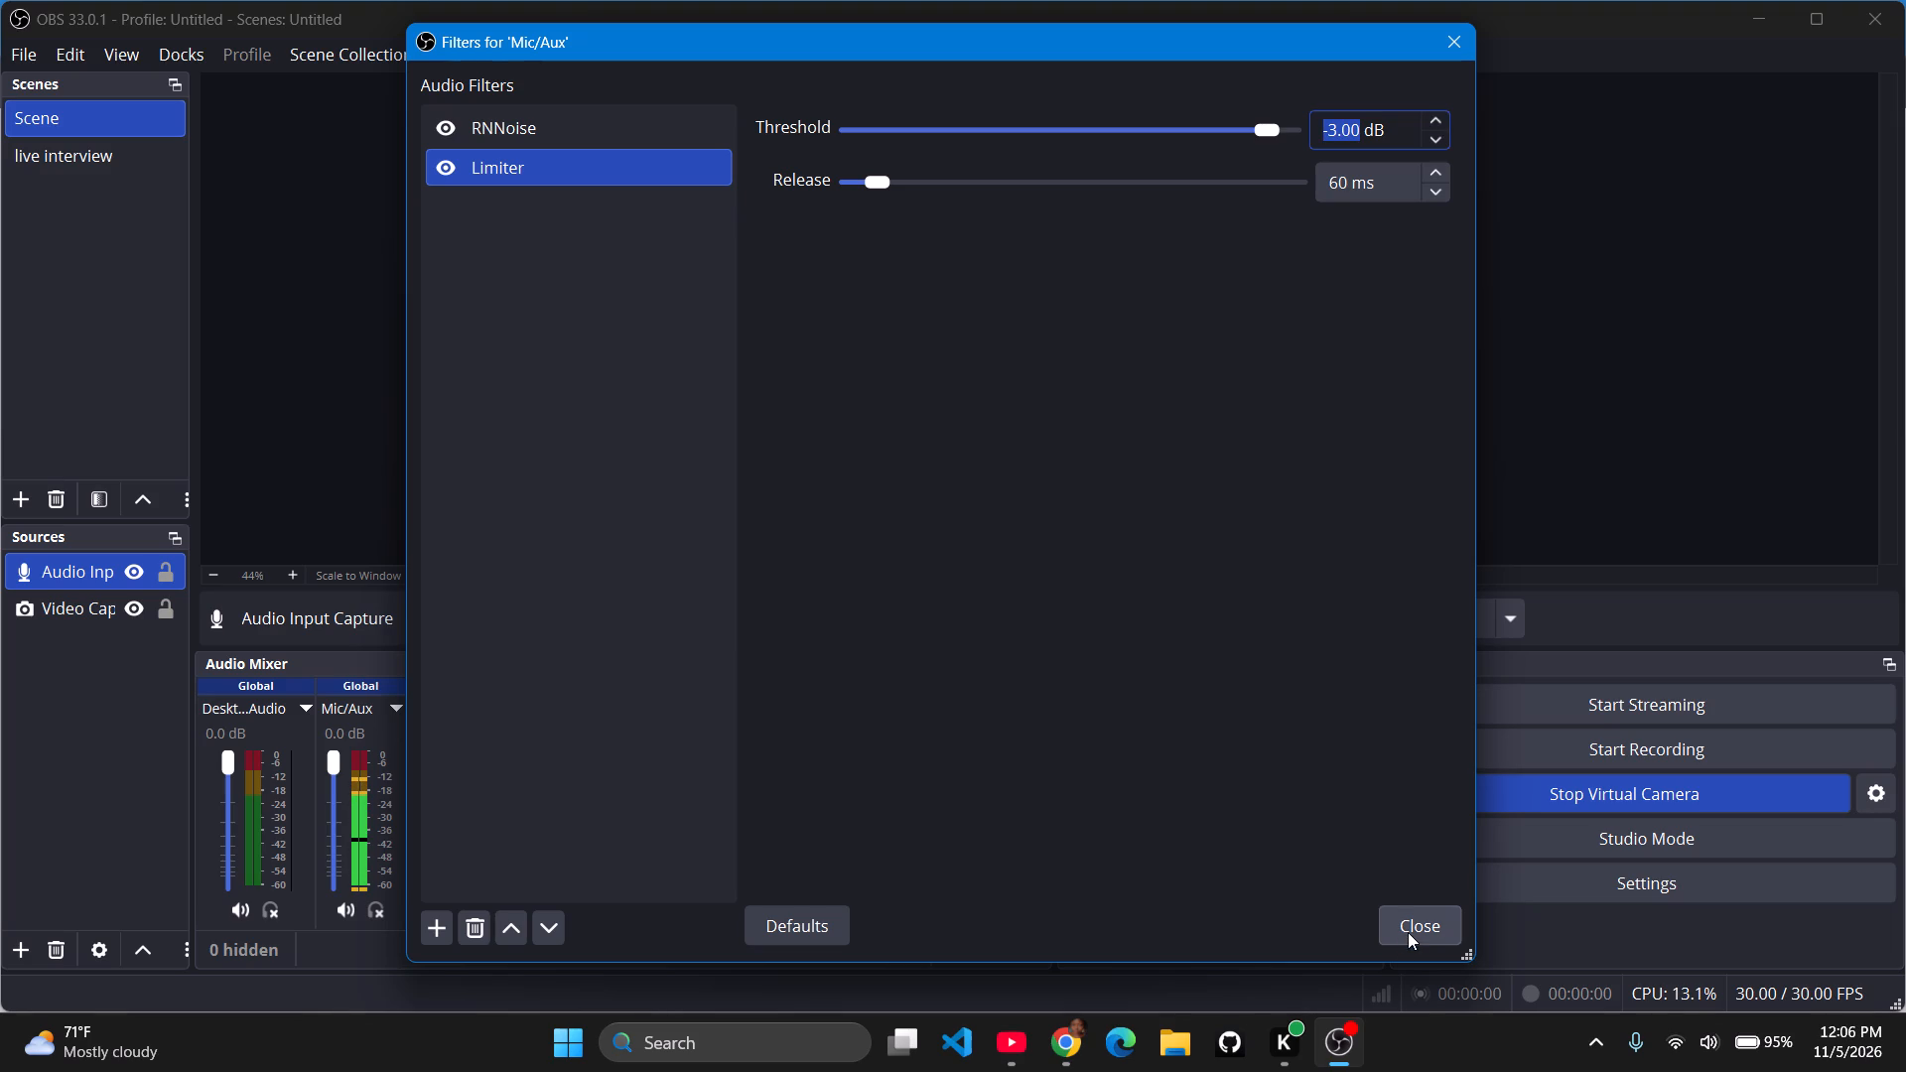
left_click(558, 130)
left_click(536, 177)
left_click(1443, 929)
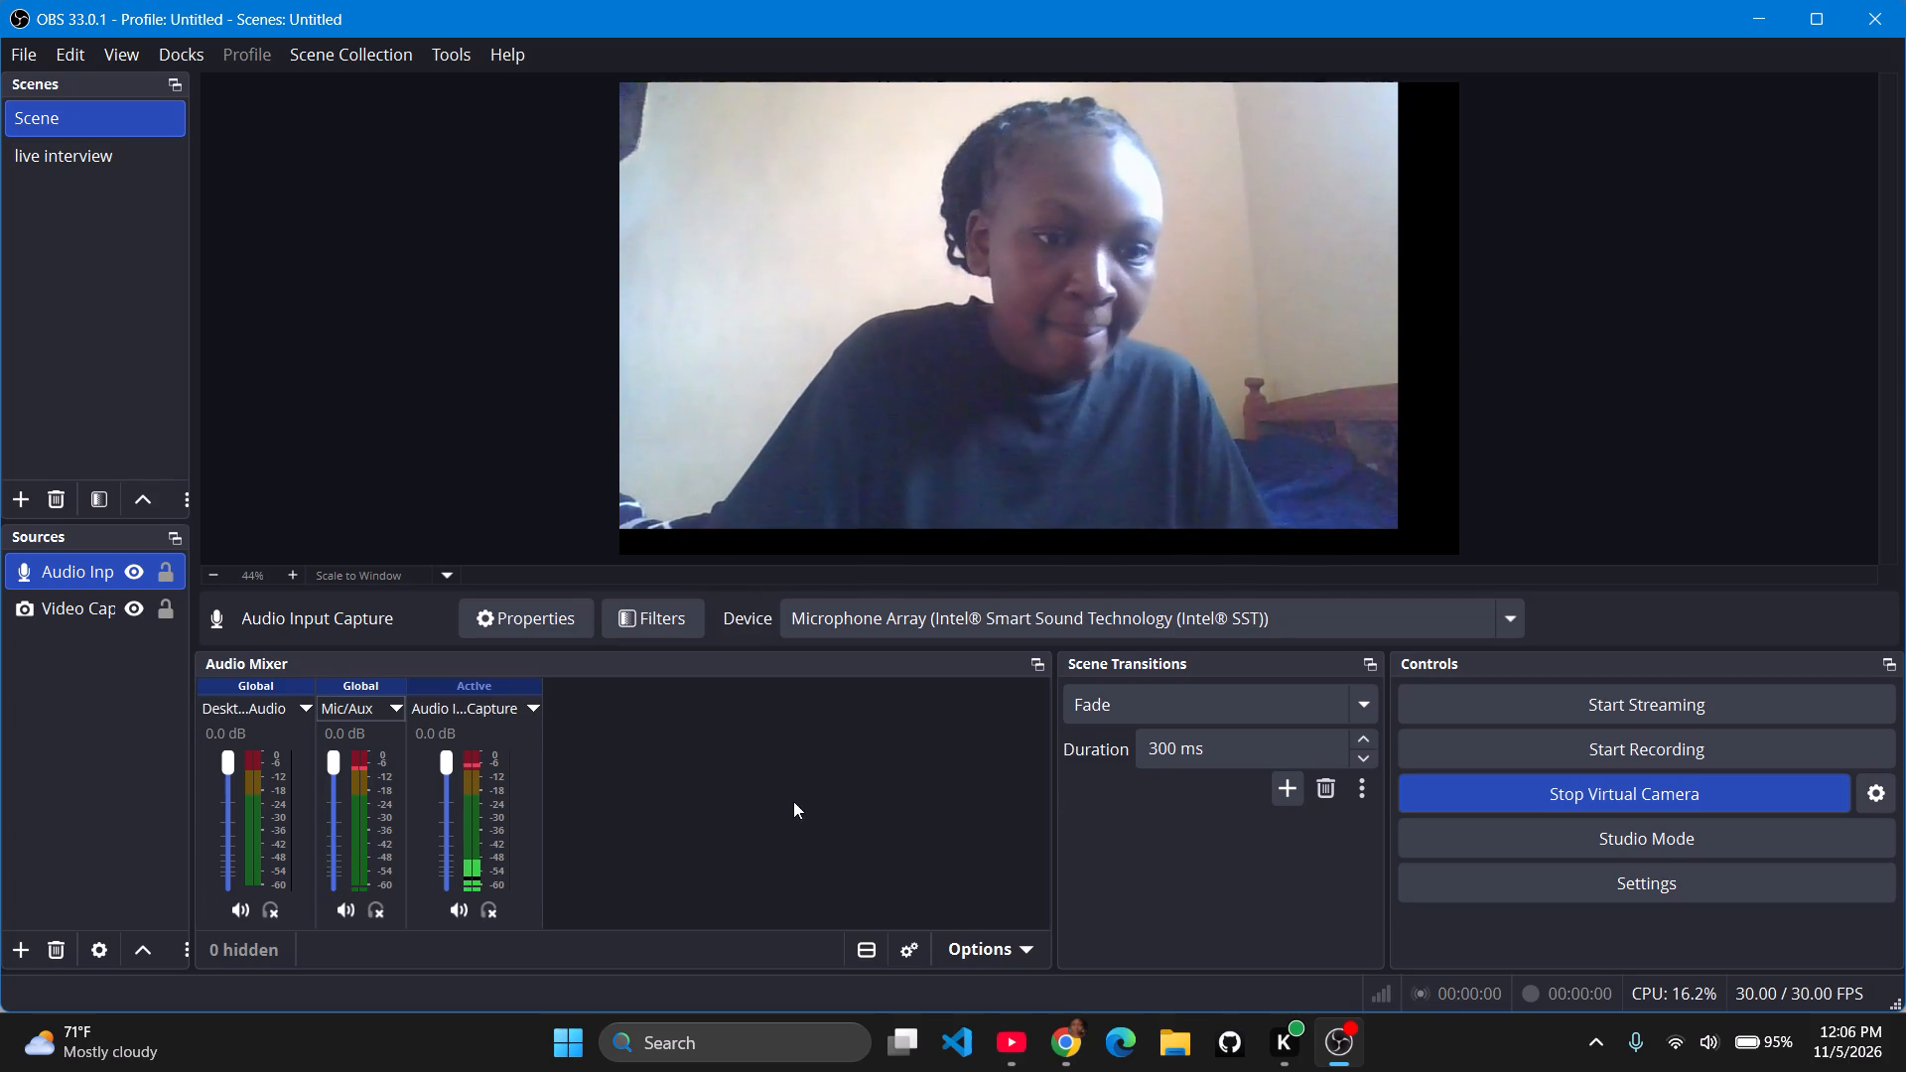
Add a Compressor filter with its default name and settings to the Mic/Aux channel.
left_click(394, 698)
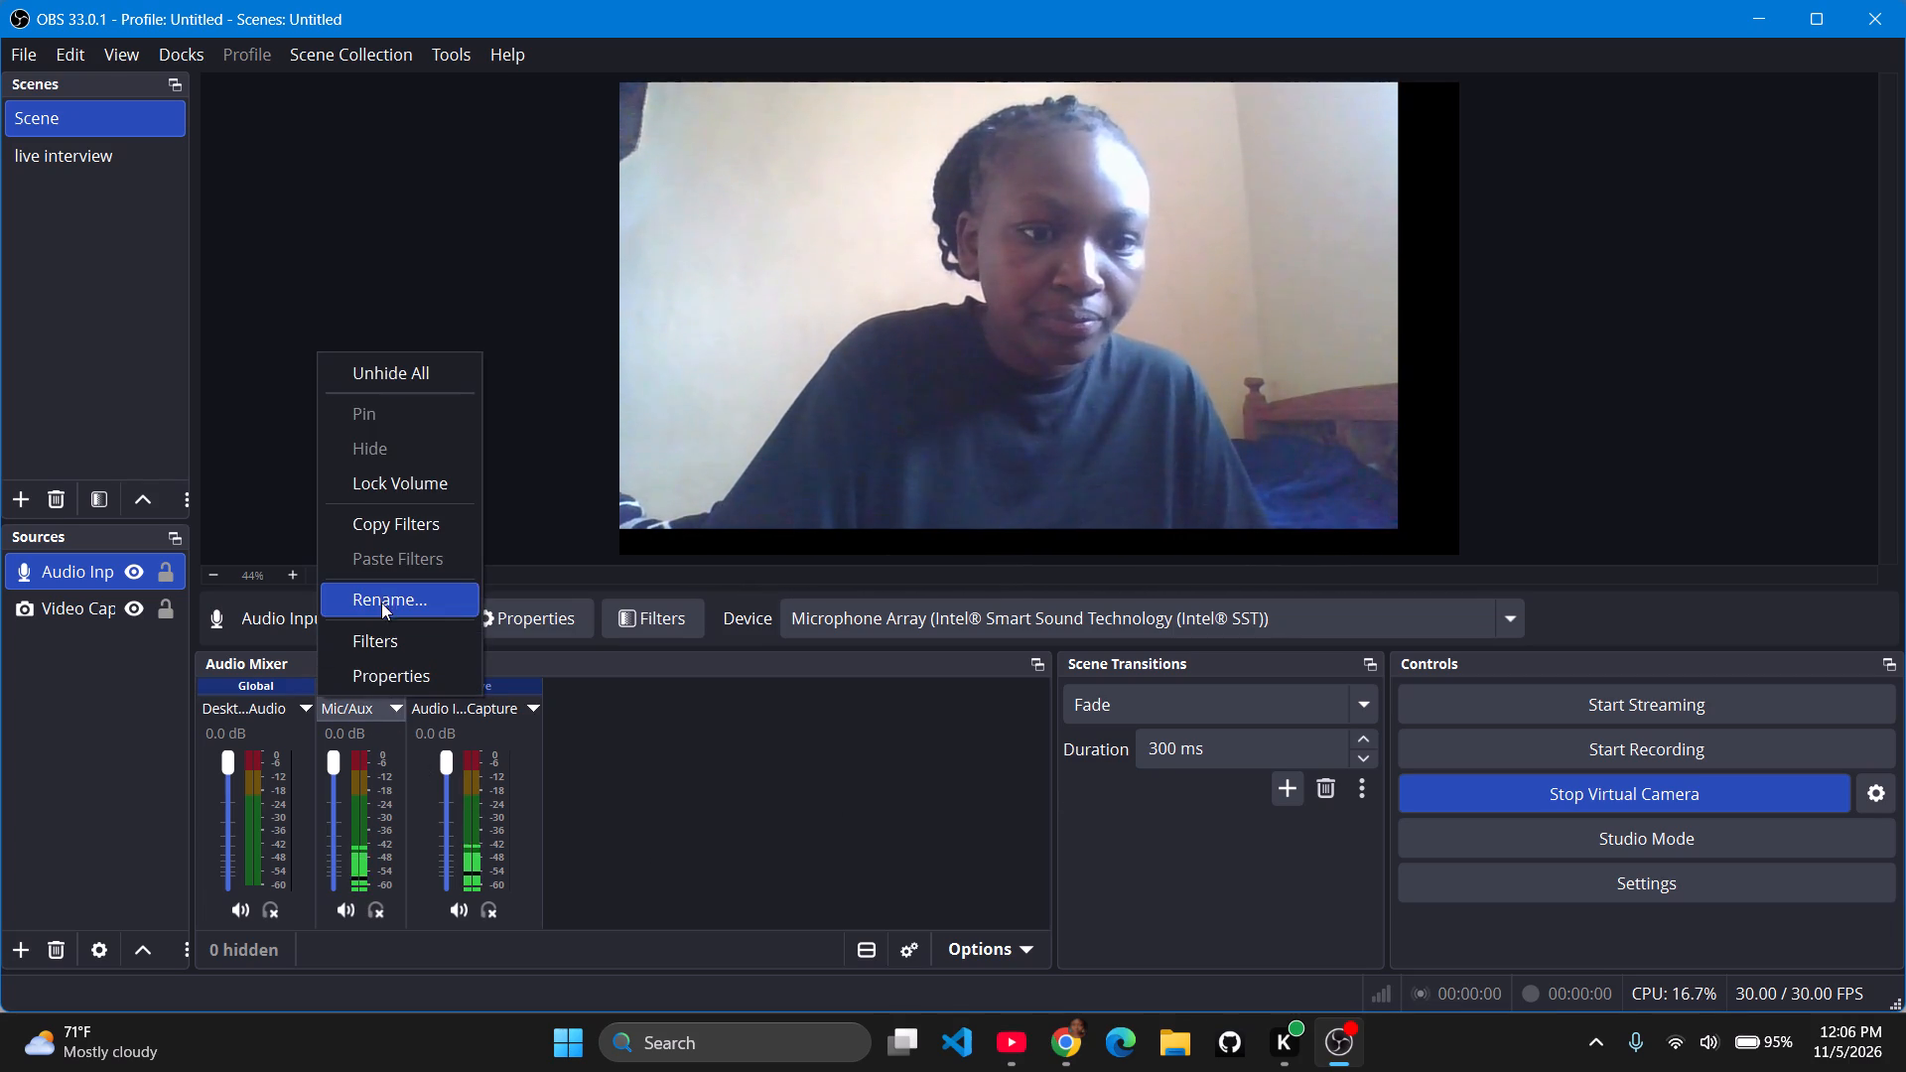
left_click(370, 636)
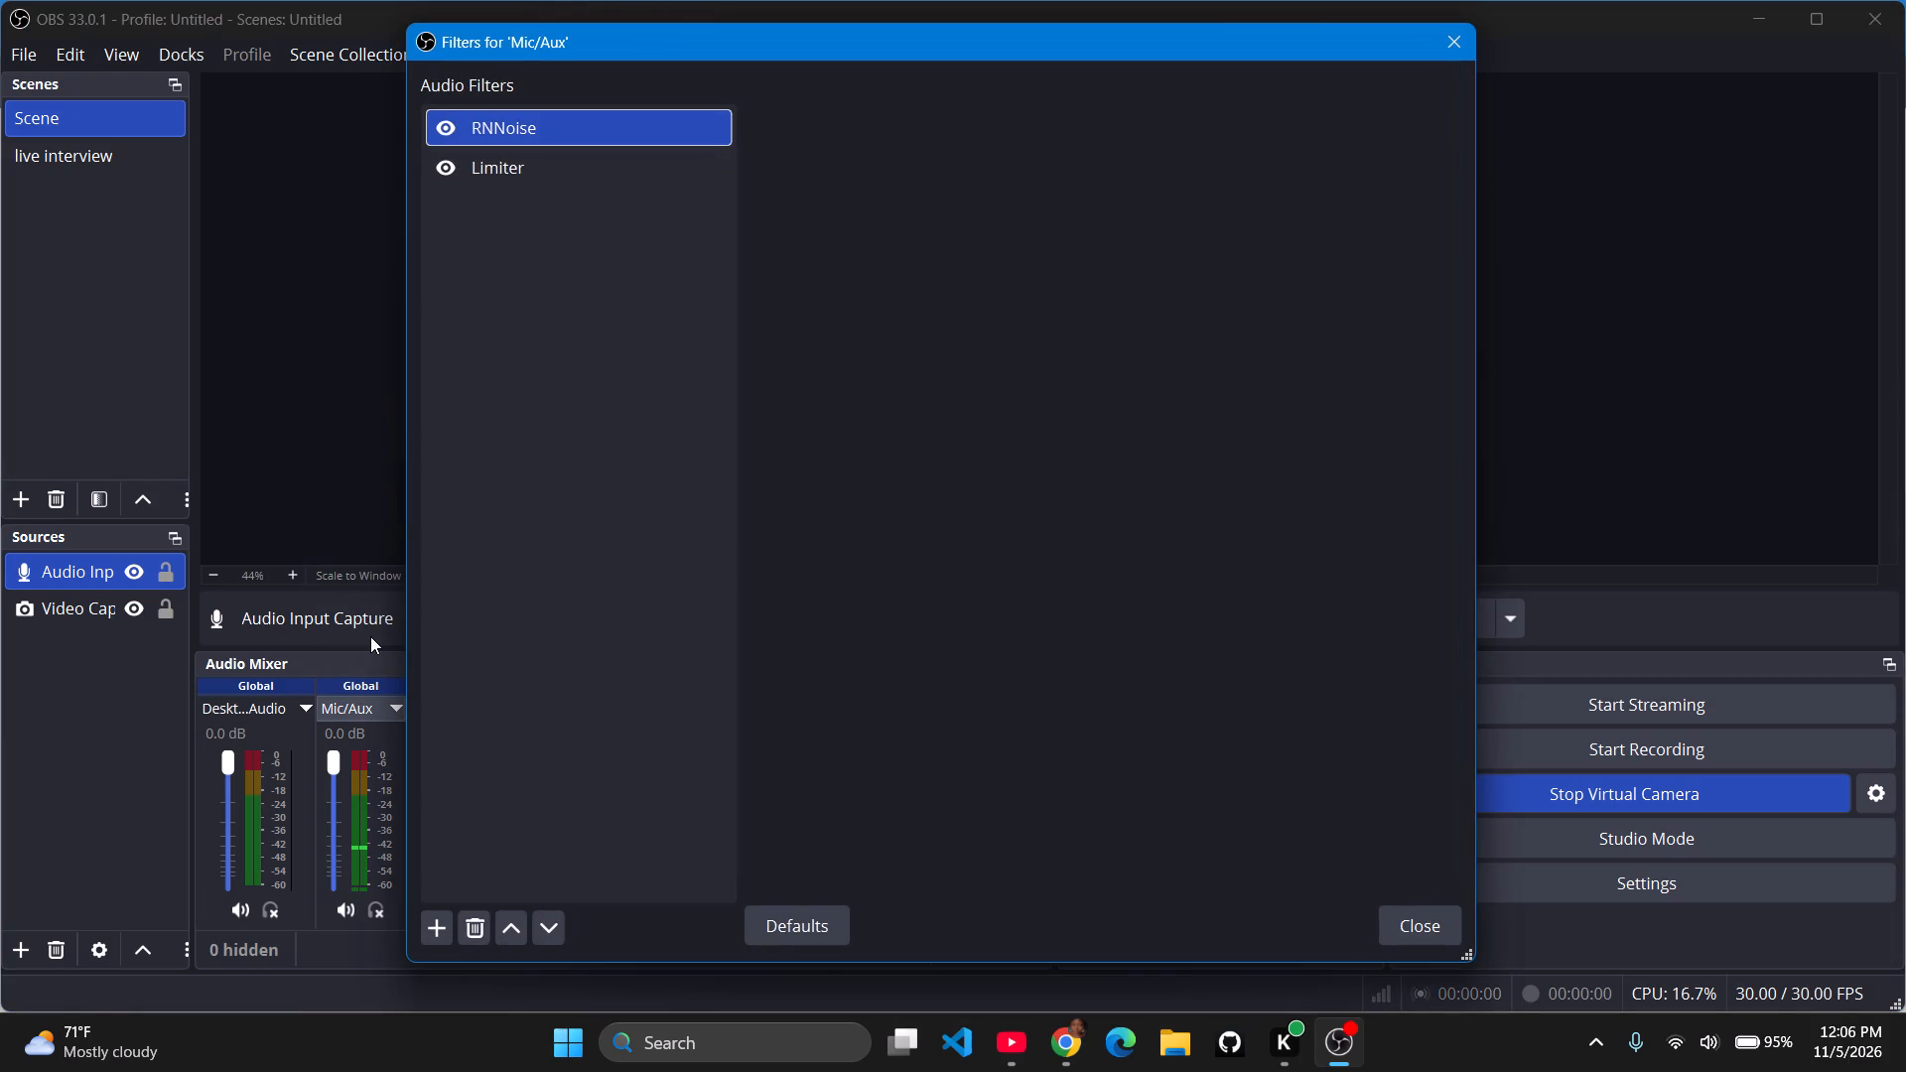
left_click(444, 925)
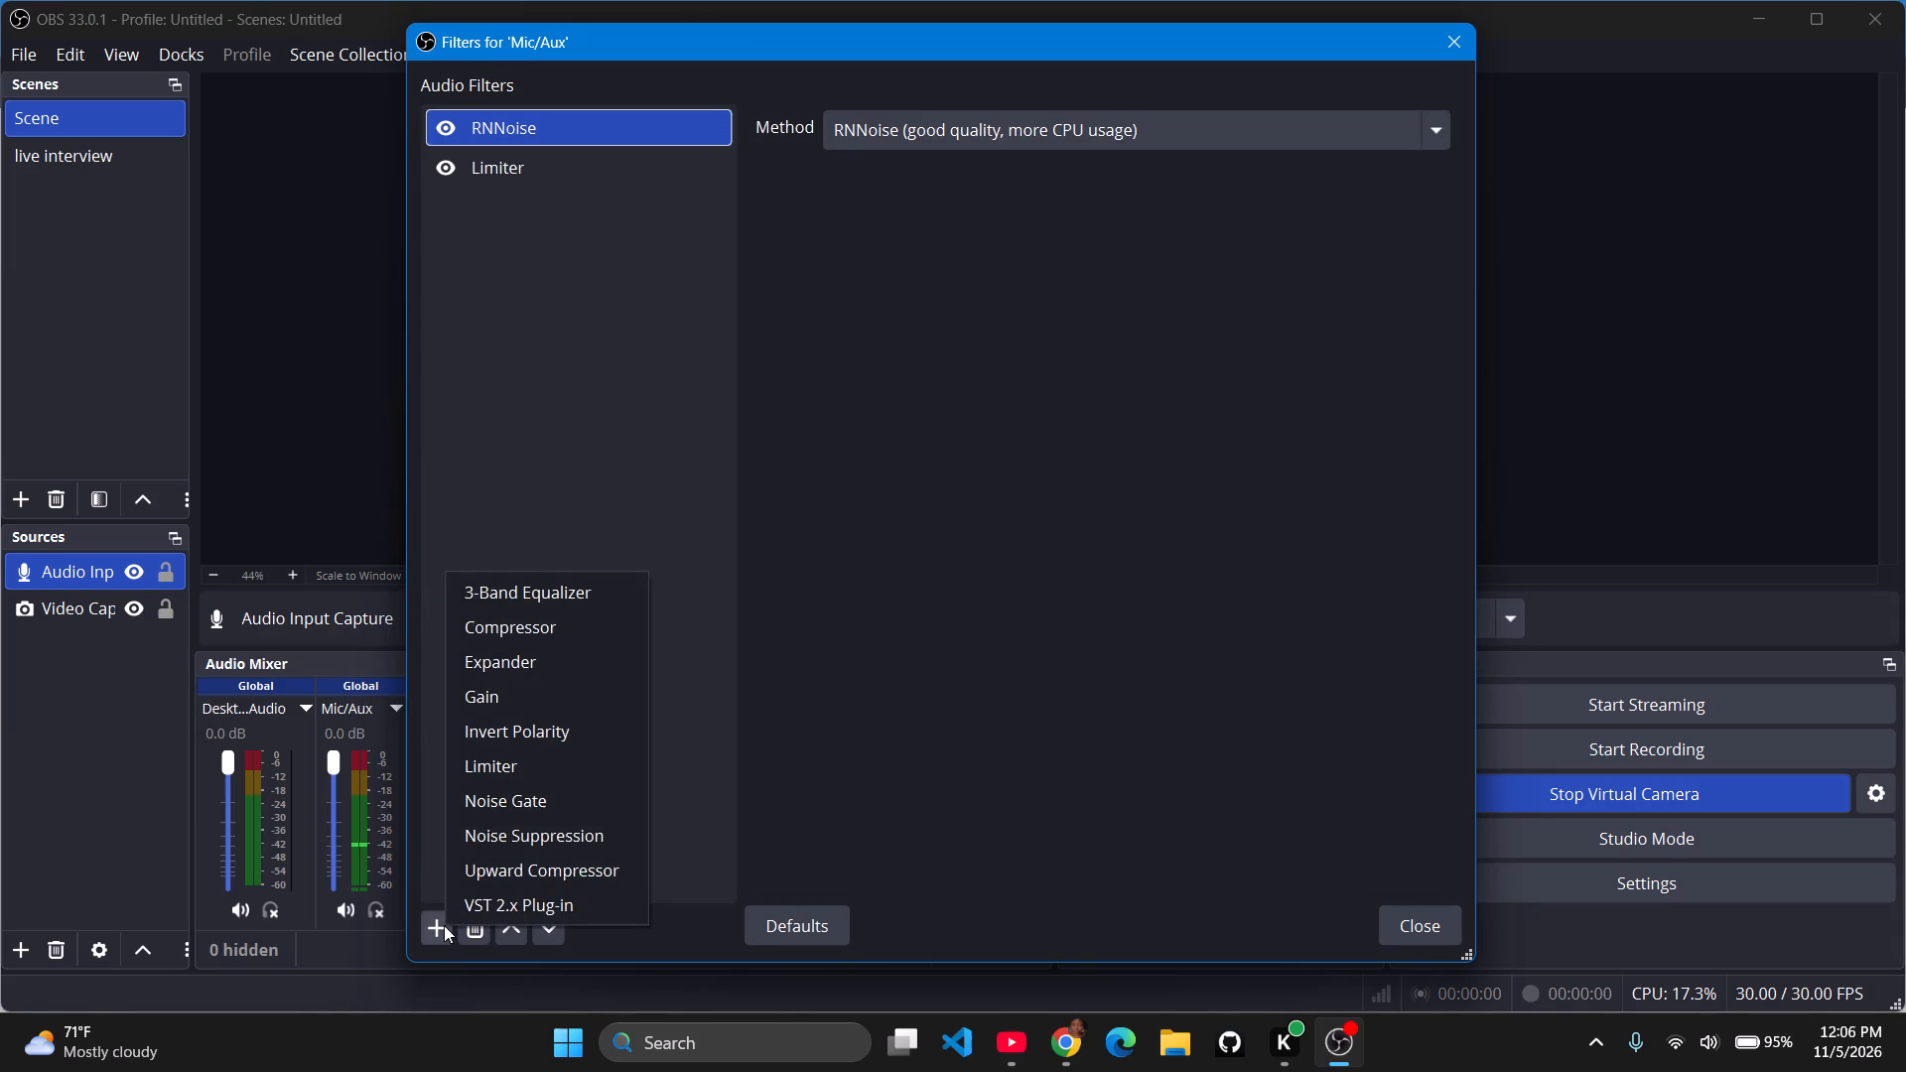
scroll(533, 849, "down", 1)
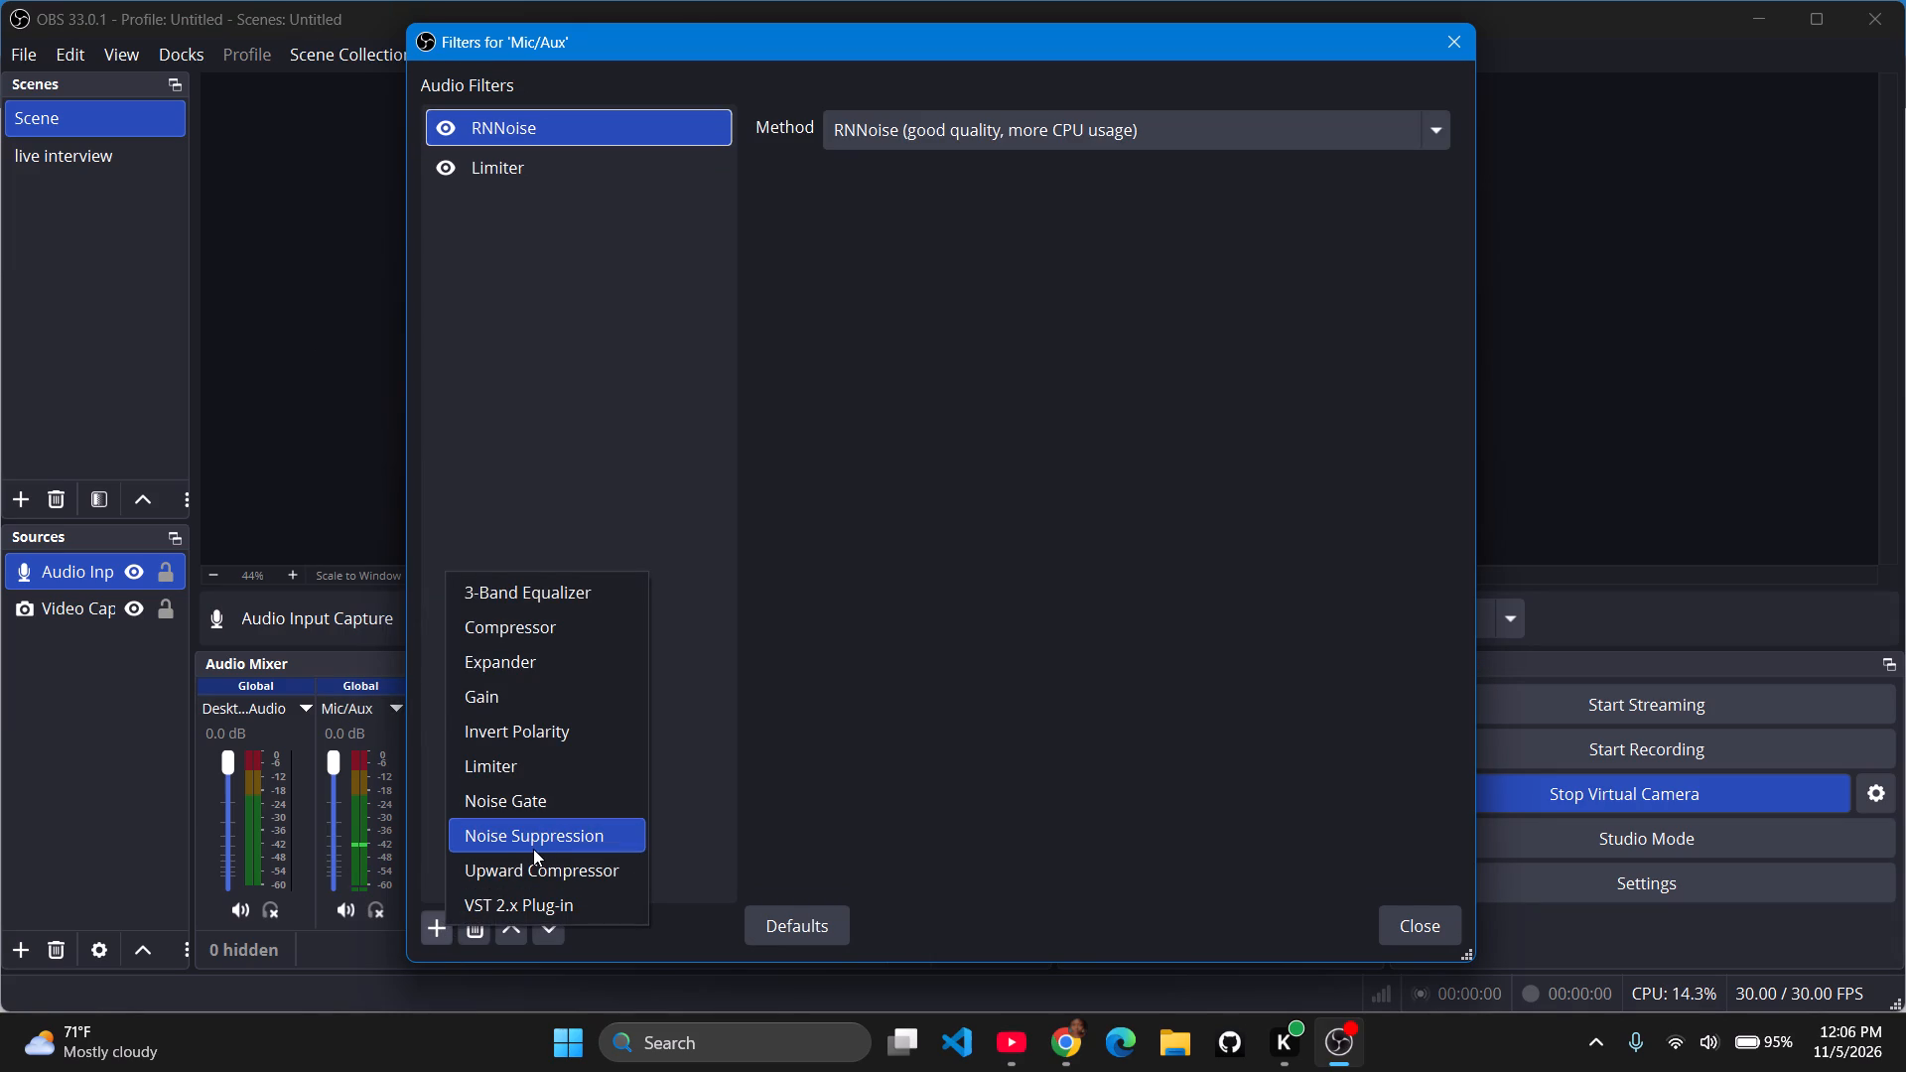
scroll(533, 849, "down", 1)
left_click(498, 641)
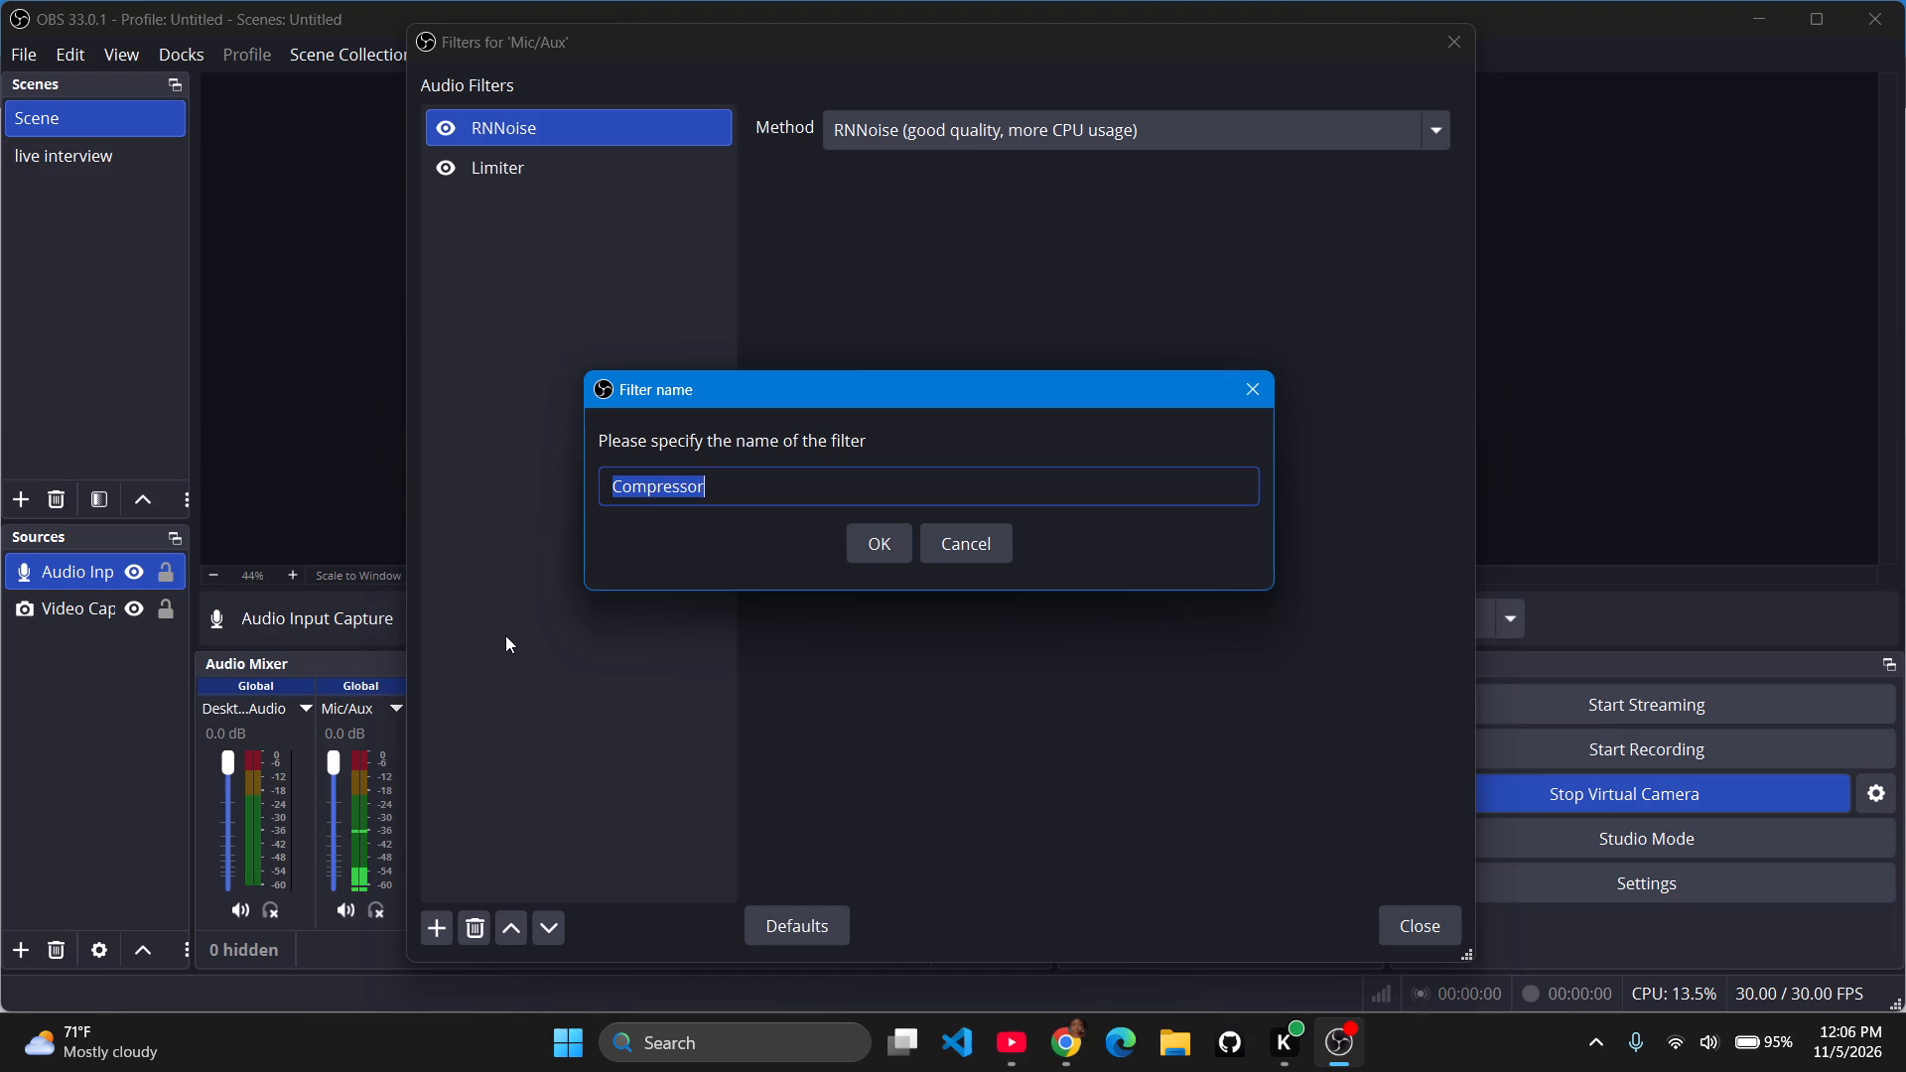
left_click(877, 535)
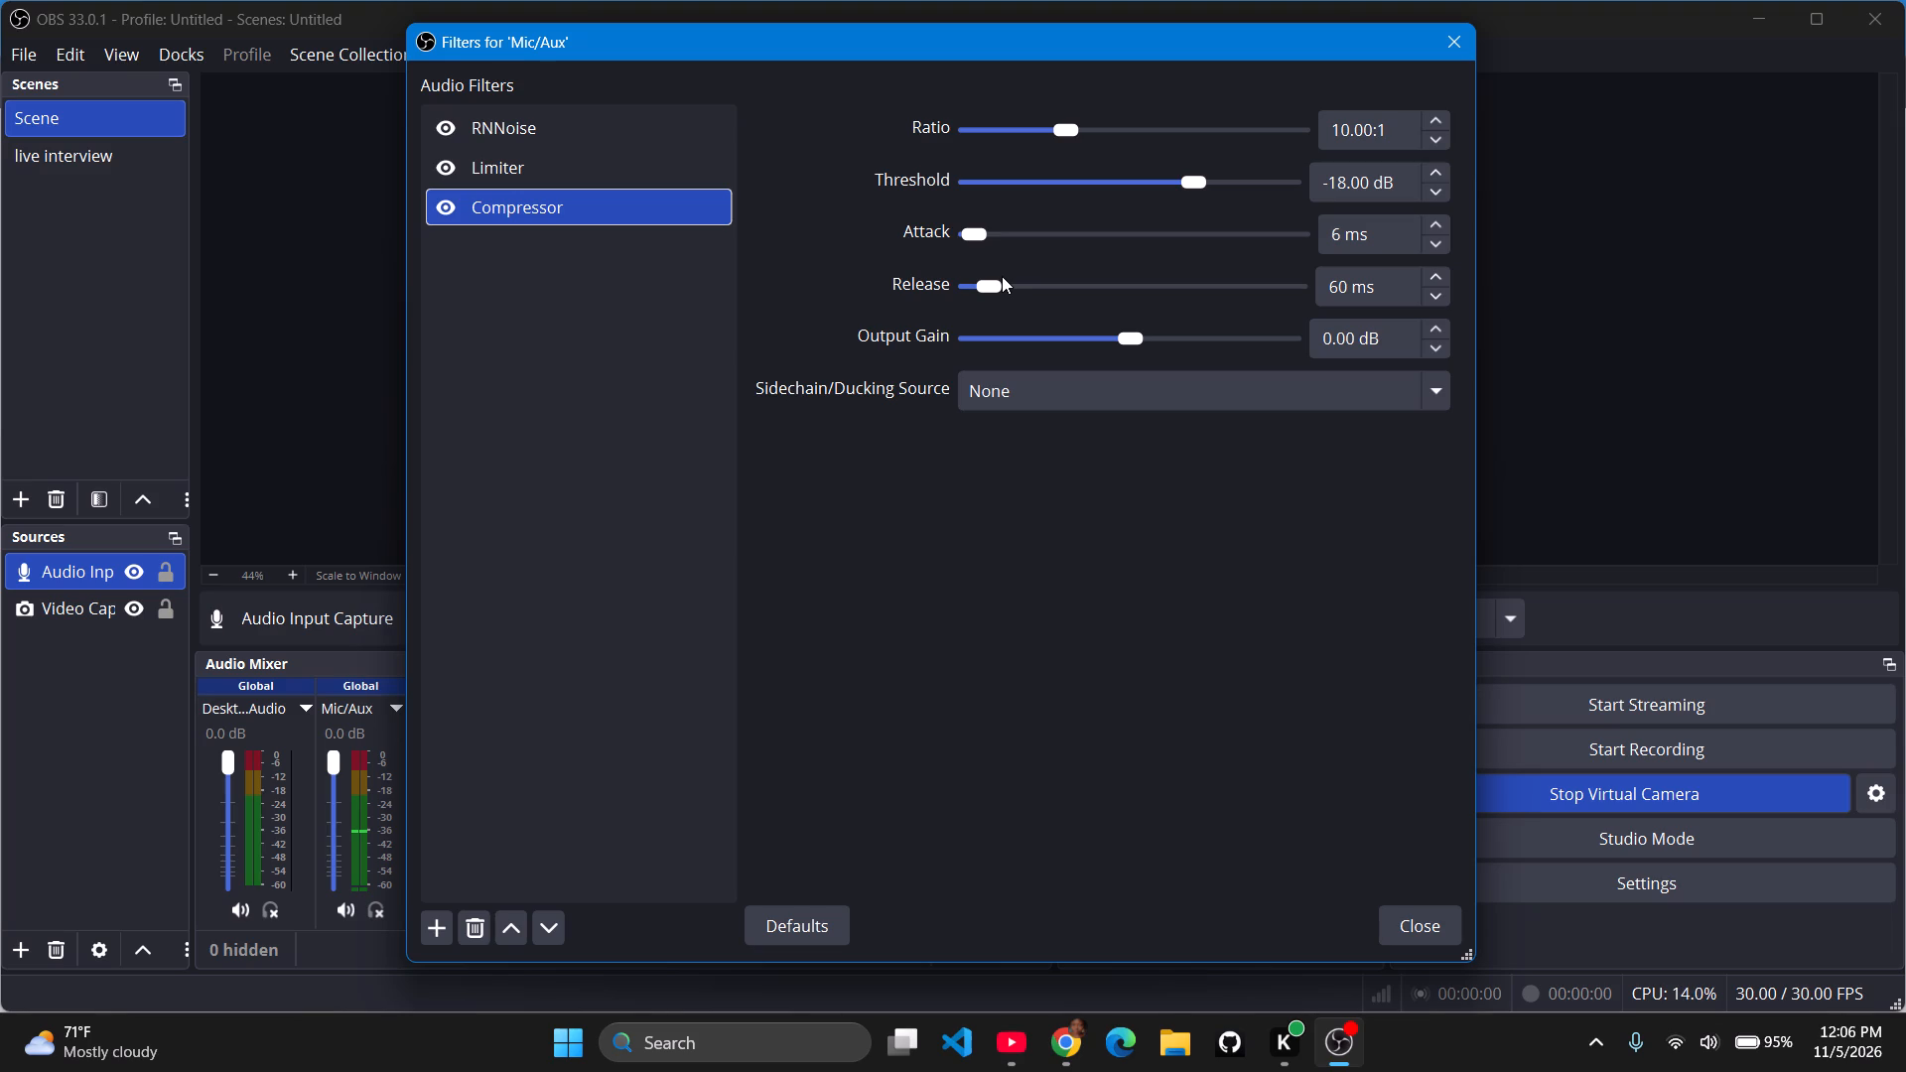
left_click(566, 116)
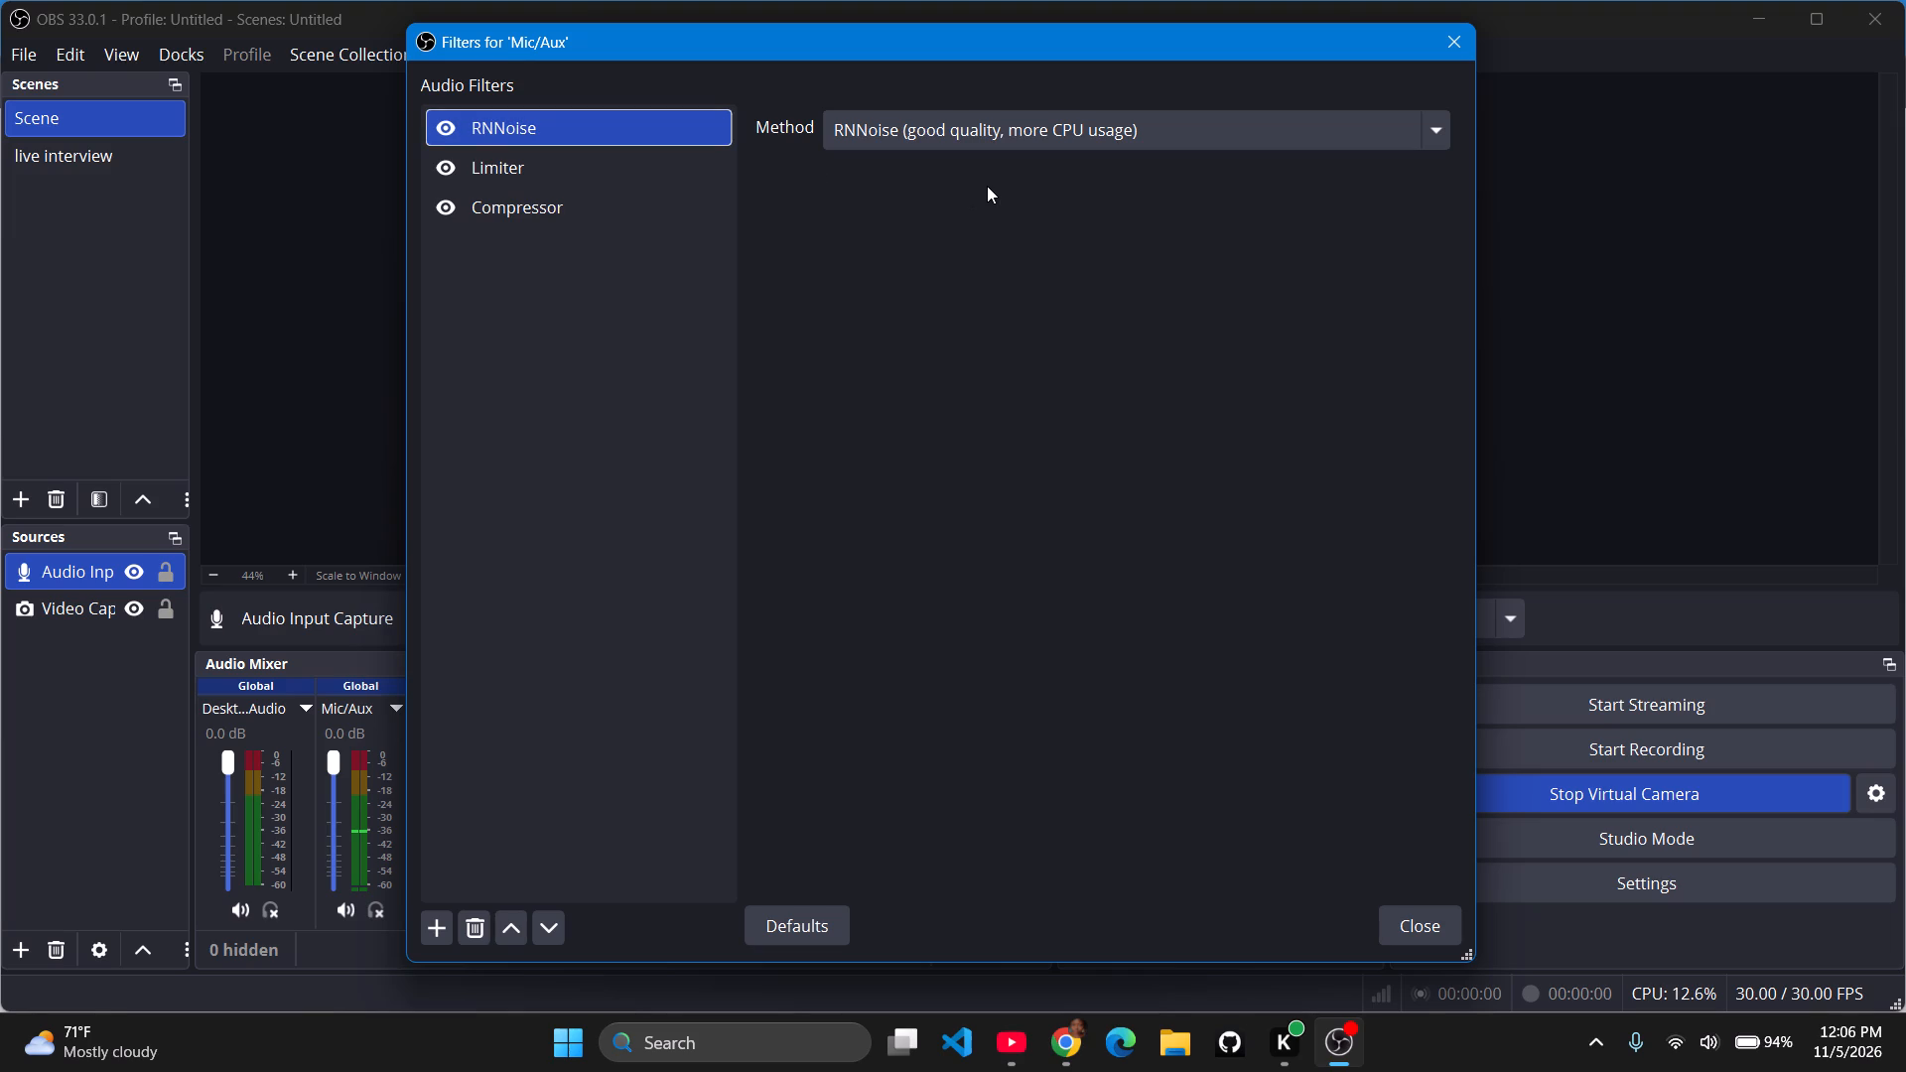
left_click(1408, 932)
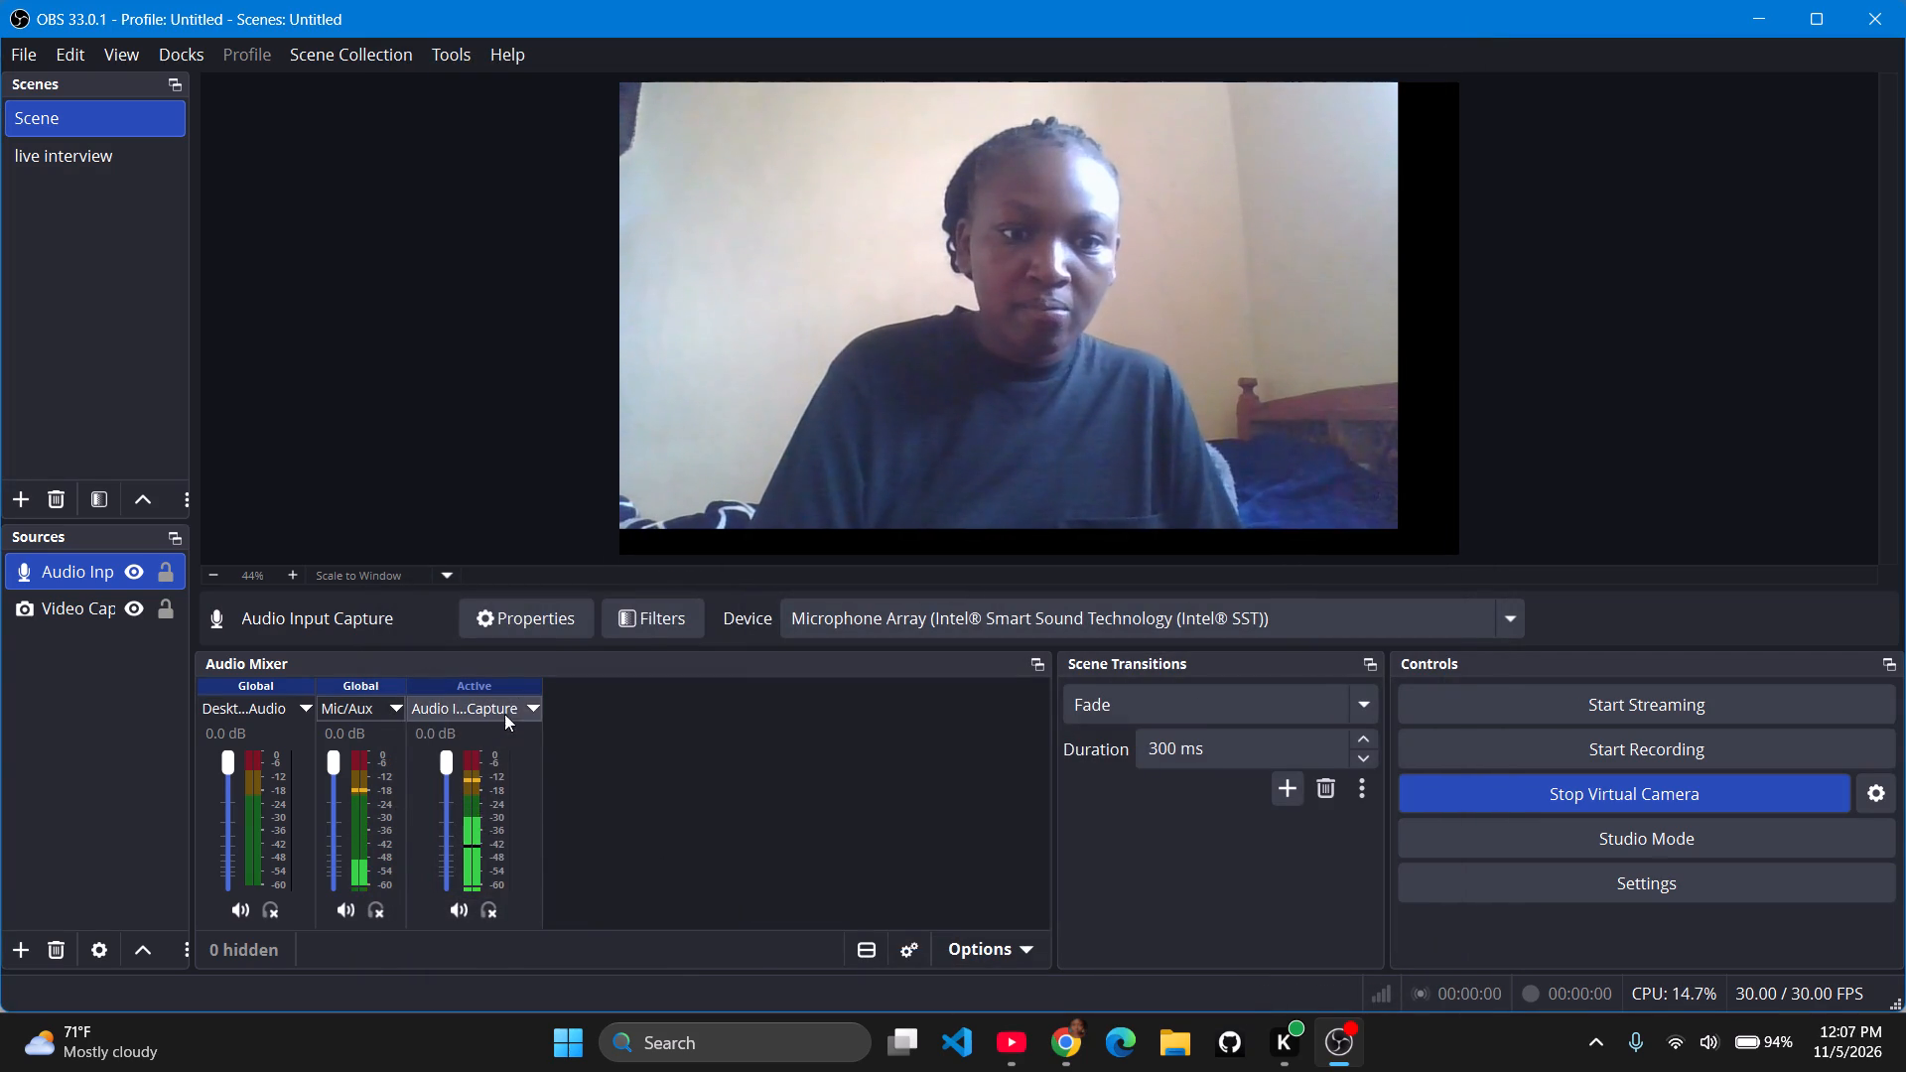
Add a Noise Suppression filter with its default name and RNNoise method to the Audio Input Capture channel.
left_click(530, 695)
left_click(529, 708)
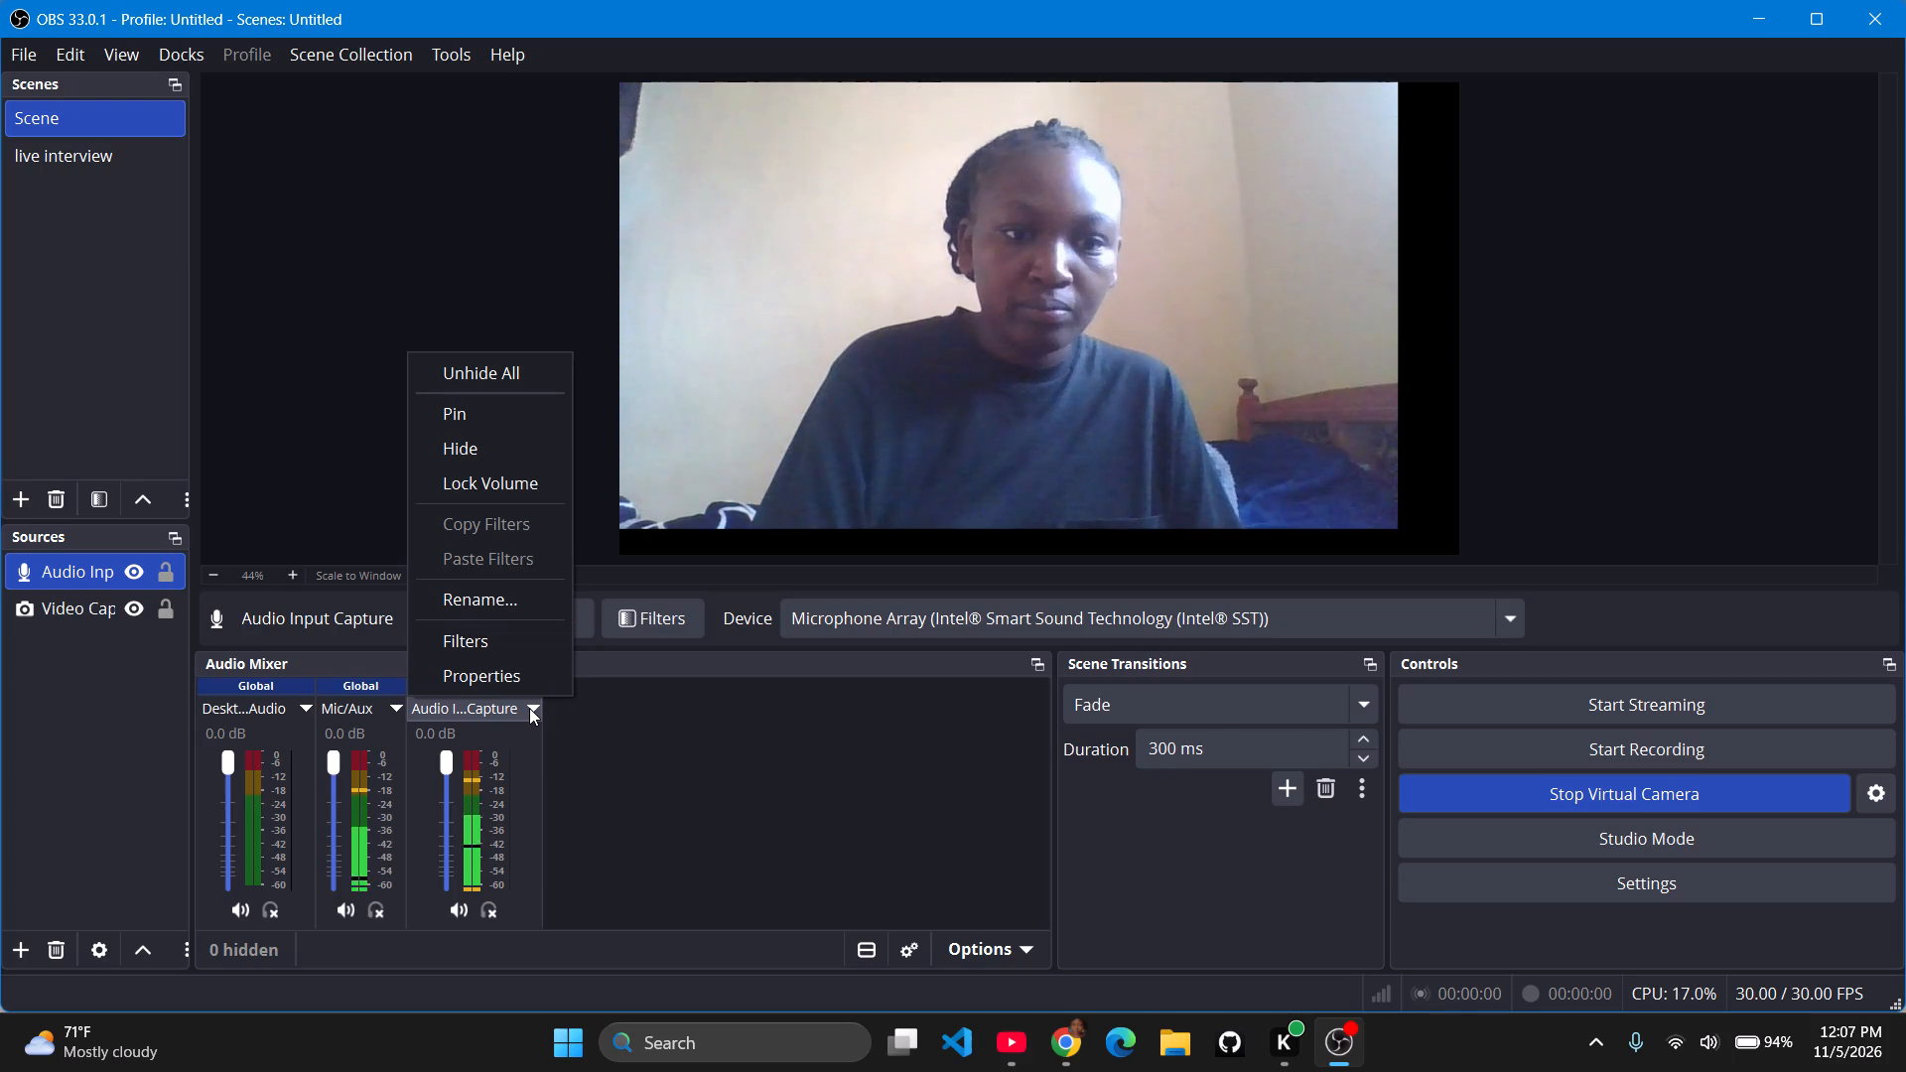
left_click(504, 645)
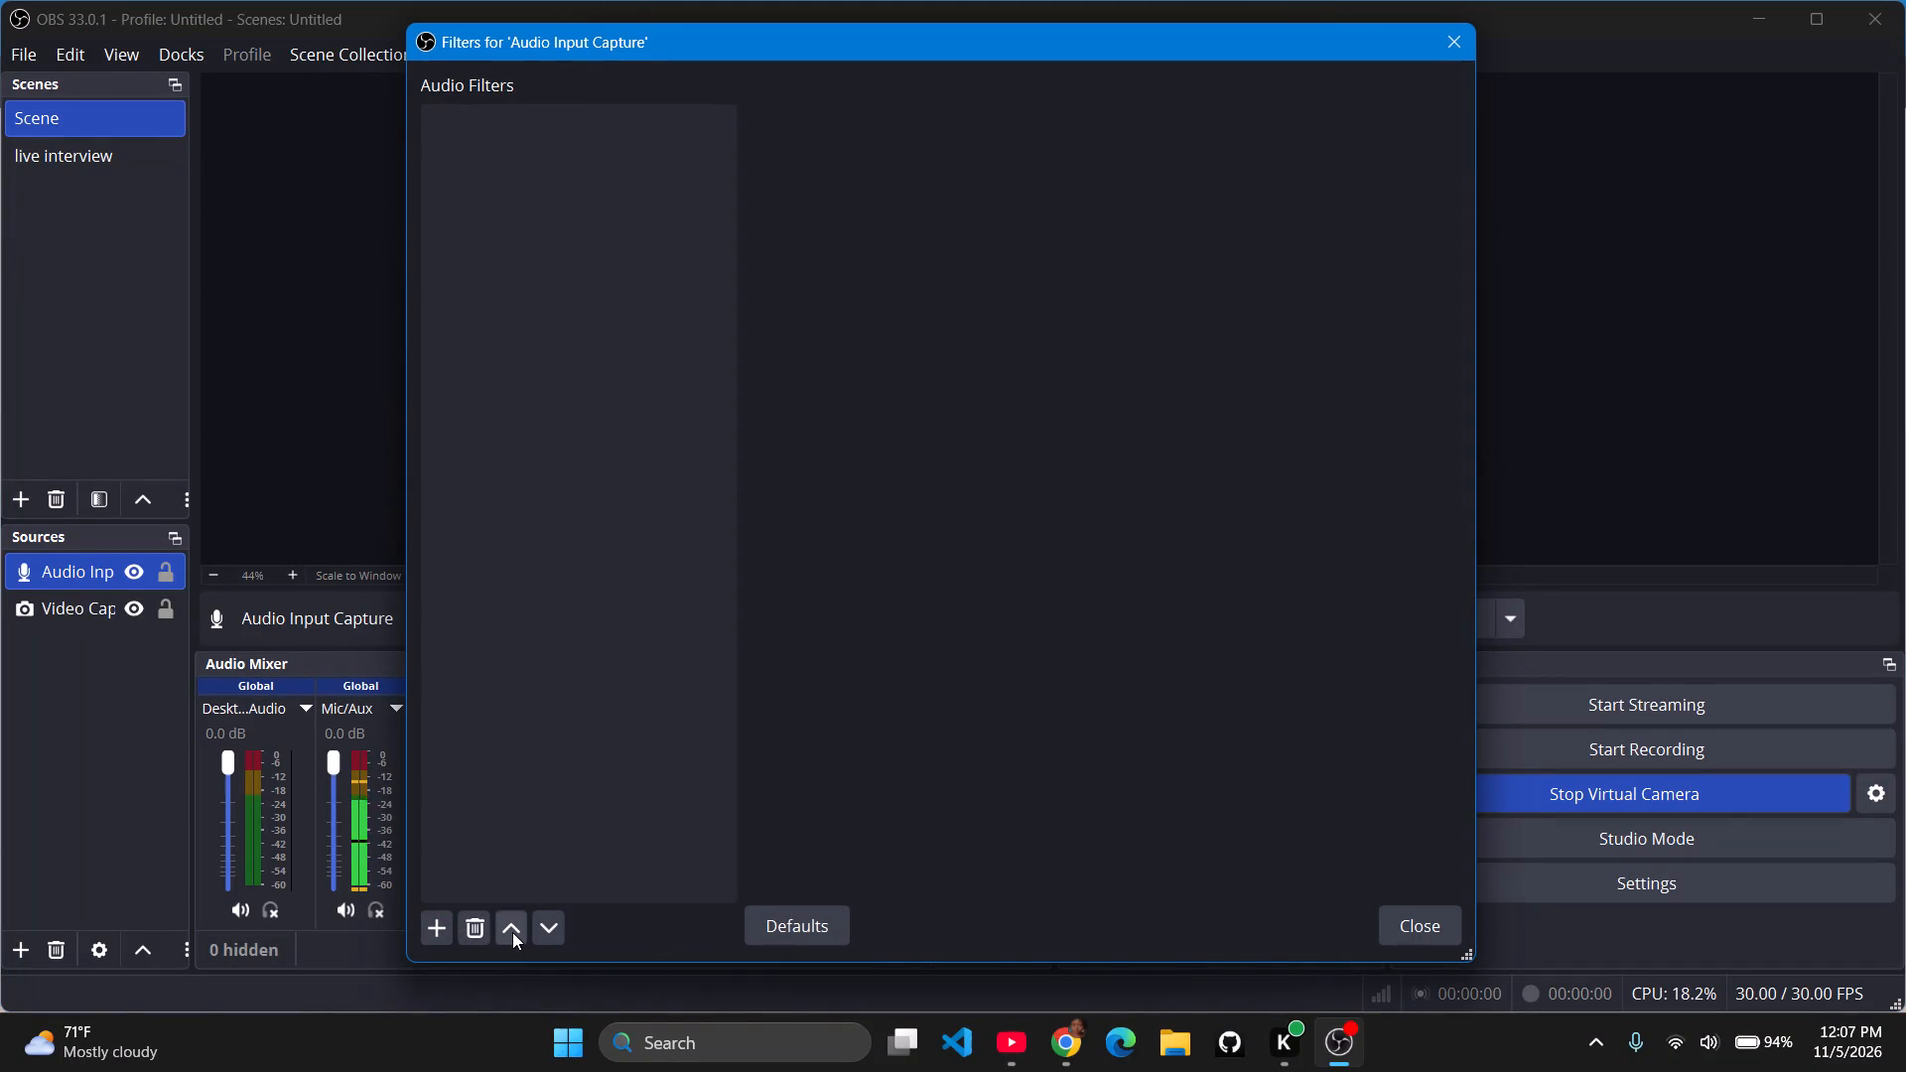
left_click(509, 932)
left_click(431, 921)
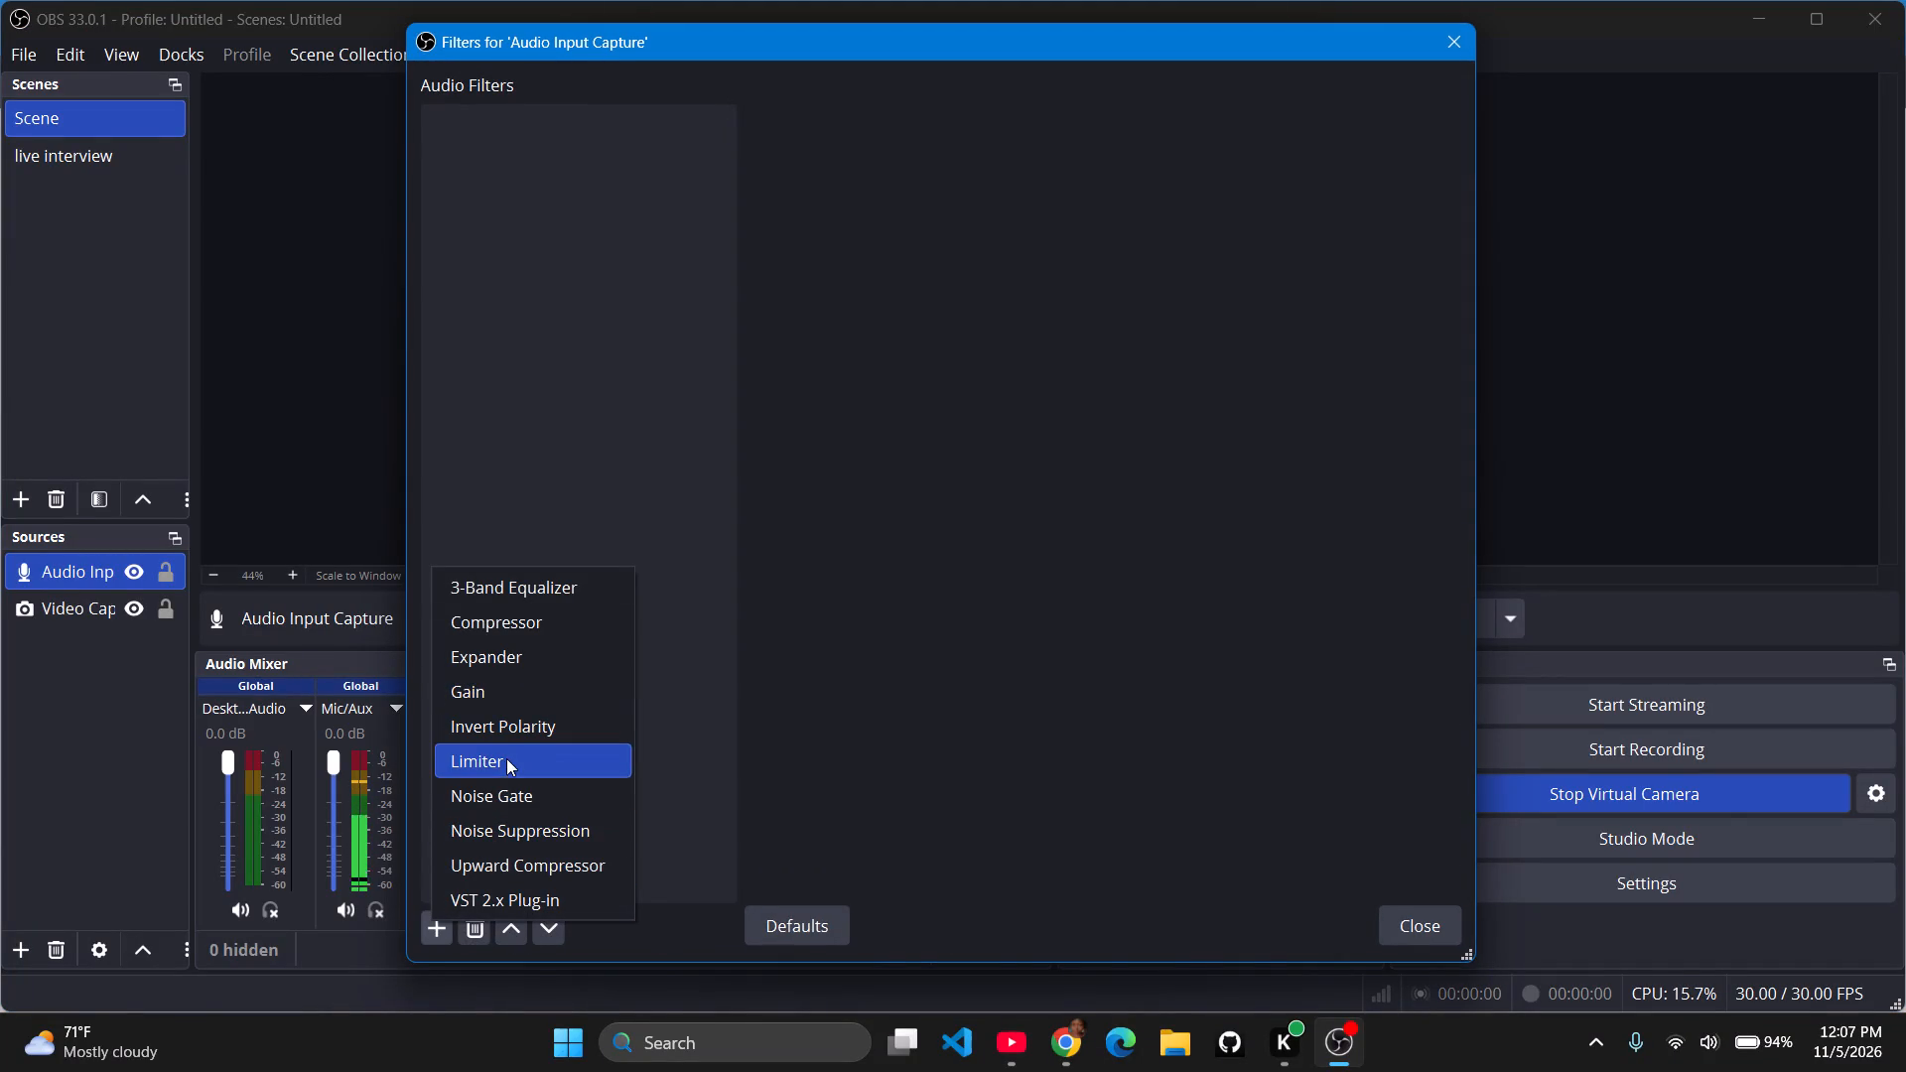
left_click(513, 827)
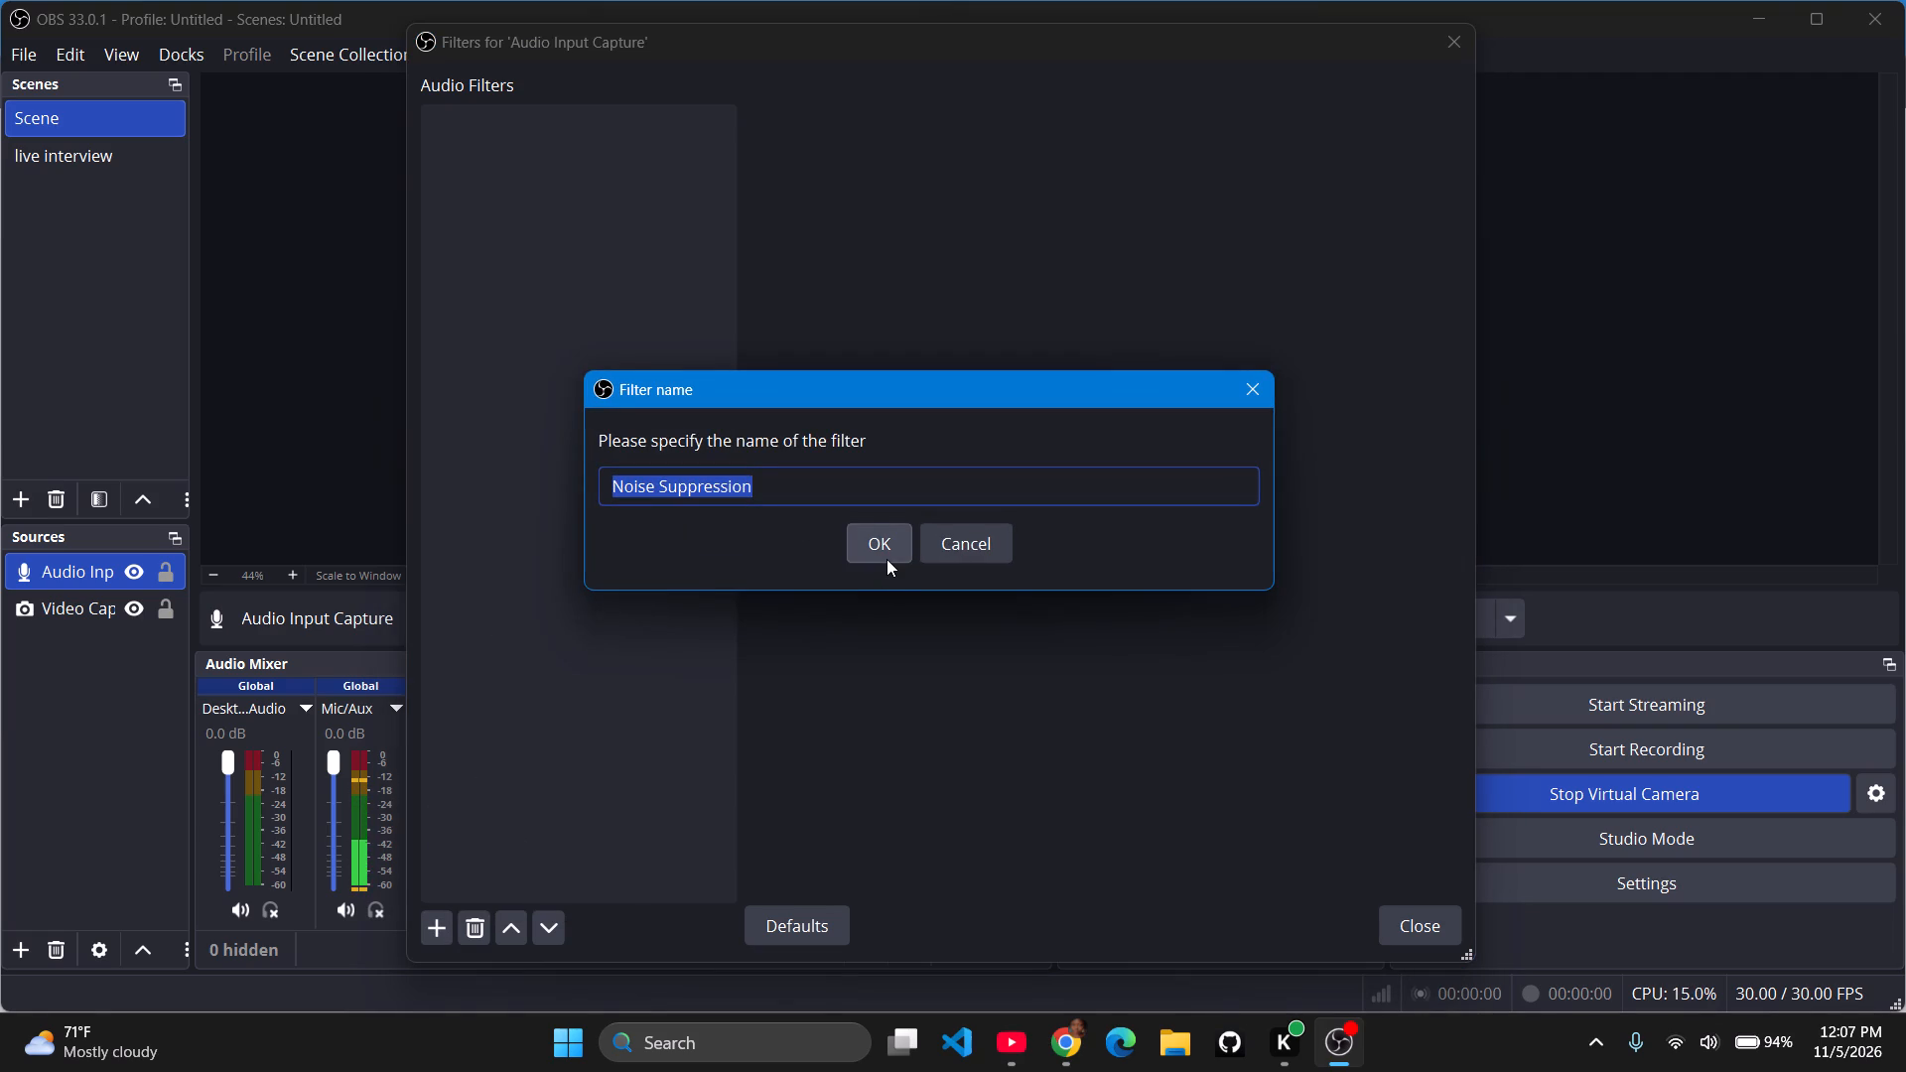
left_click(886, 559)
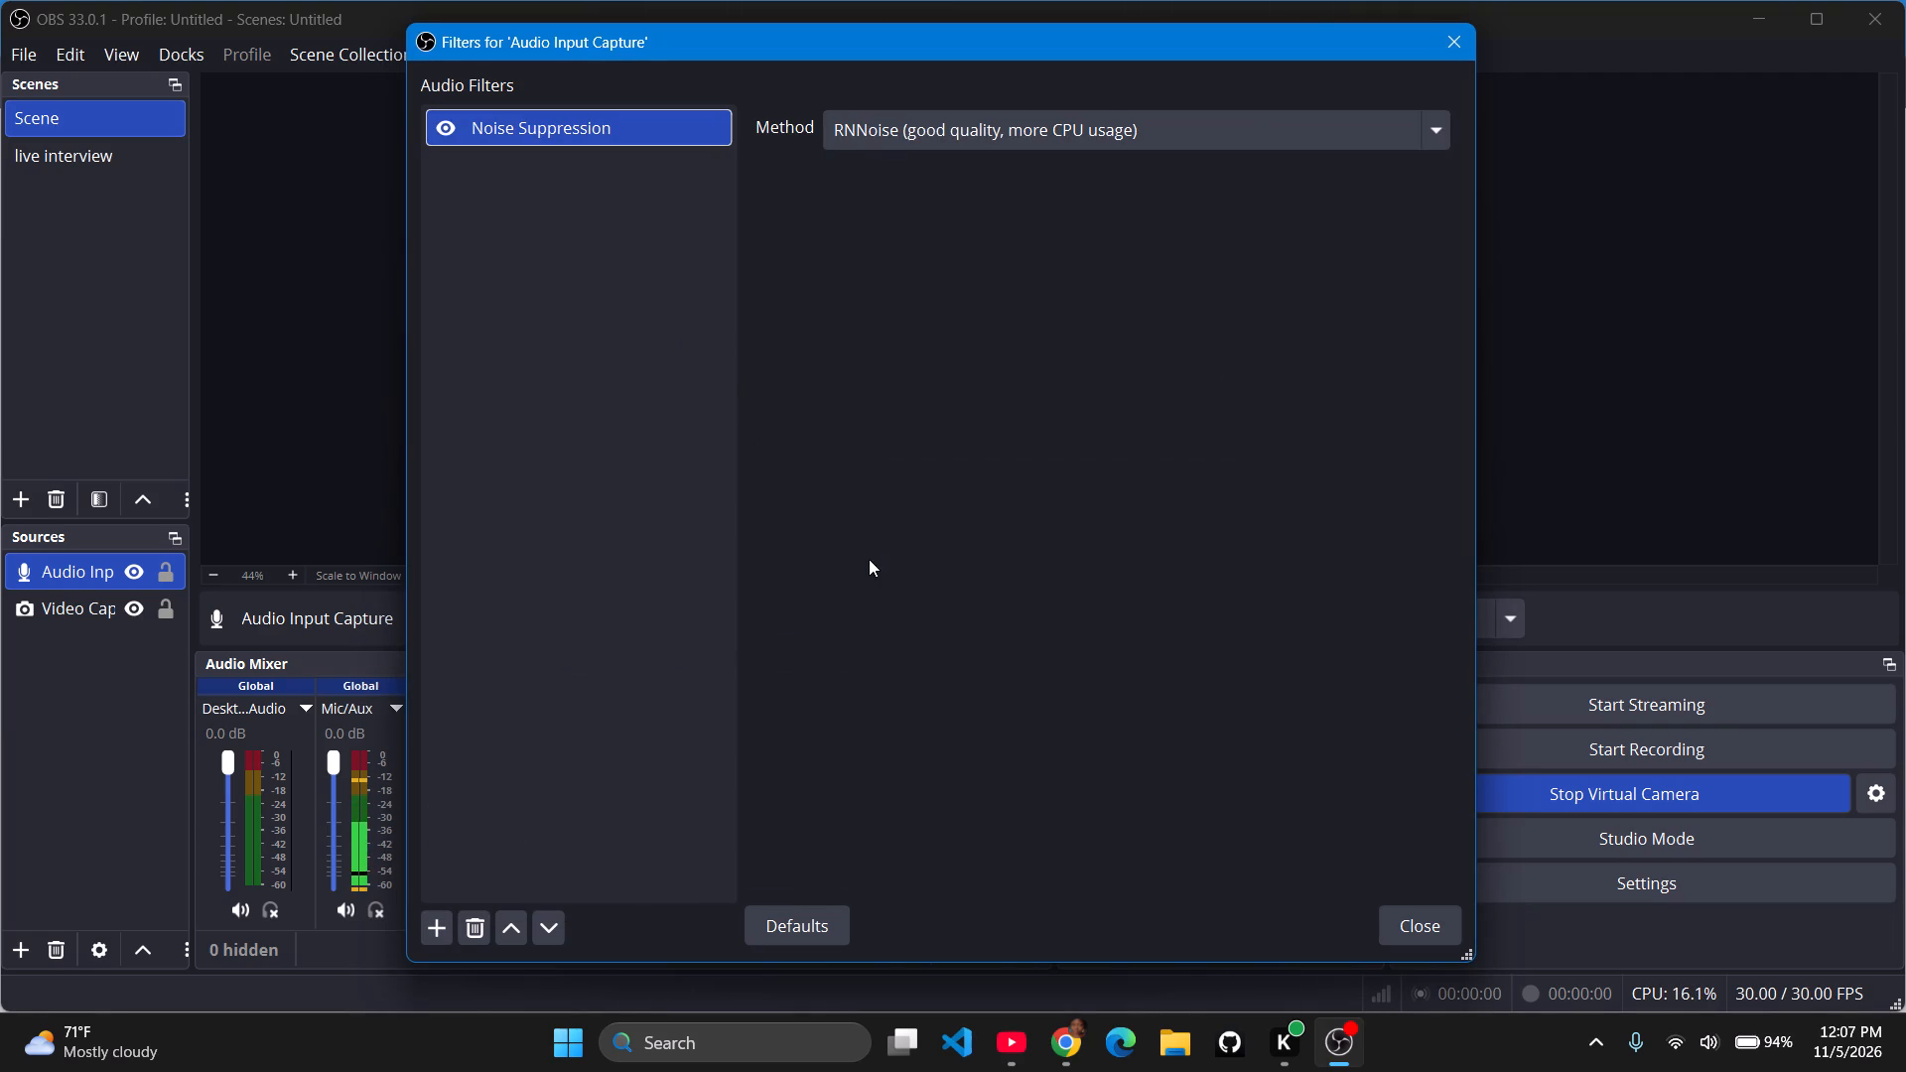
Add a Limiter filter to Audio Input Capture, keeping the default name Limiter.
left_click(436, 934)
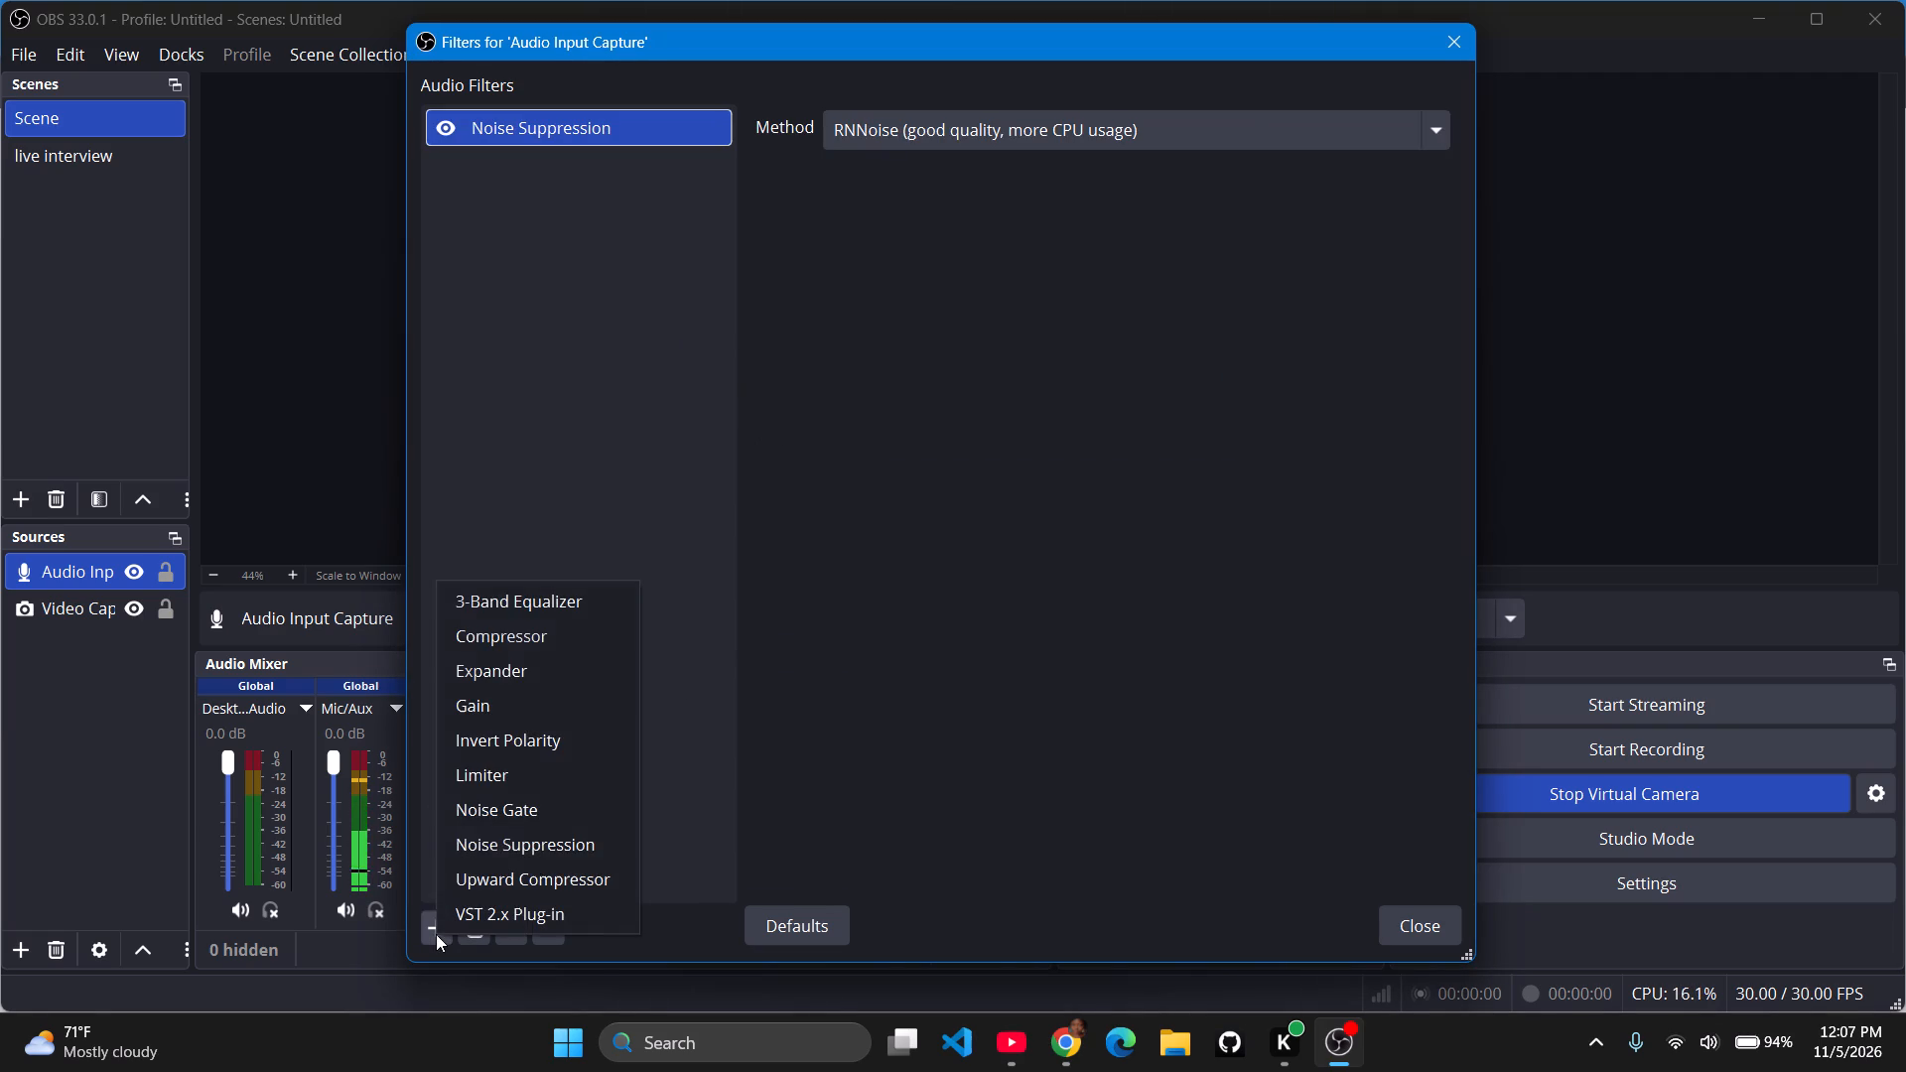
left_click(490, 771)
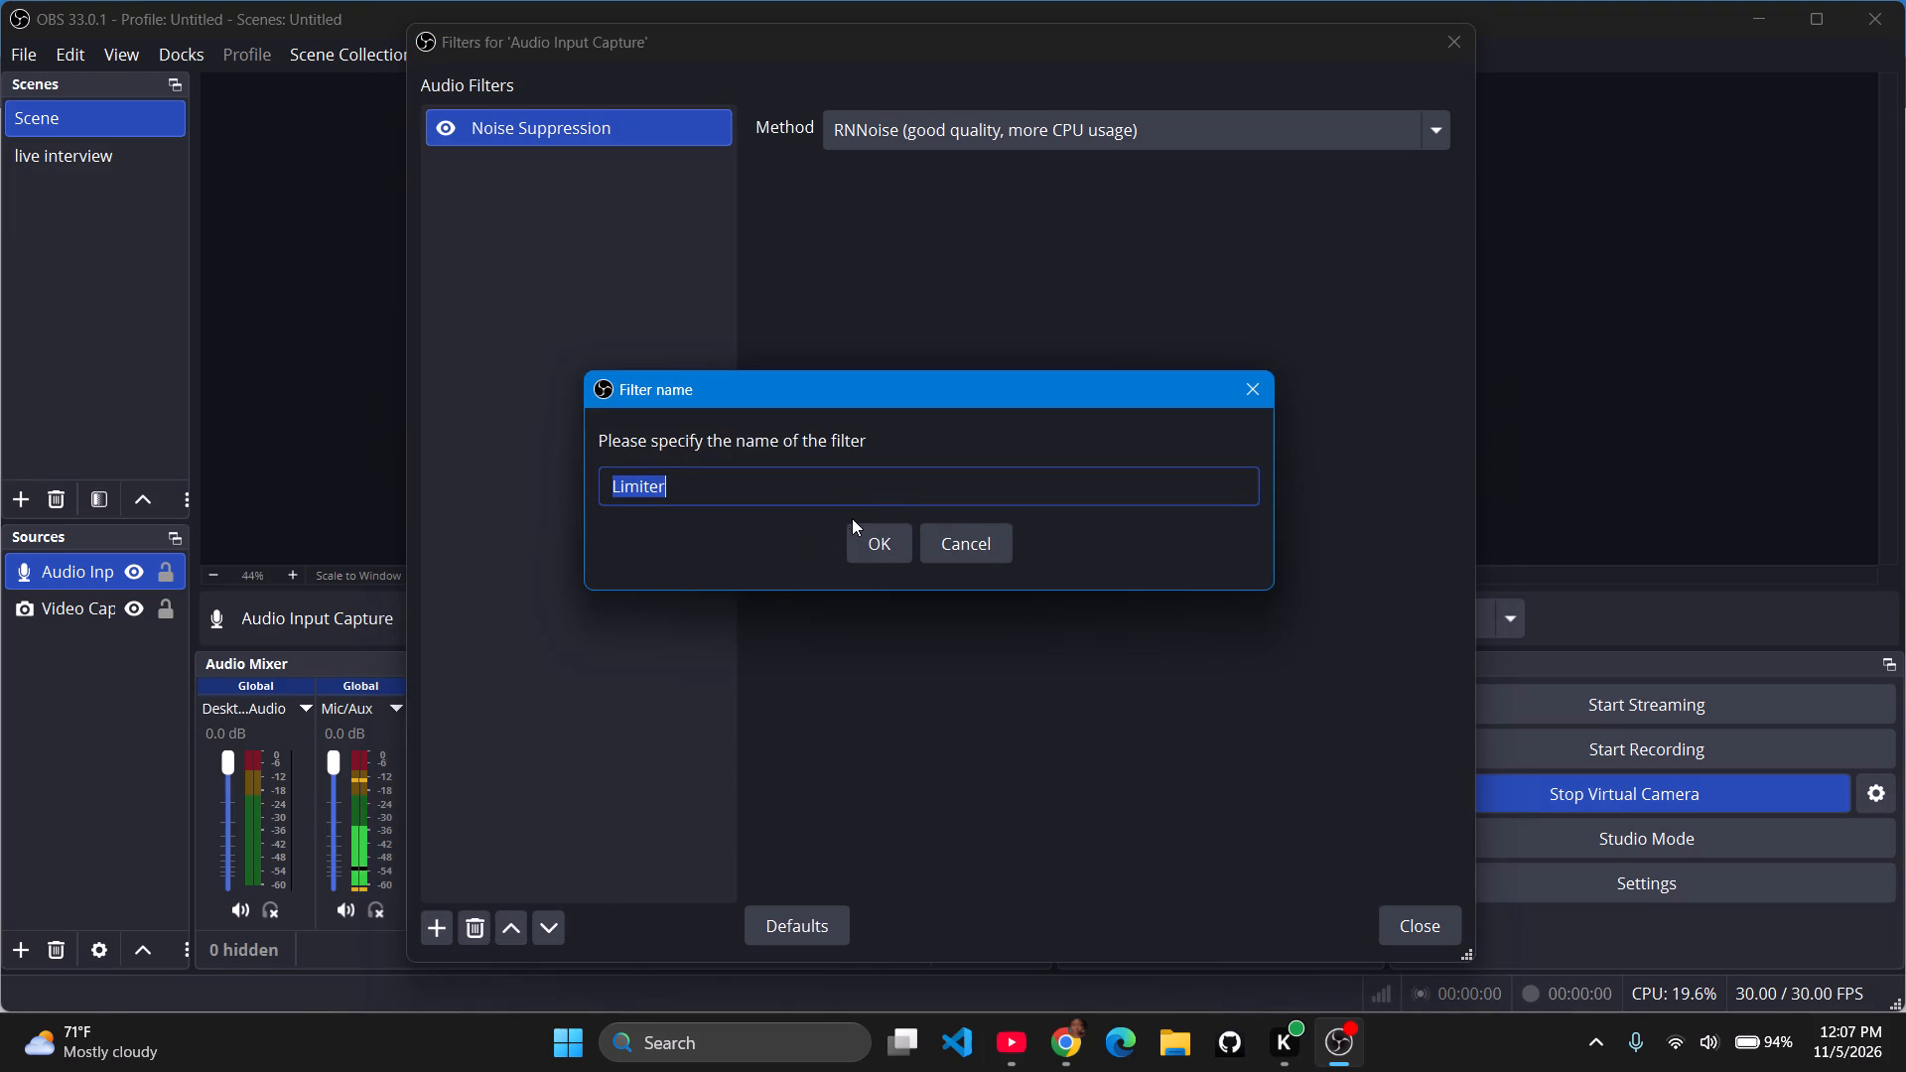
left_click(870, 541)
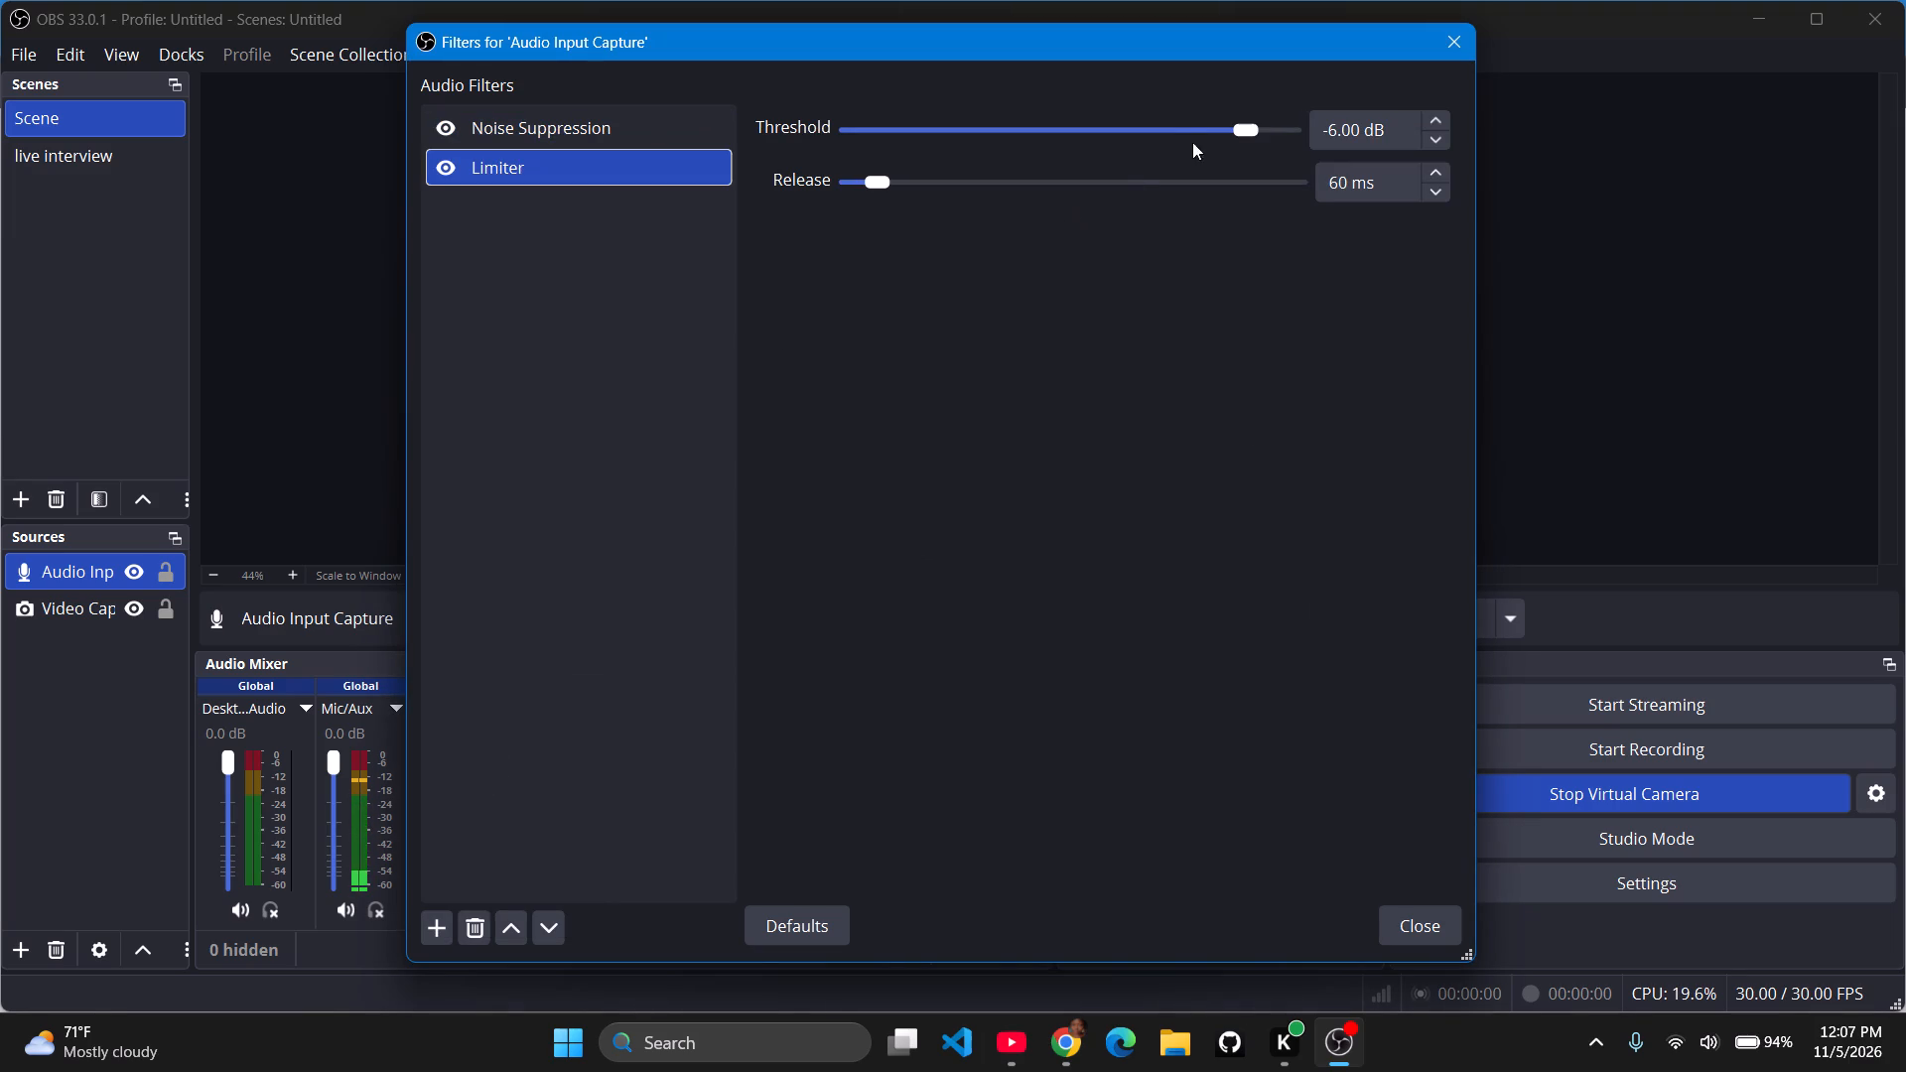
Set the Audio Input Capture Limiter's threshold to -3.00 dB.
triple_click(1431, 115)
triple_click(1431, 115)
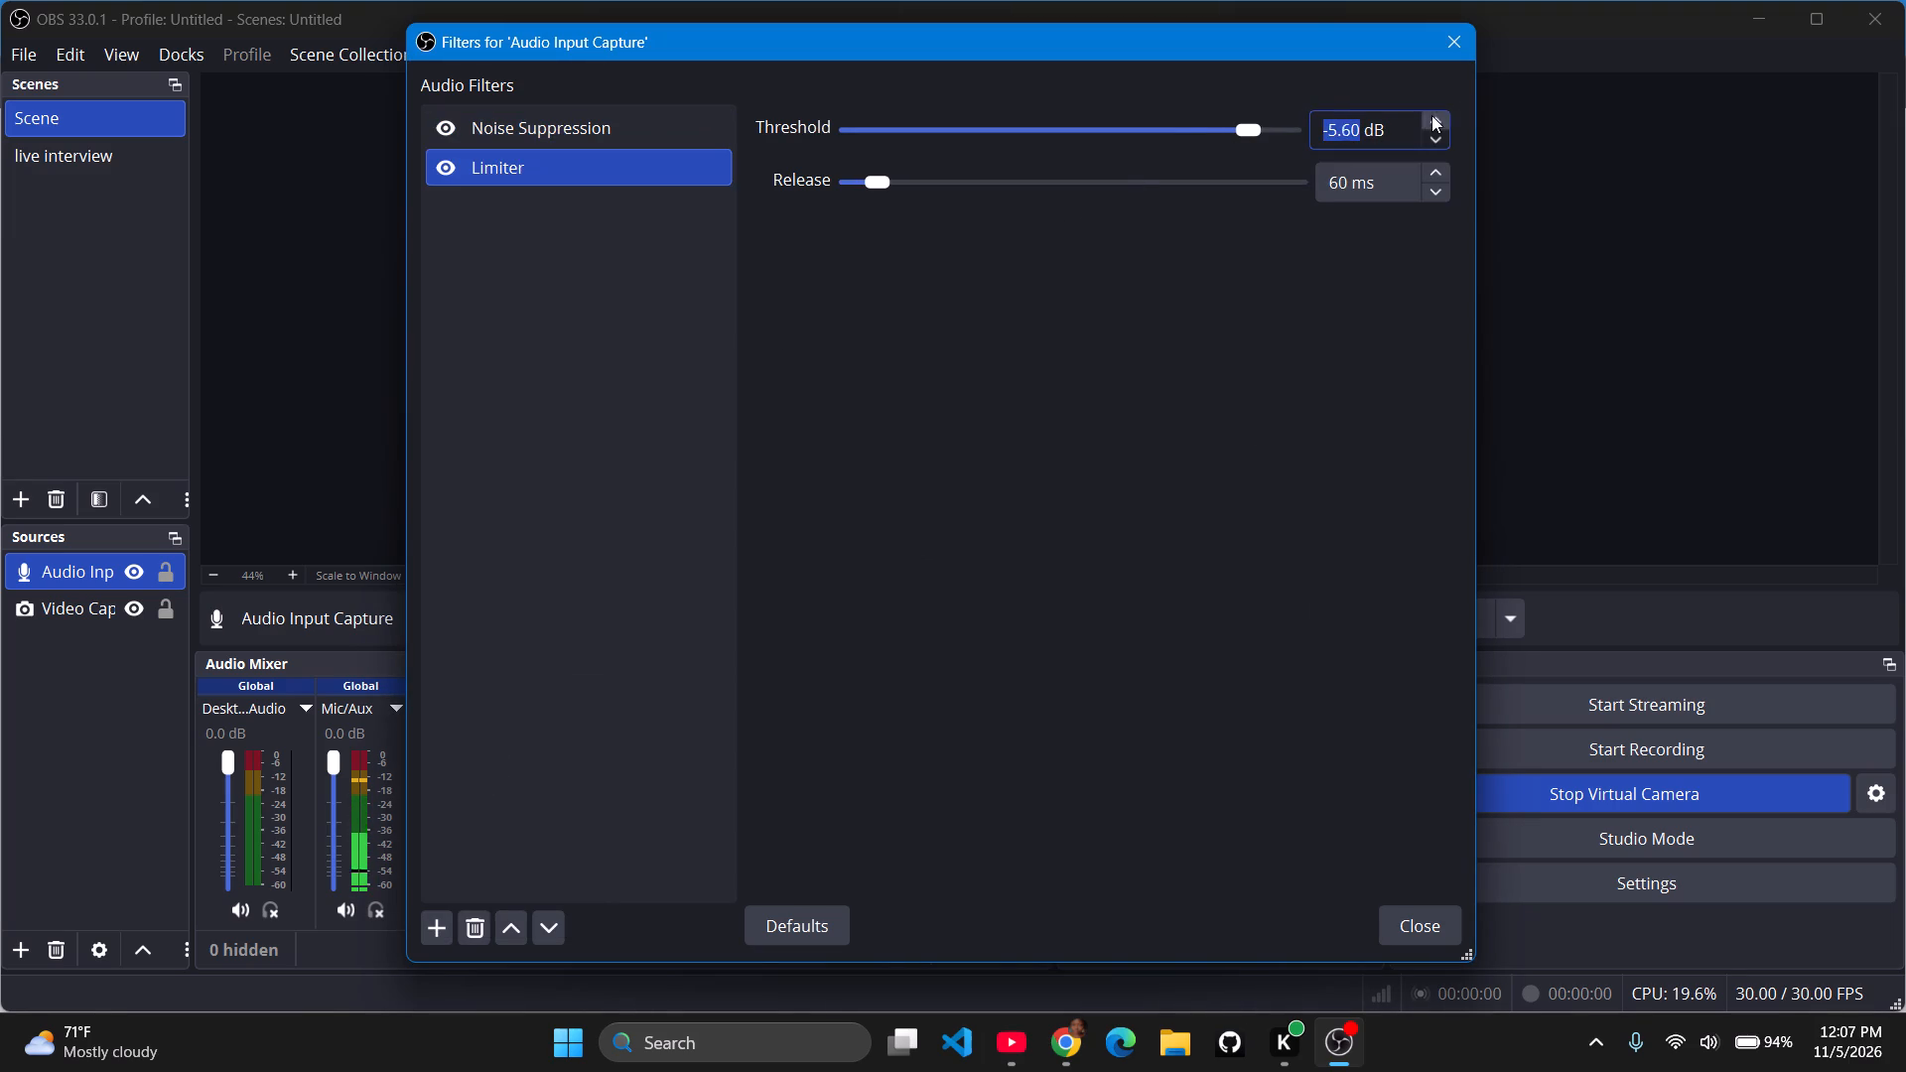
triple_click(1431, 115)
triple_click(1431, 115)
double_click(1431, 115)
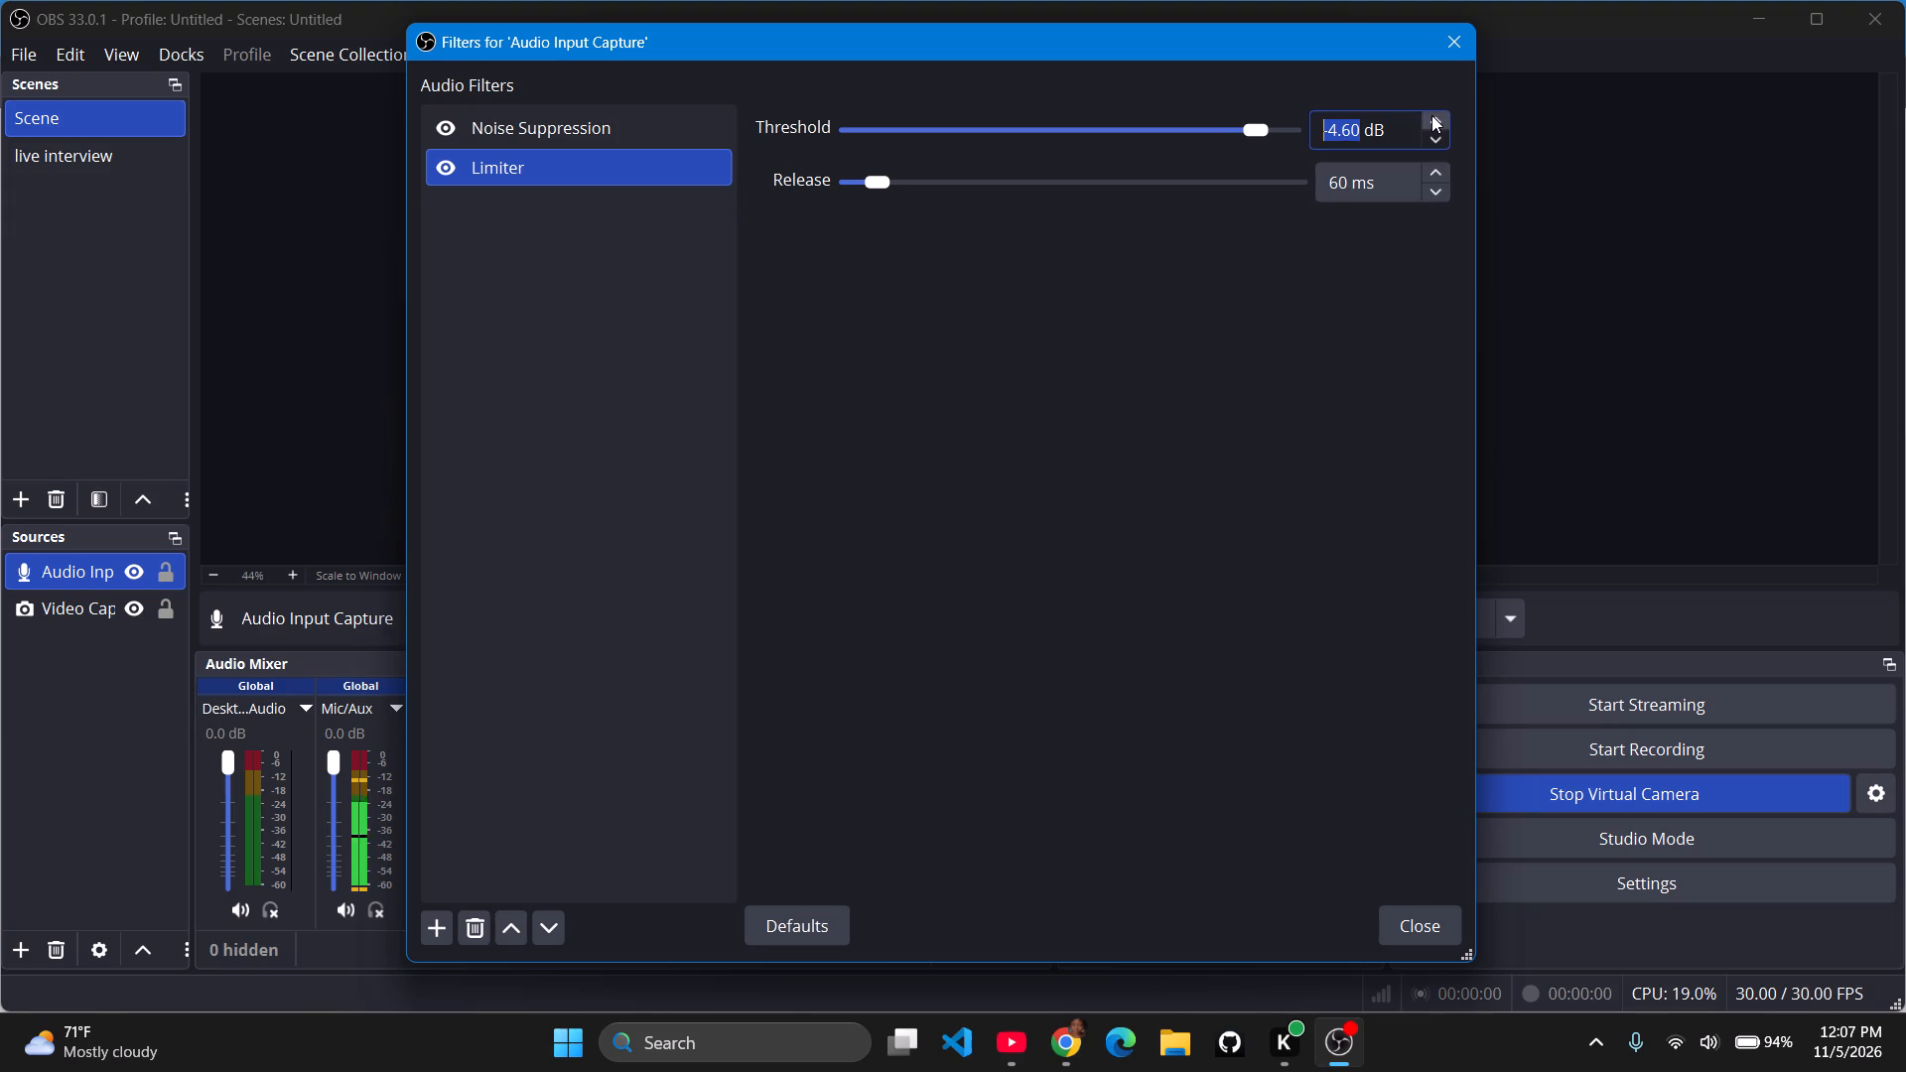
double_click(1431, 115)
triple_click(1431, 115)
triple_click(1431, 115)
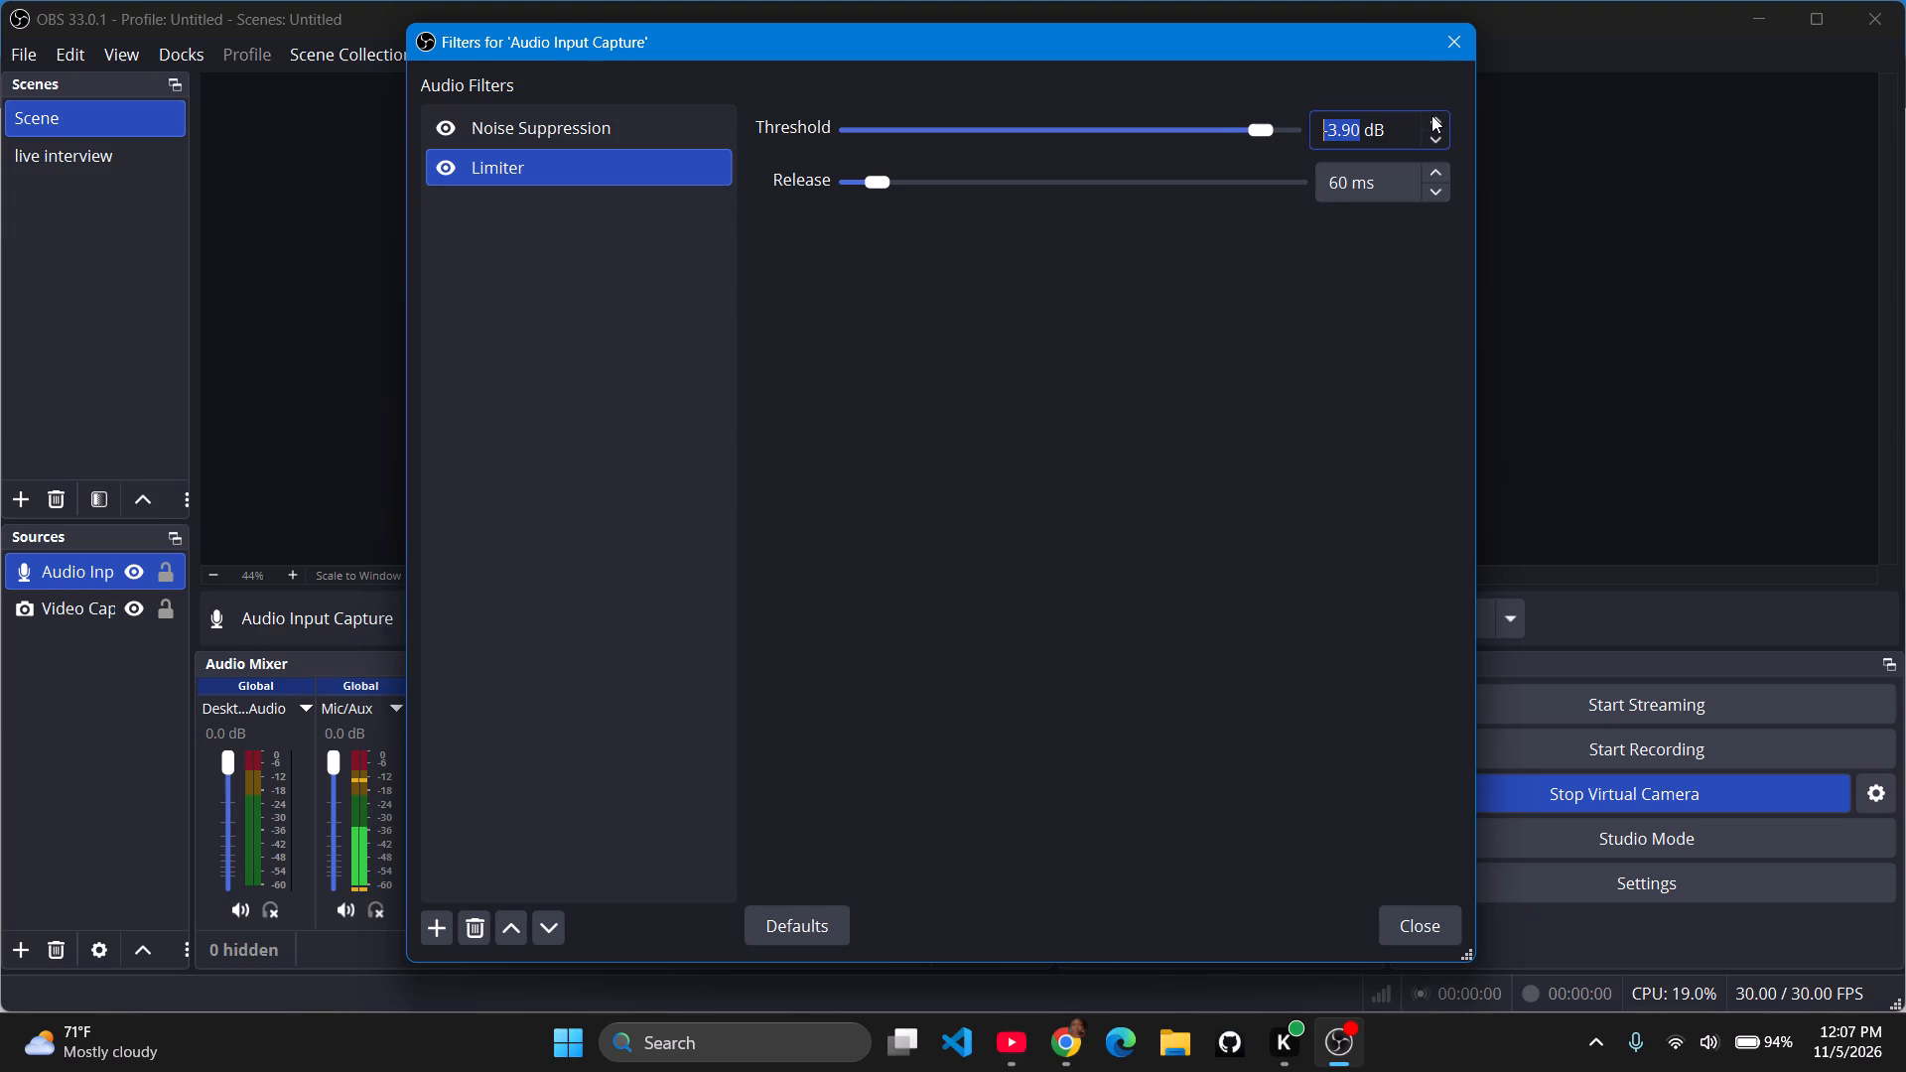
triple_click(1431, 115)
triple_click(1431, 115)
double_click(1431, 115)
Move the Limiter above Noise Suppression in the Audio Input Capture filter order.
left_click(503, 916)
left_click(512, 917)
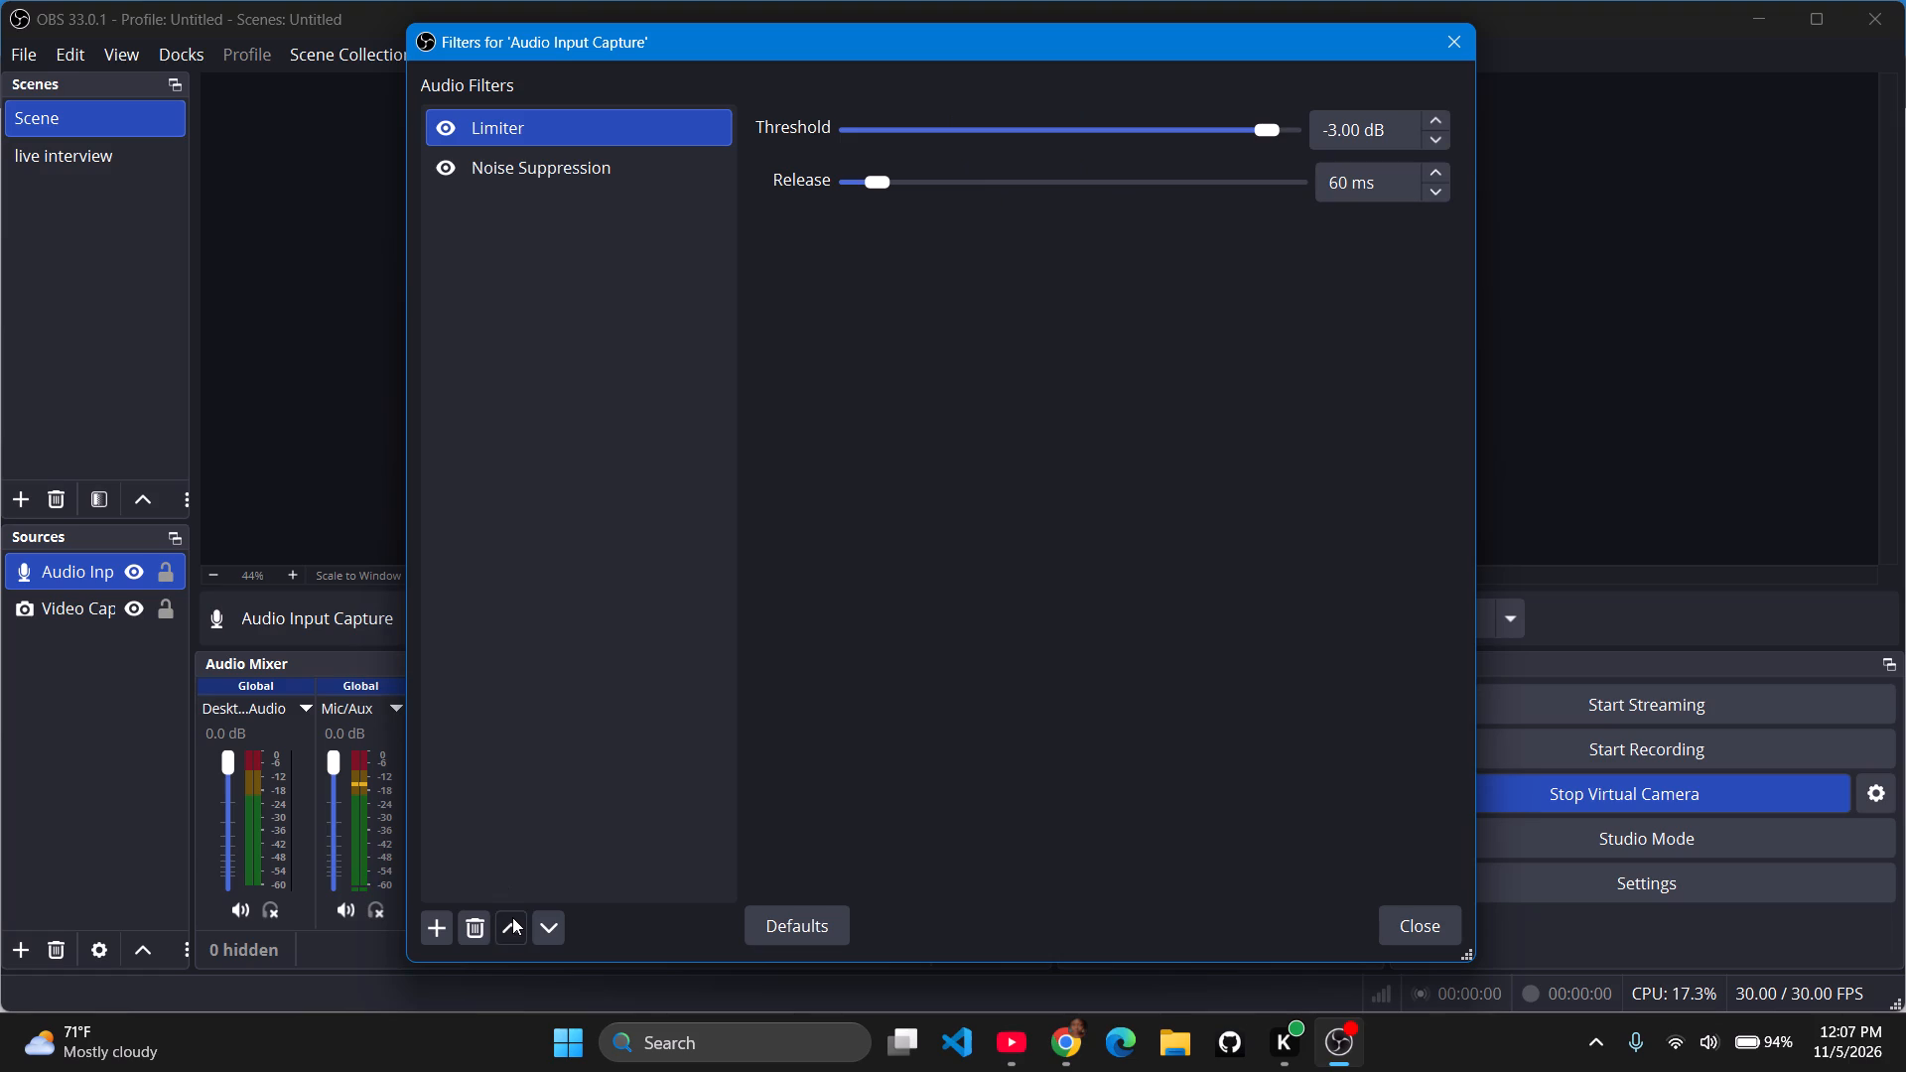
Add a Compressor filter with its default name and settings to Audio Input Capture and close the filters window.
left_click(436, 923)
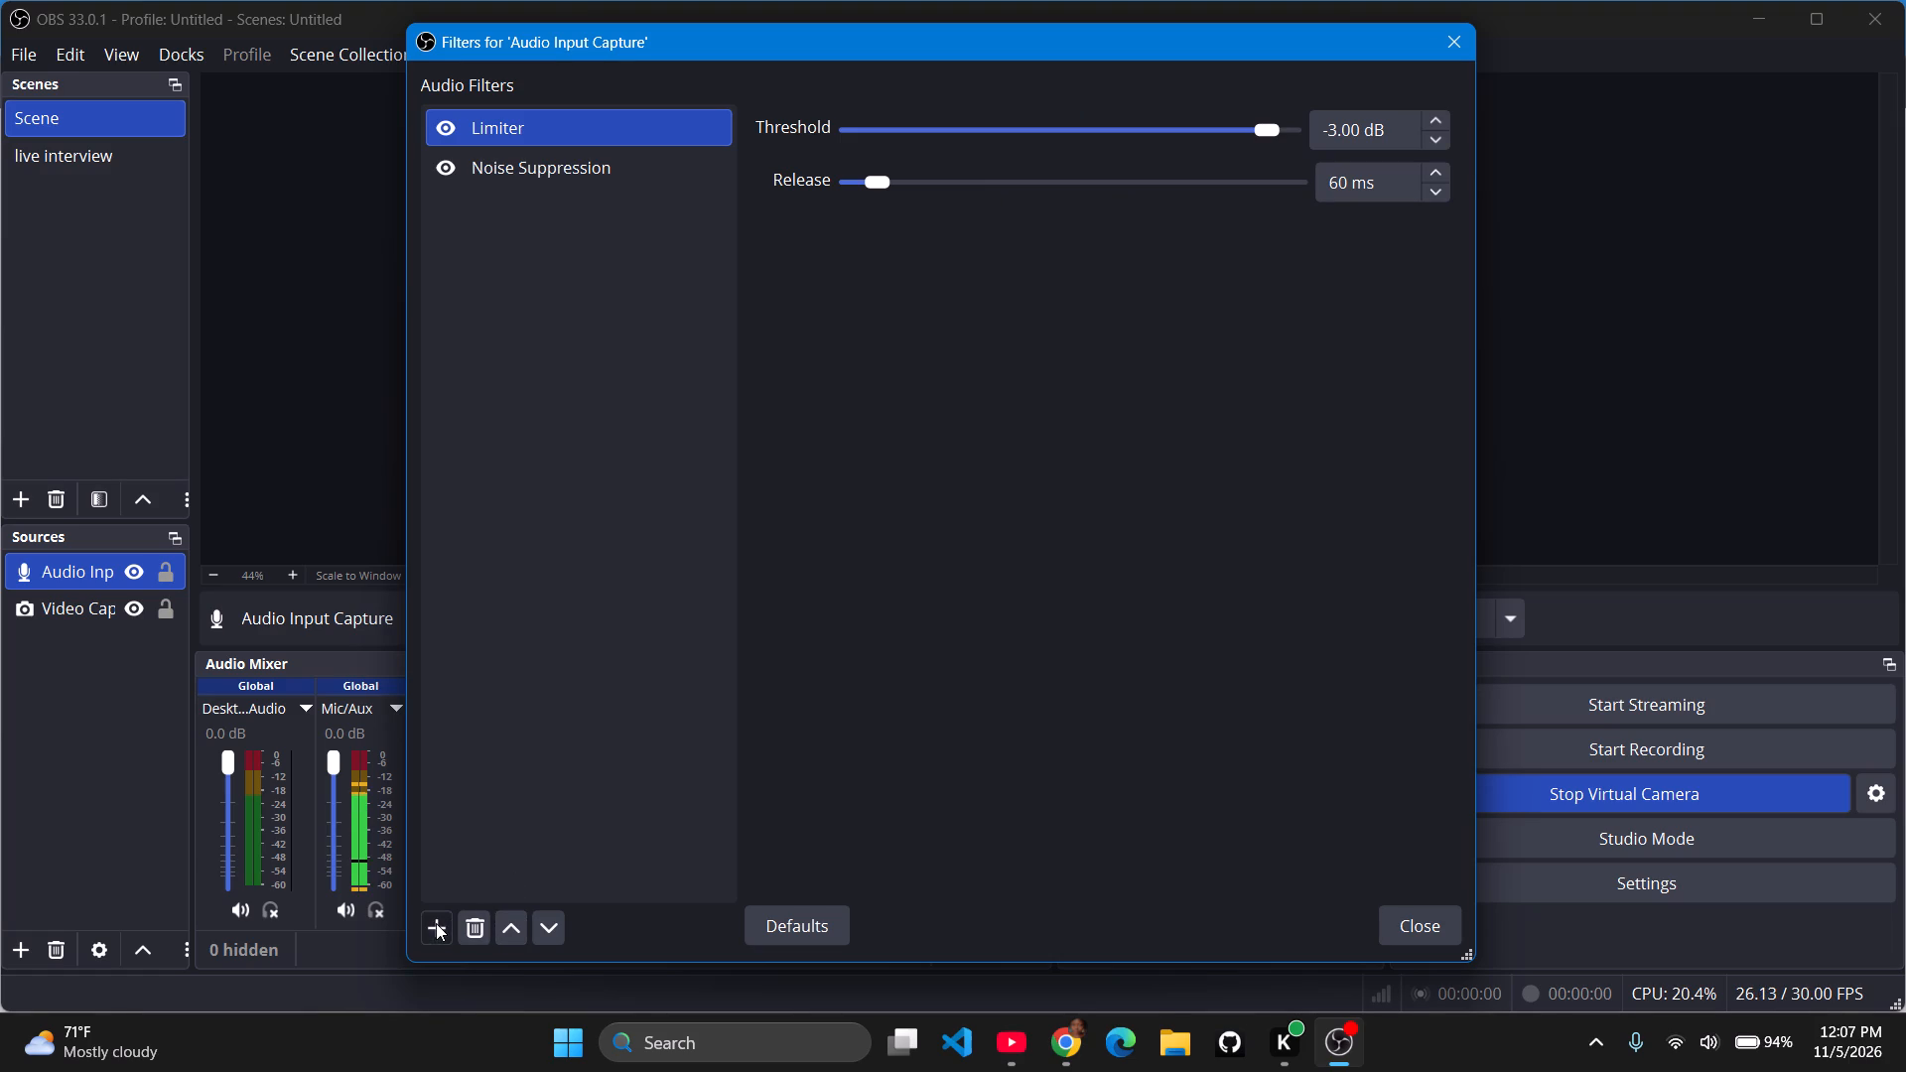
left_click(509, 626)
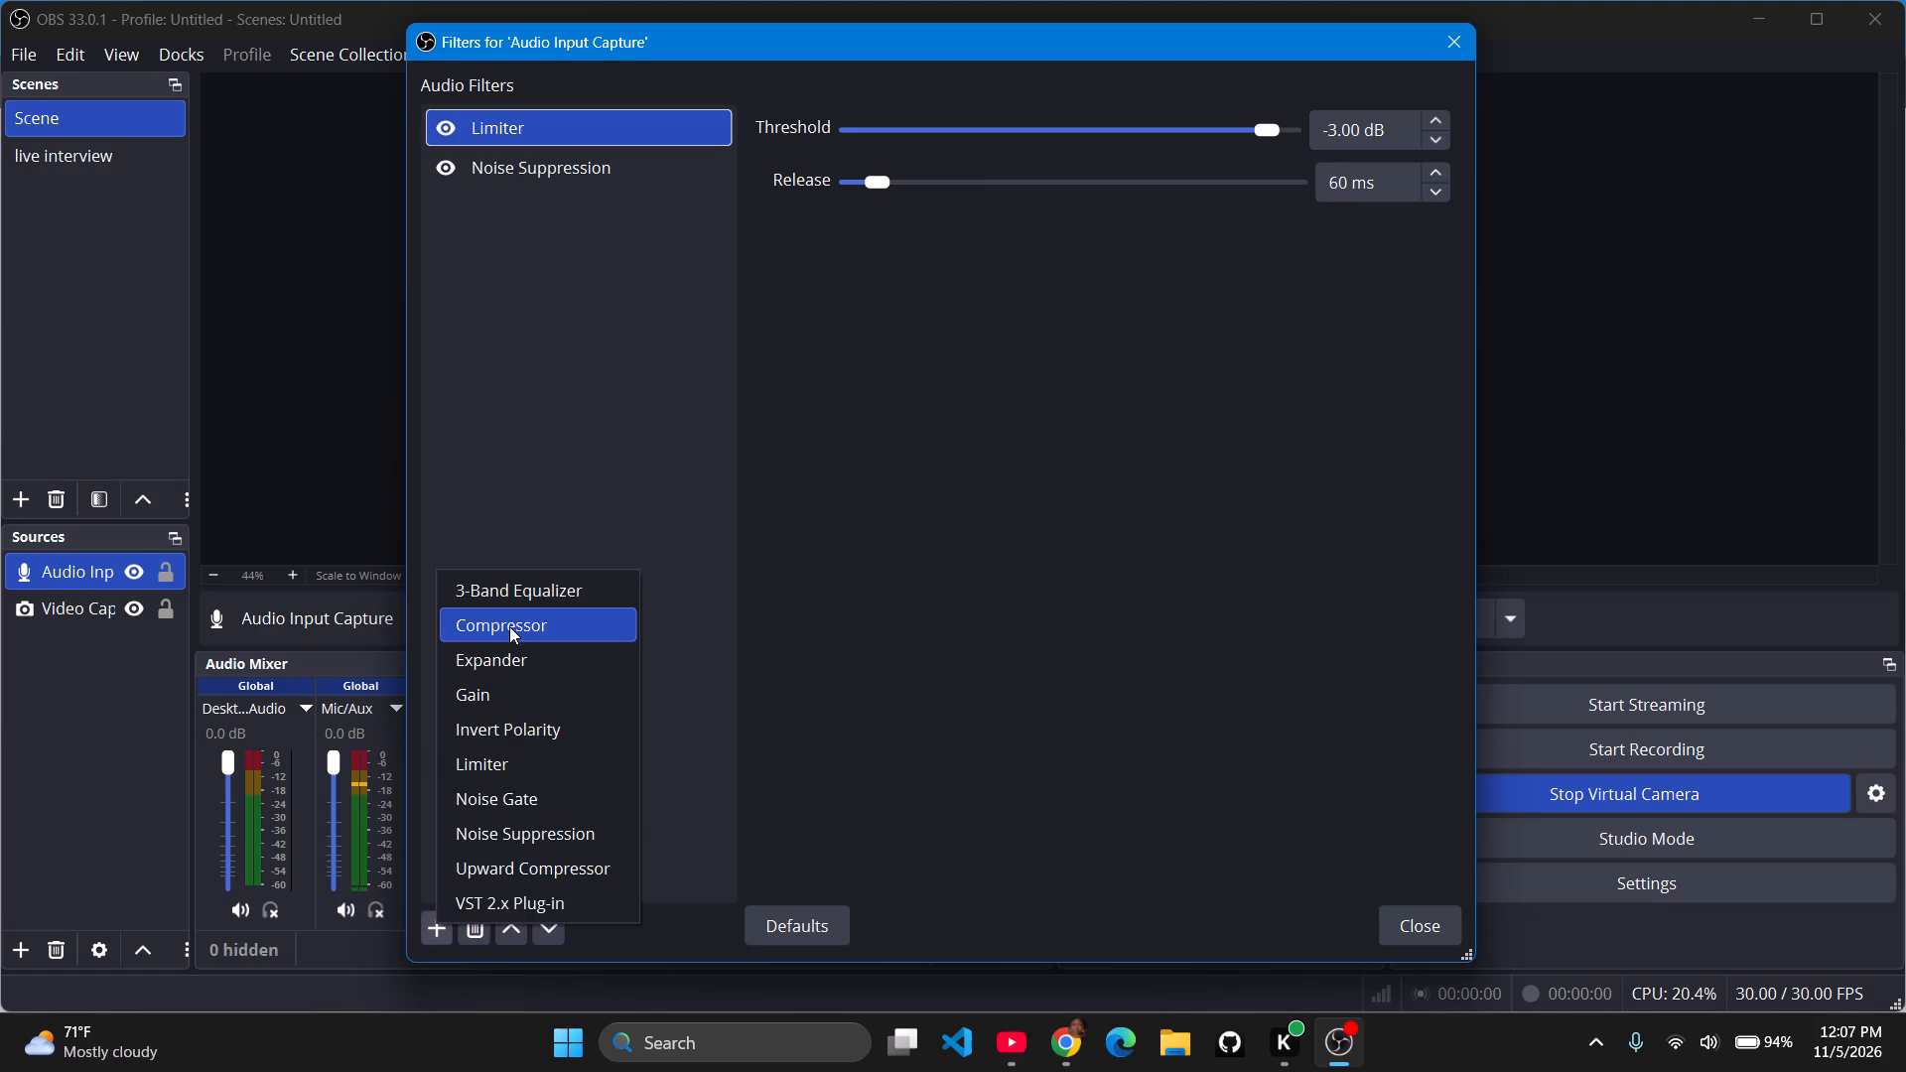
left_click(883, 547)
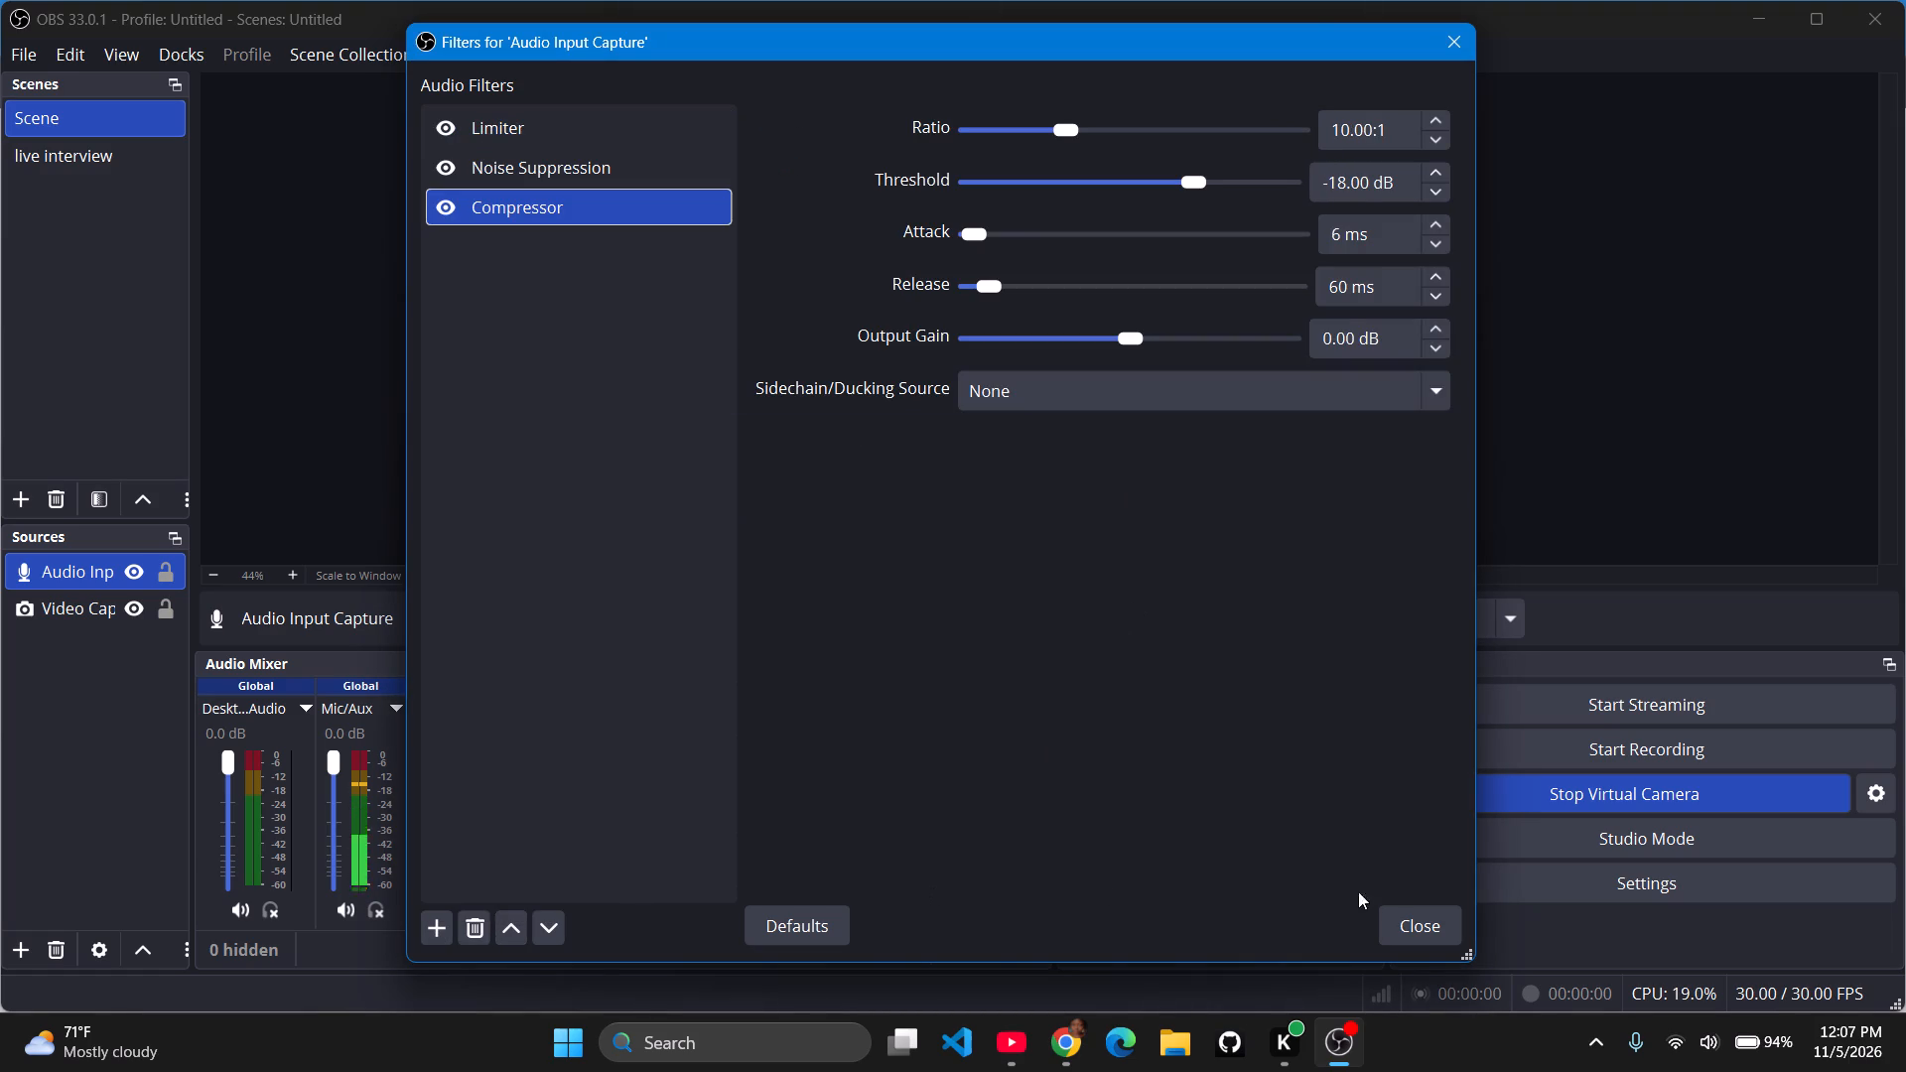
left_click(1422, 928)
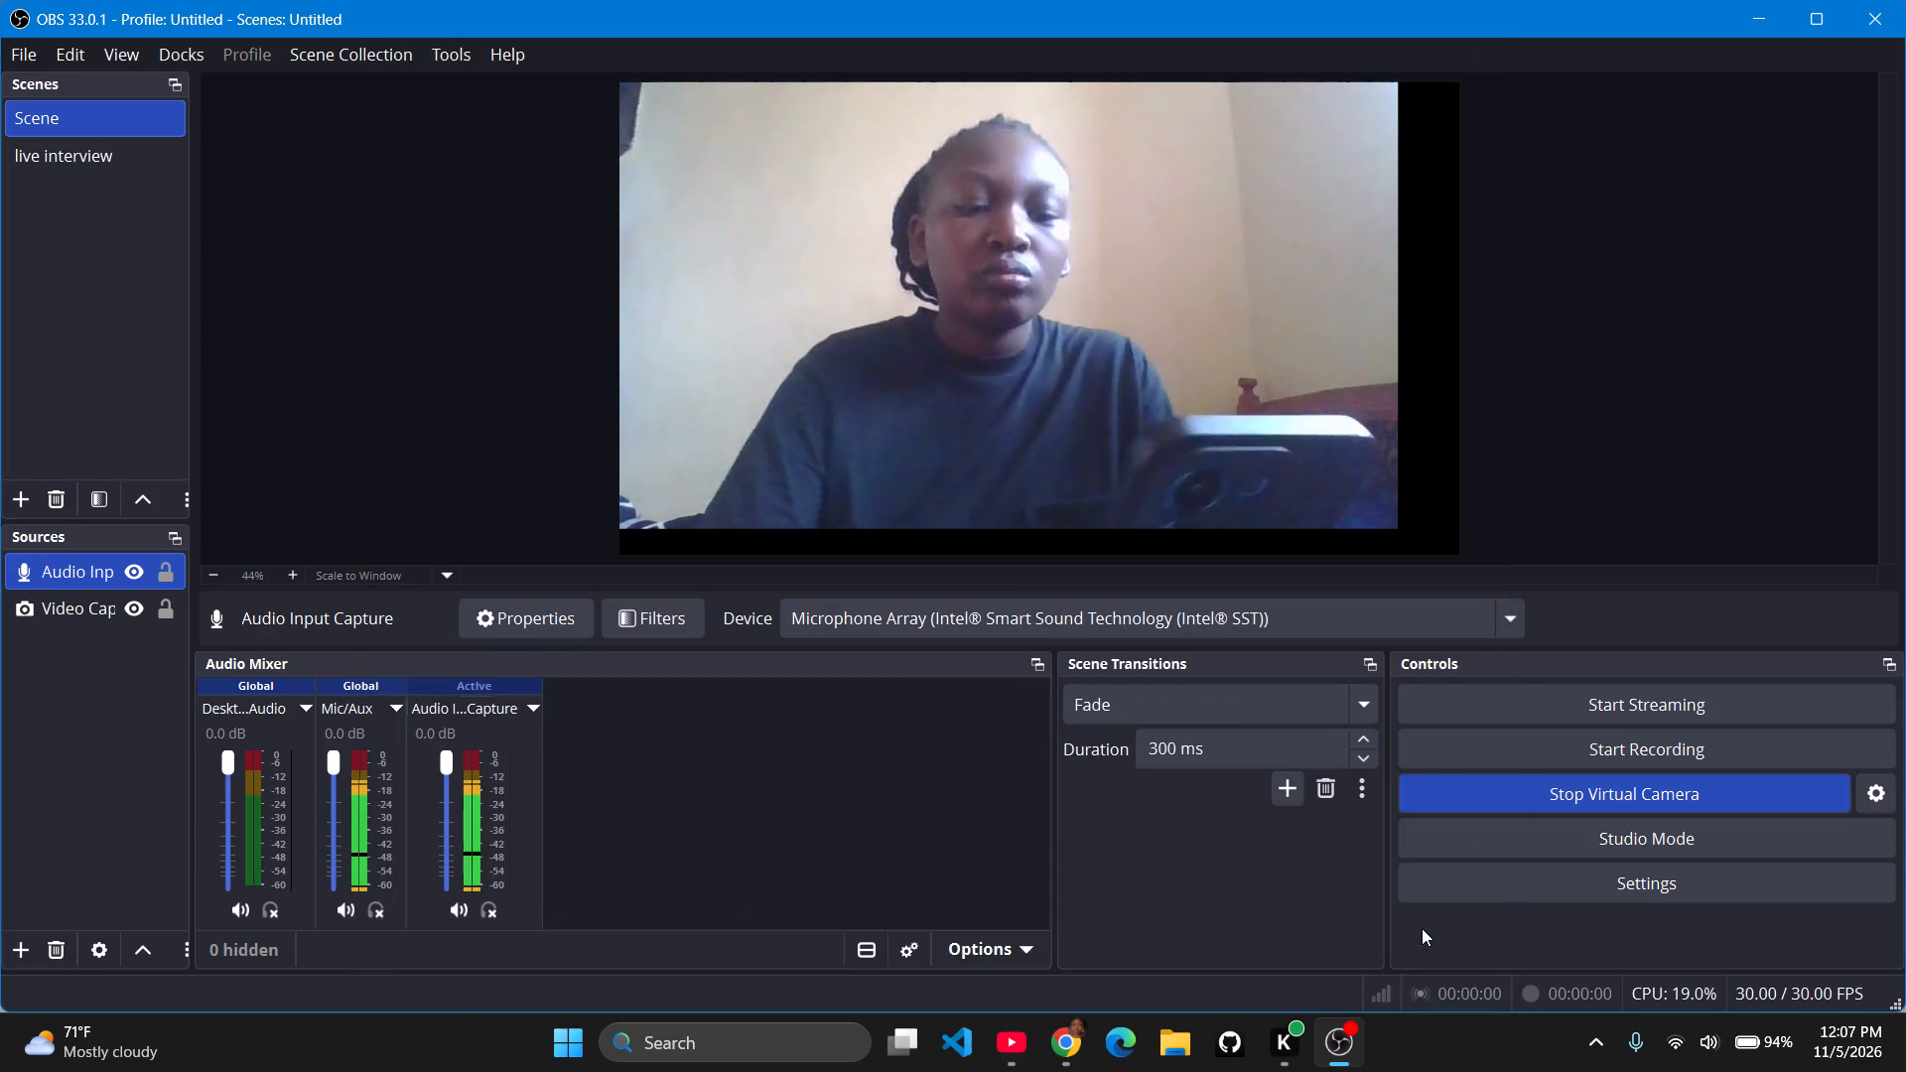
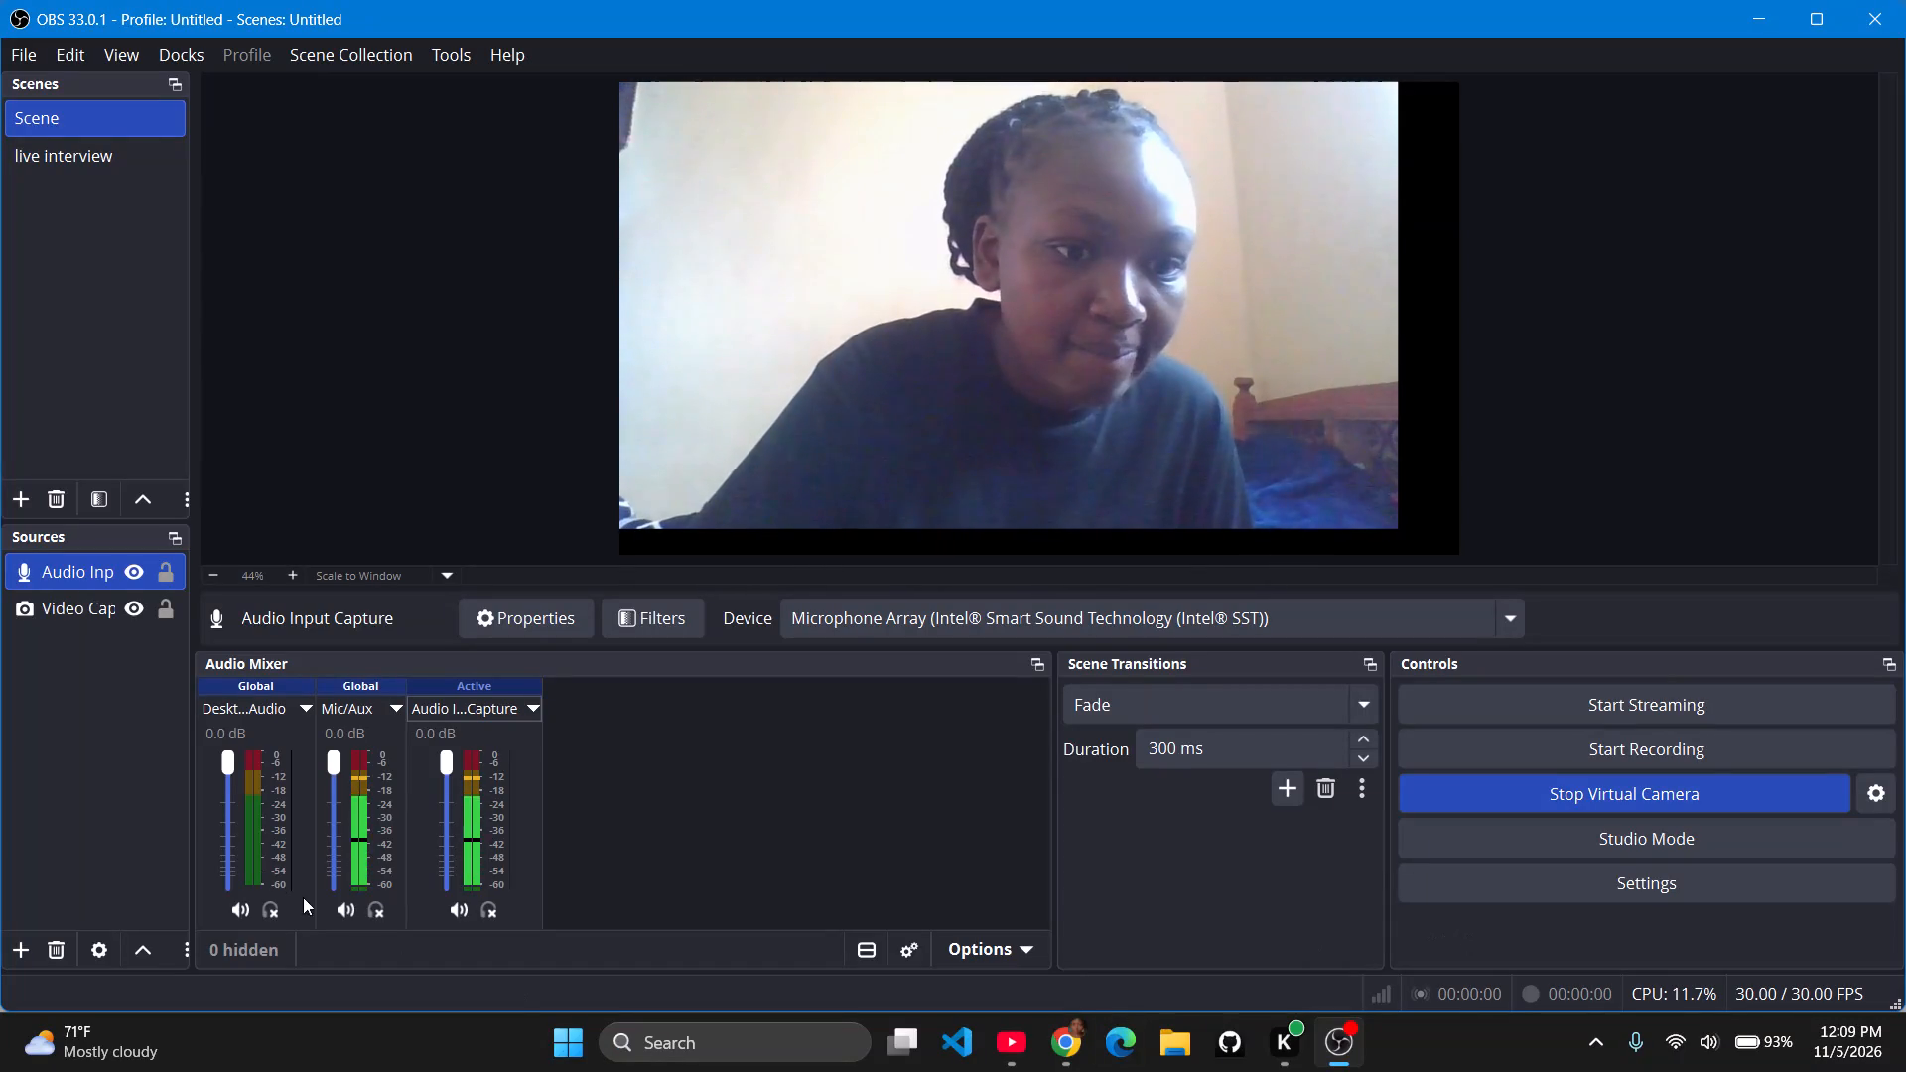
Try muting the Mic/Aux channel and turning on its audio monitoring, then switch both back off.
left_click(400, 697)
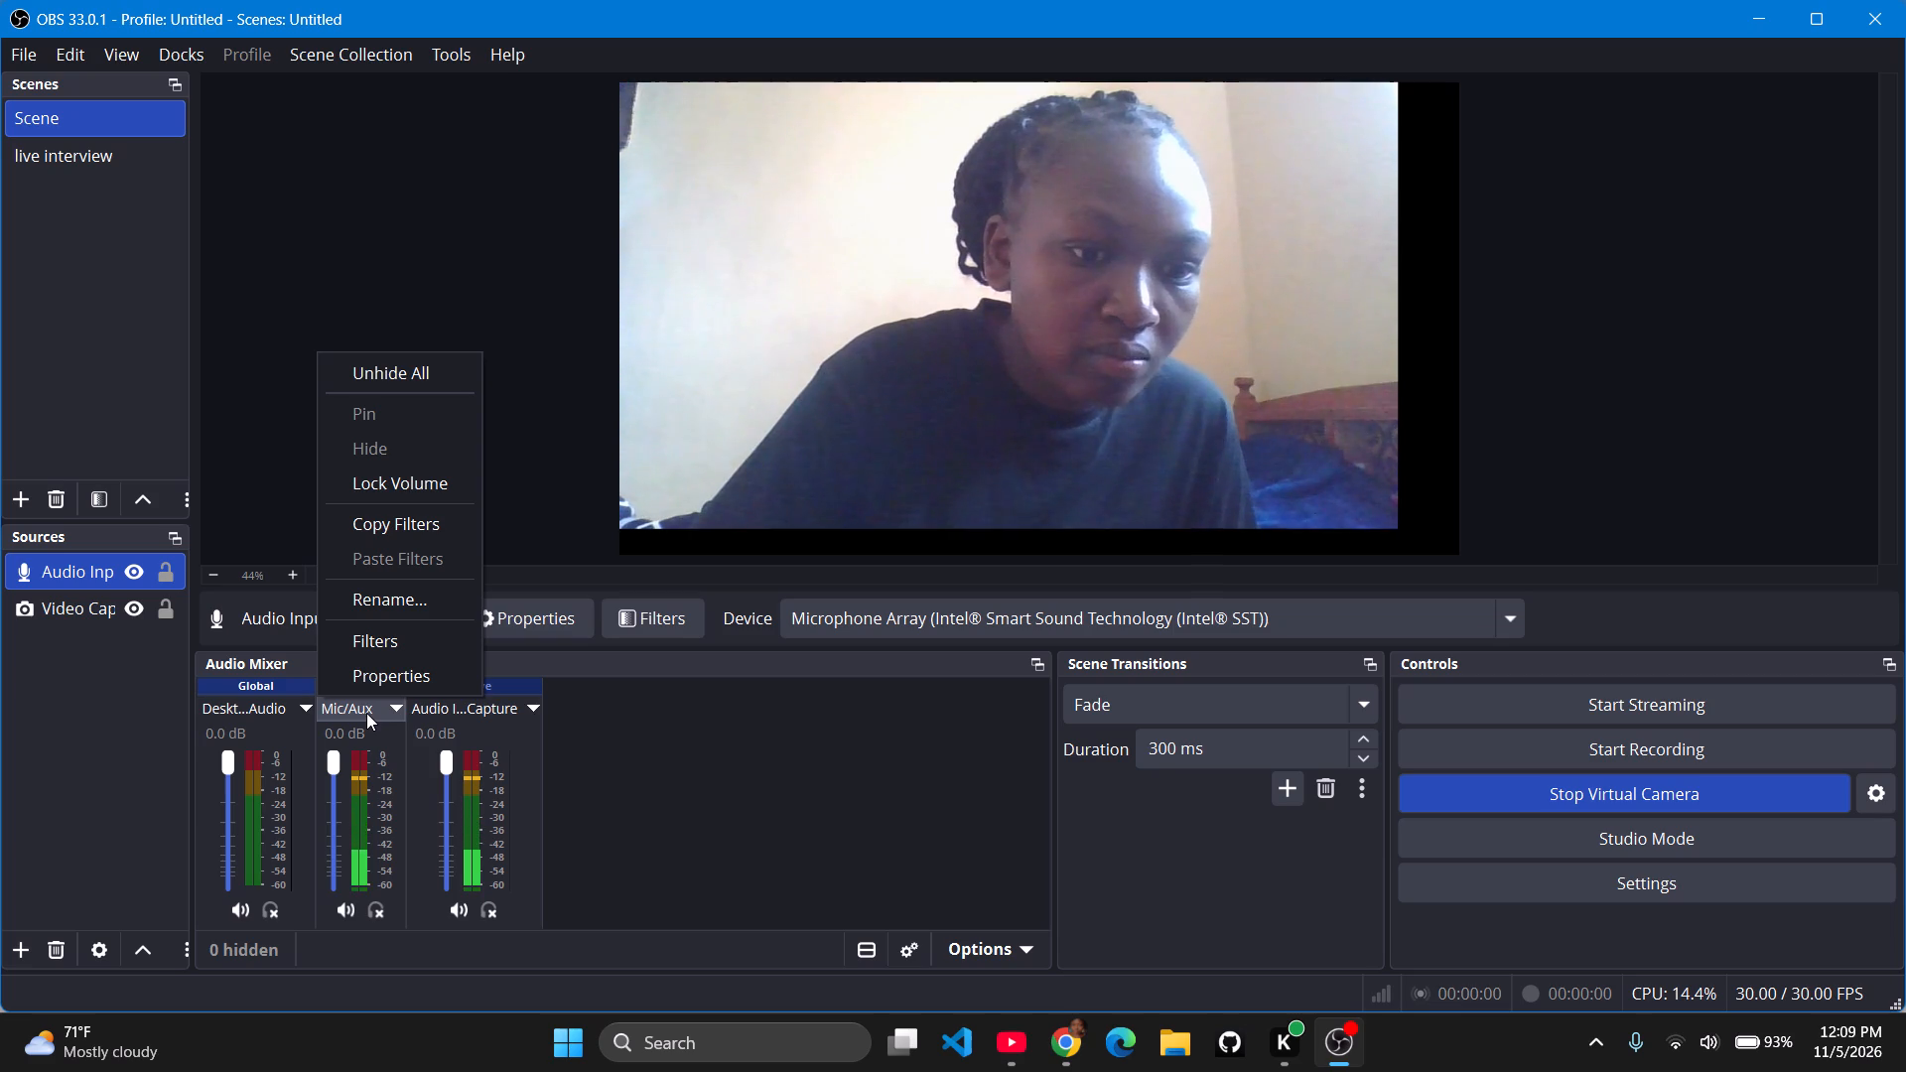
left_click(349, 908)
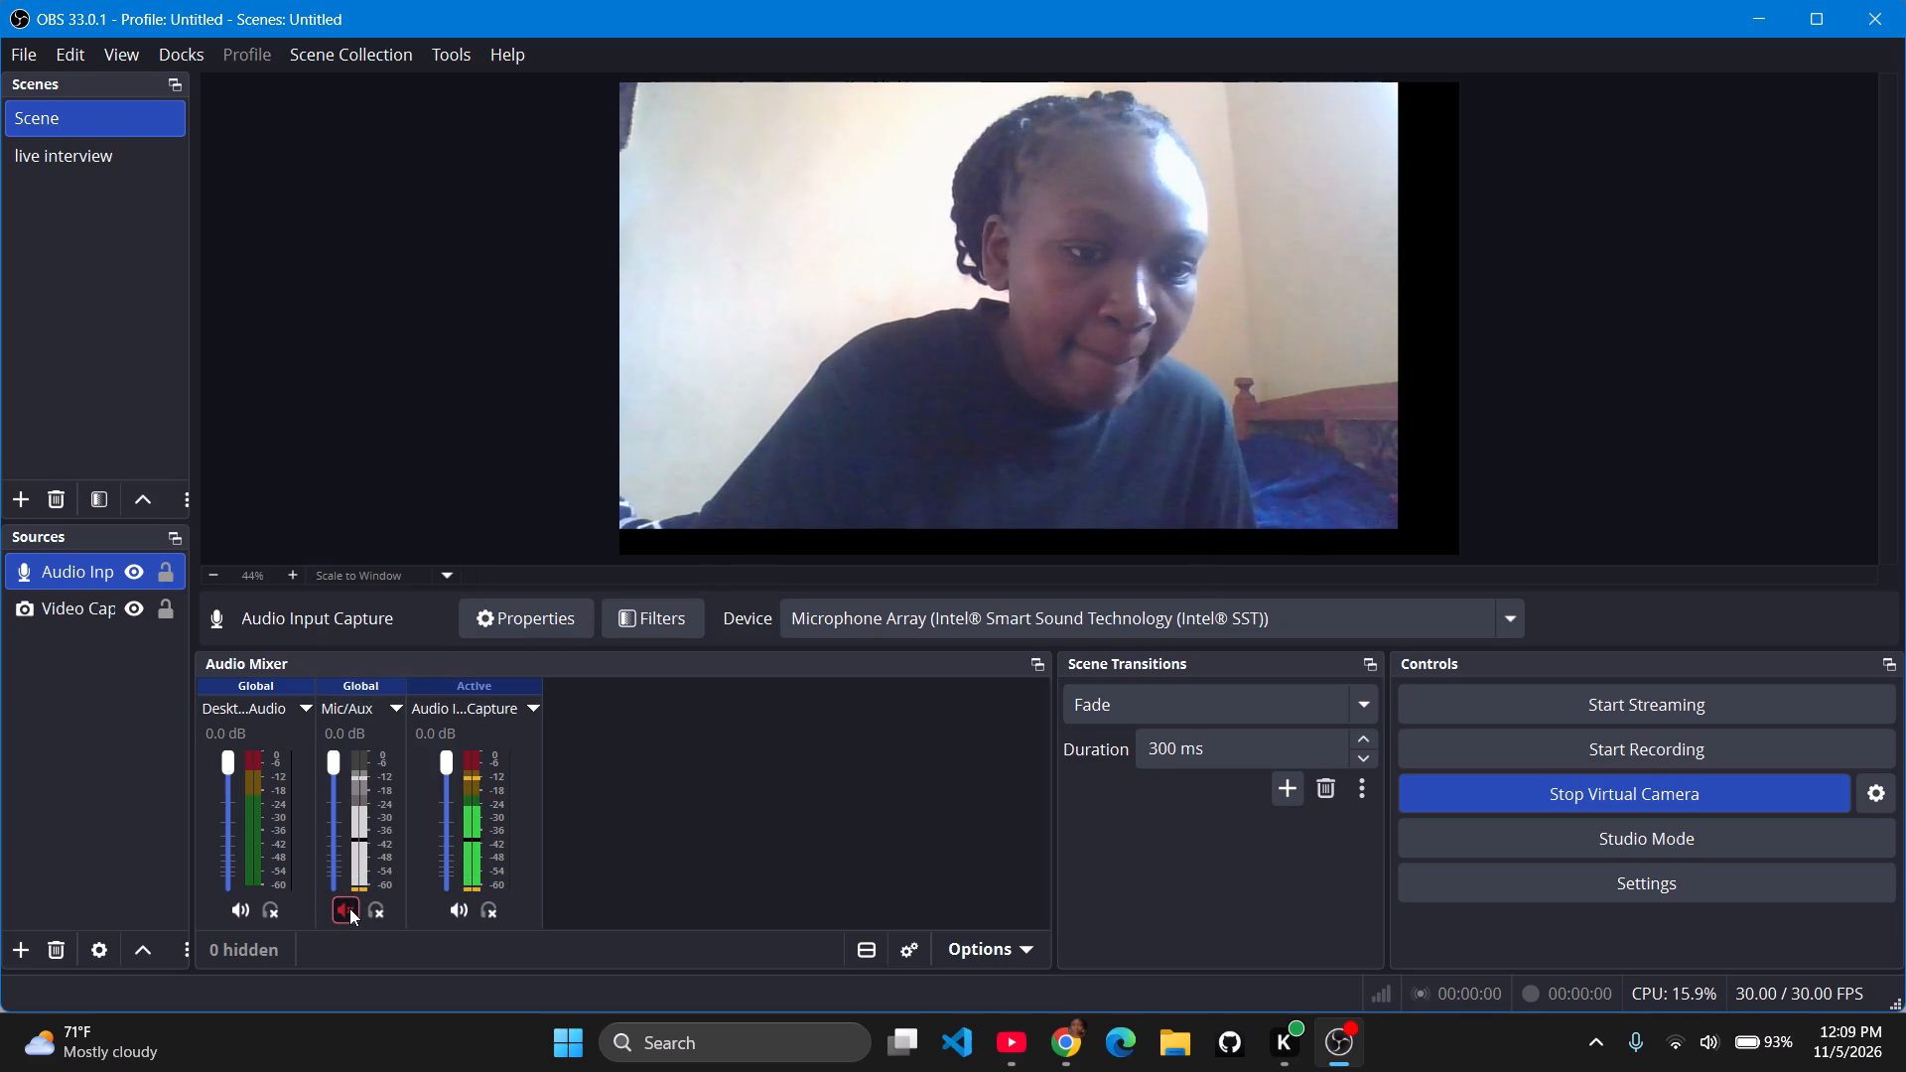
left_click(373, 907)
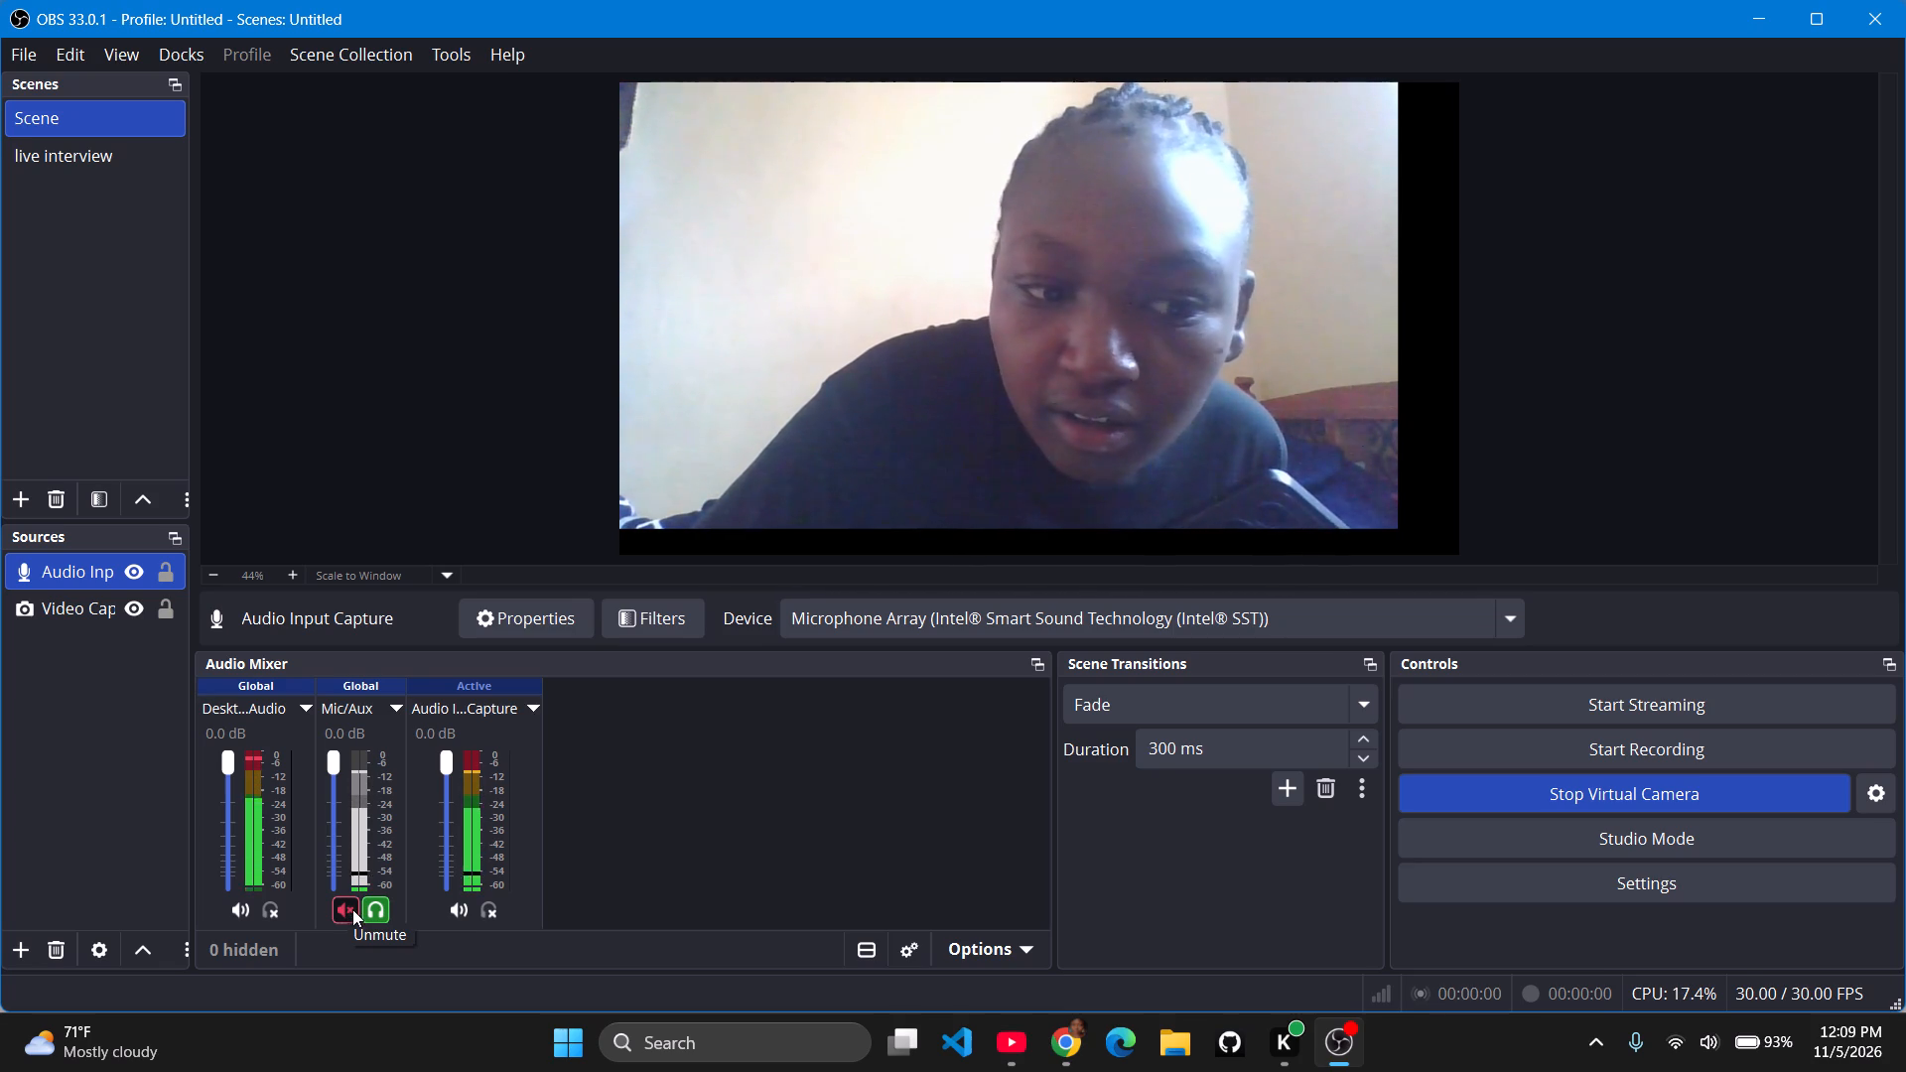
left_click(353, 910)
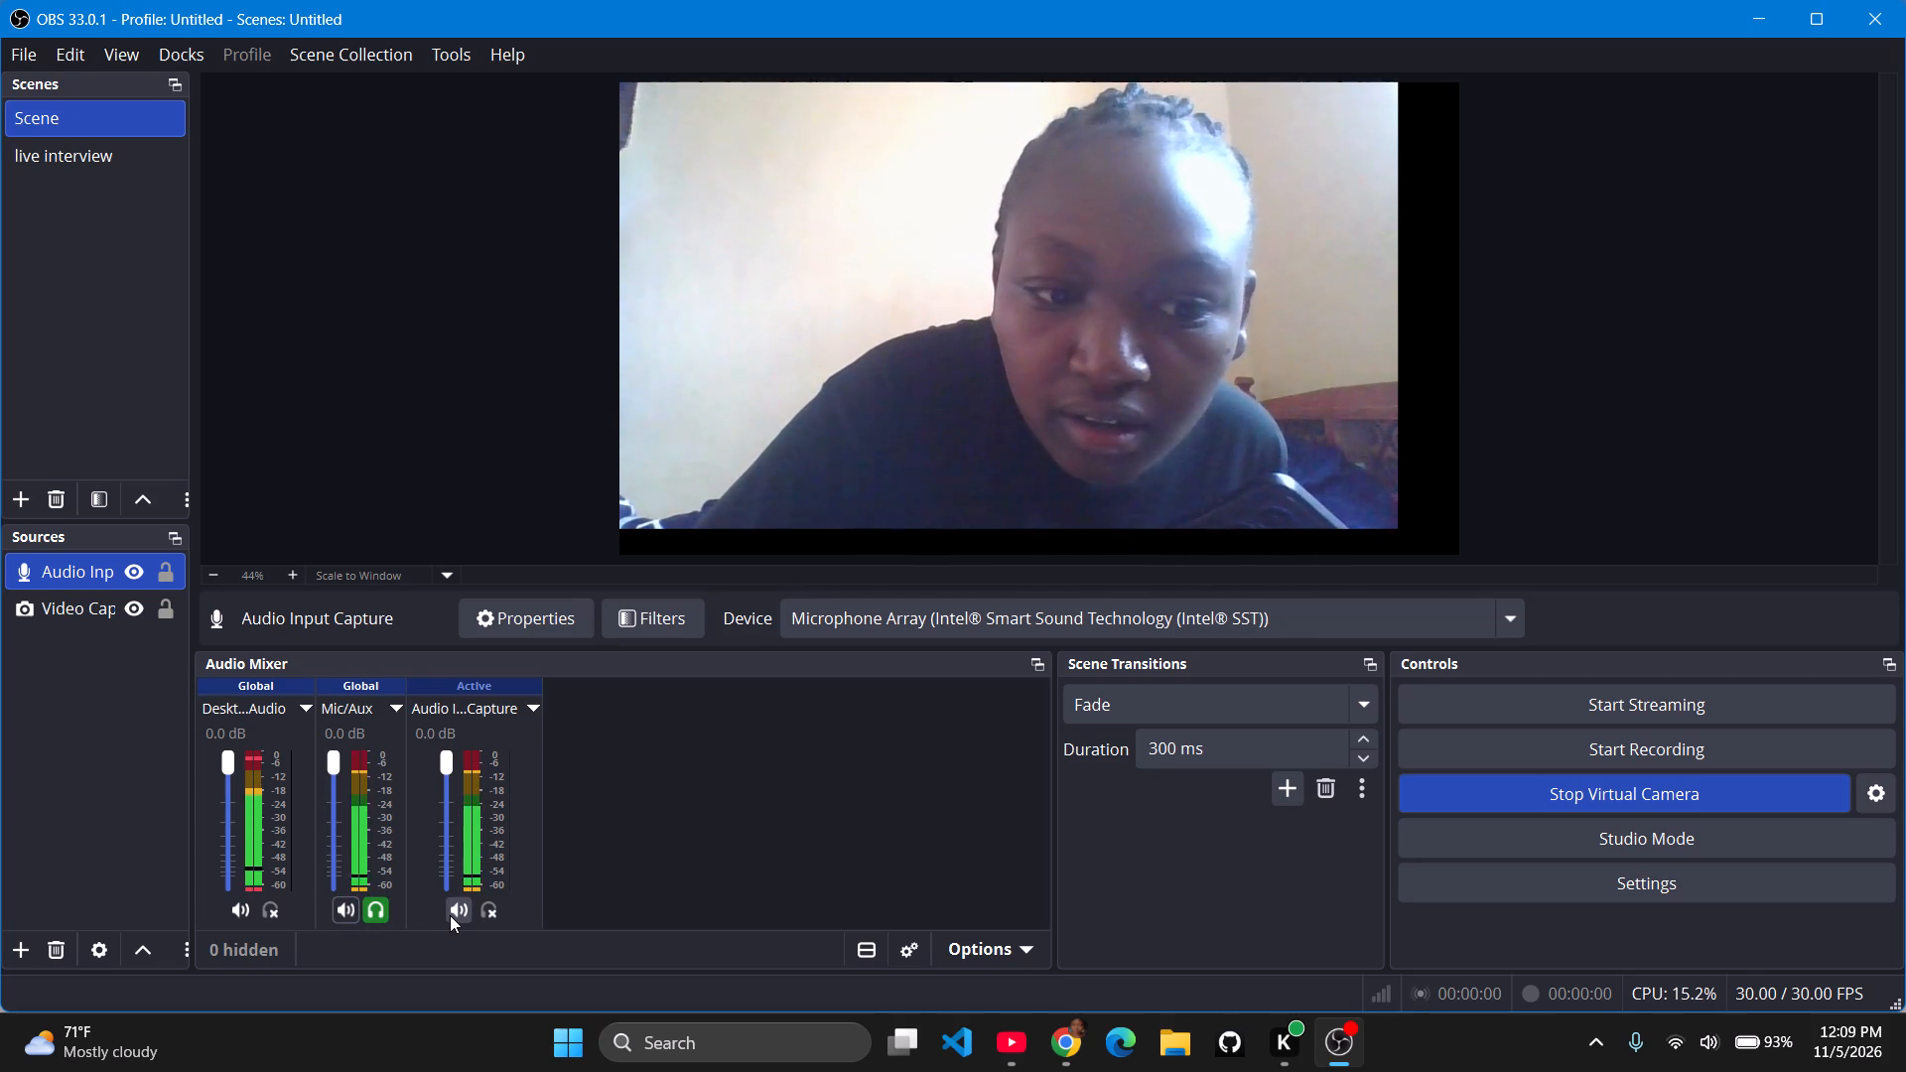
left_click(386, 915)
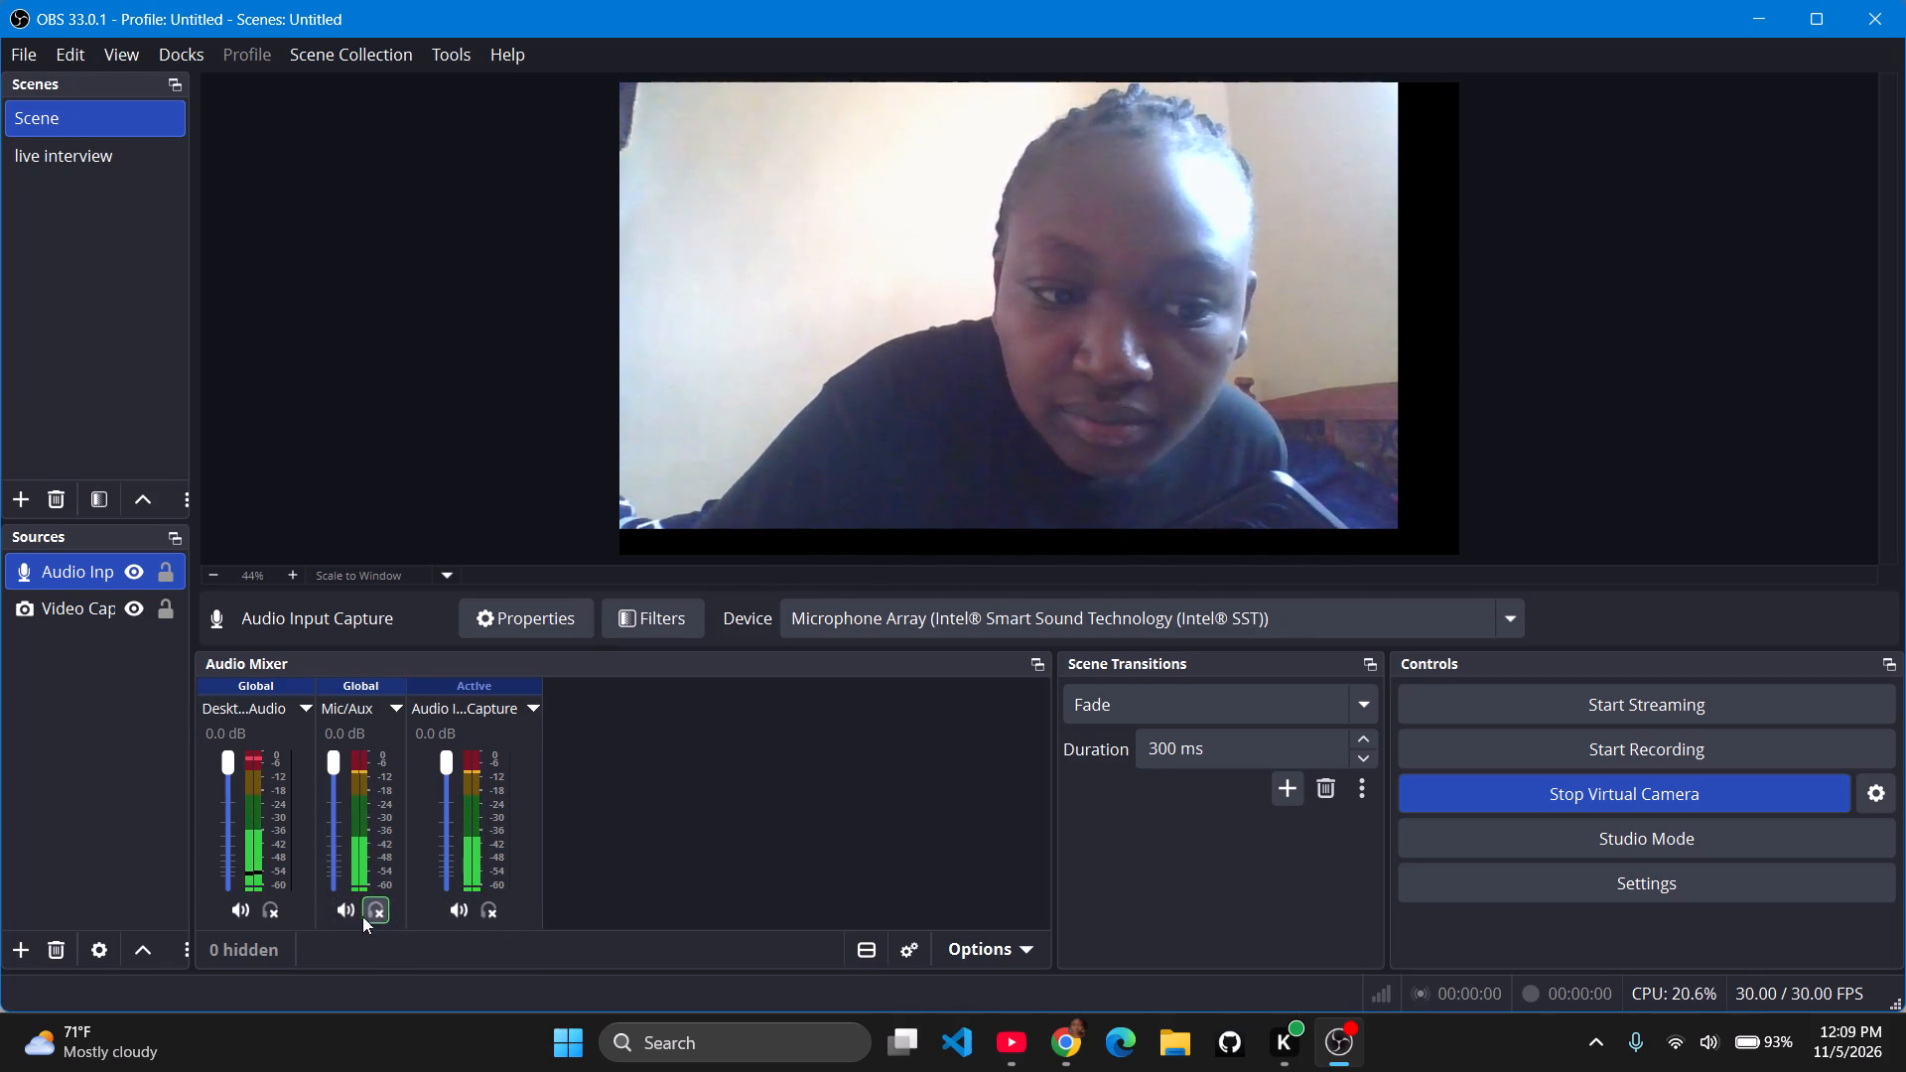
Turn on audio monitoring for the Desktop Audio and Audio Input Capture channels in the audio mixer.
left_click(267, 917)
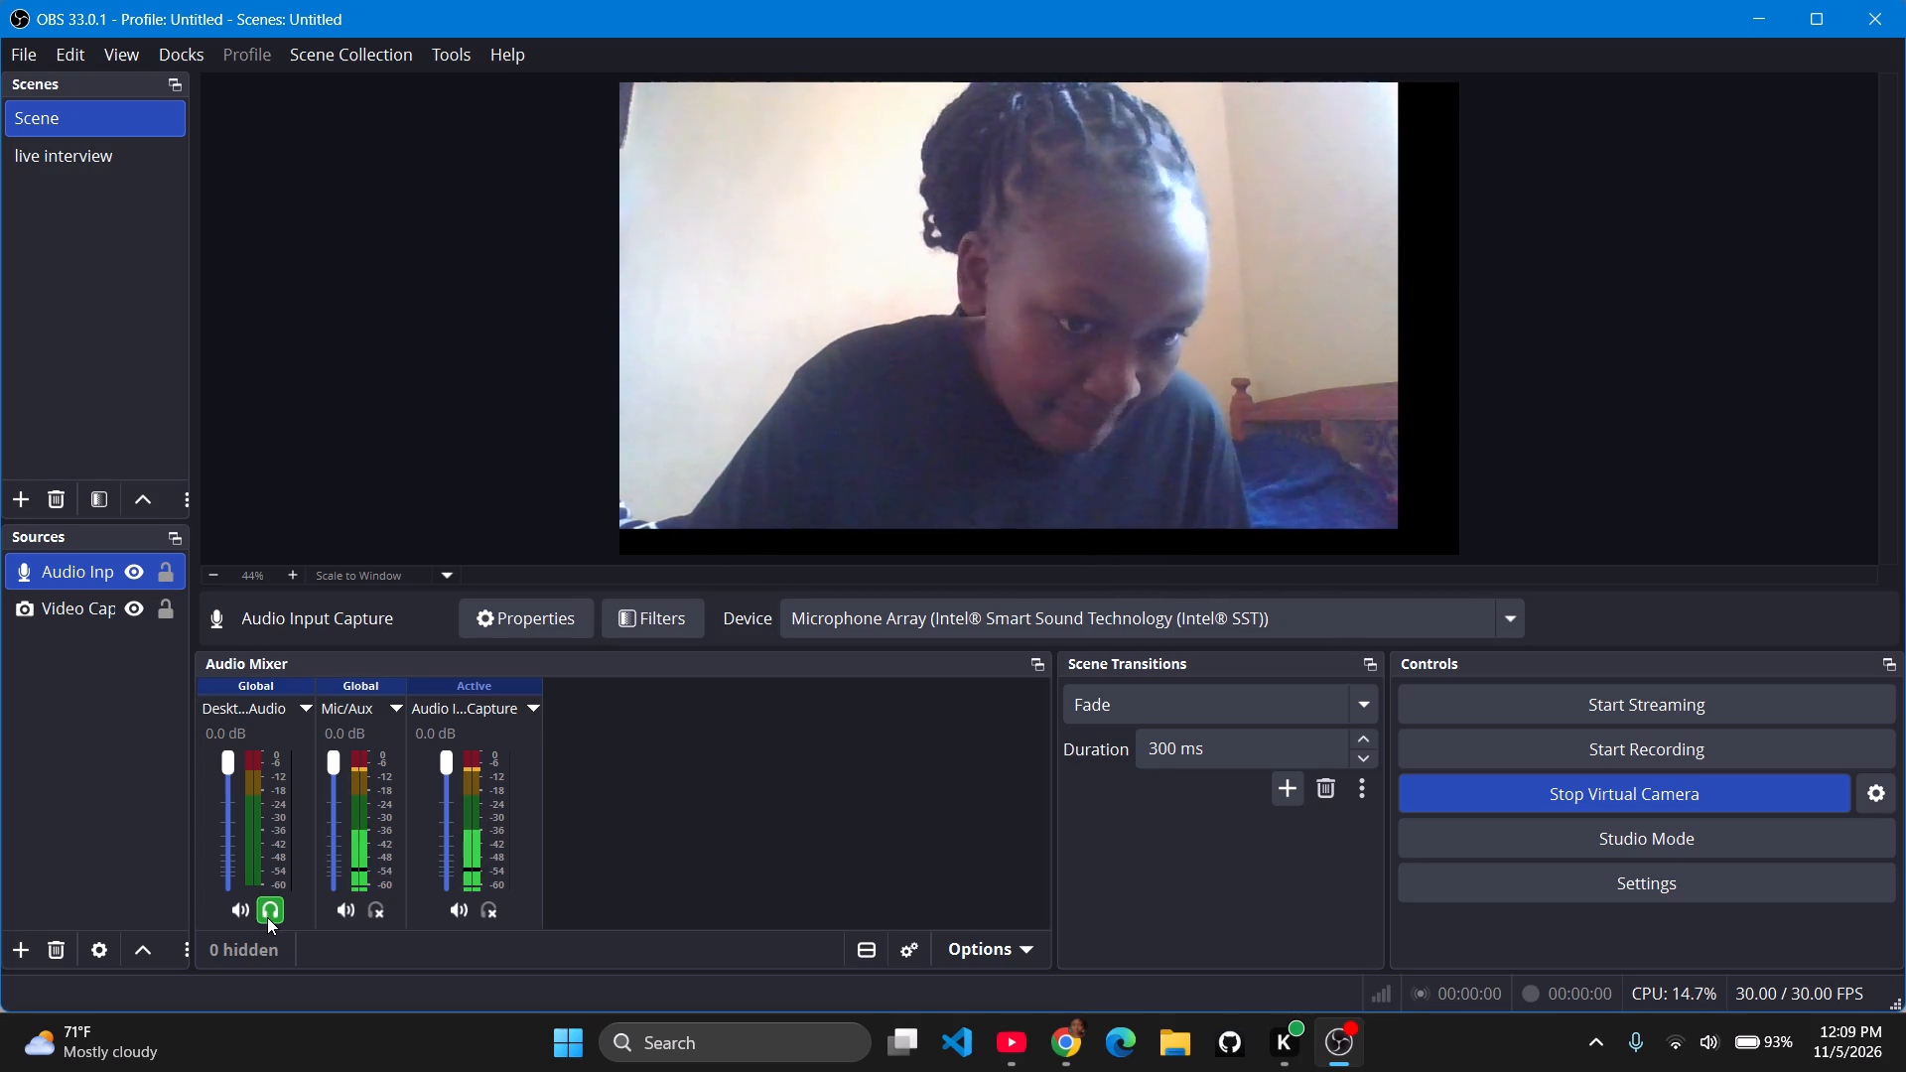
left_click(485, 911)
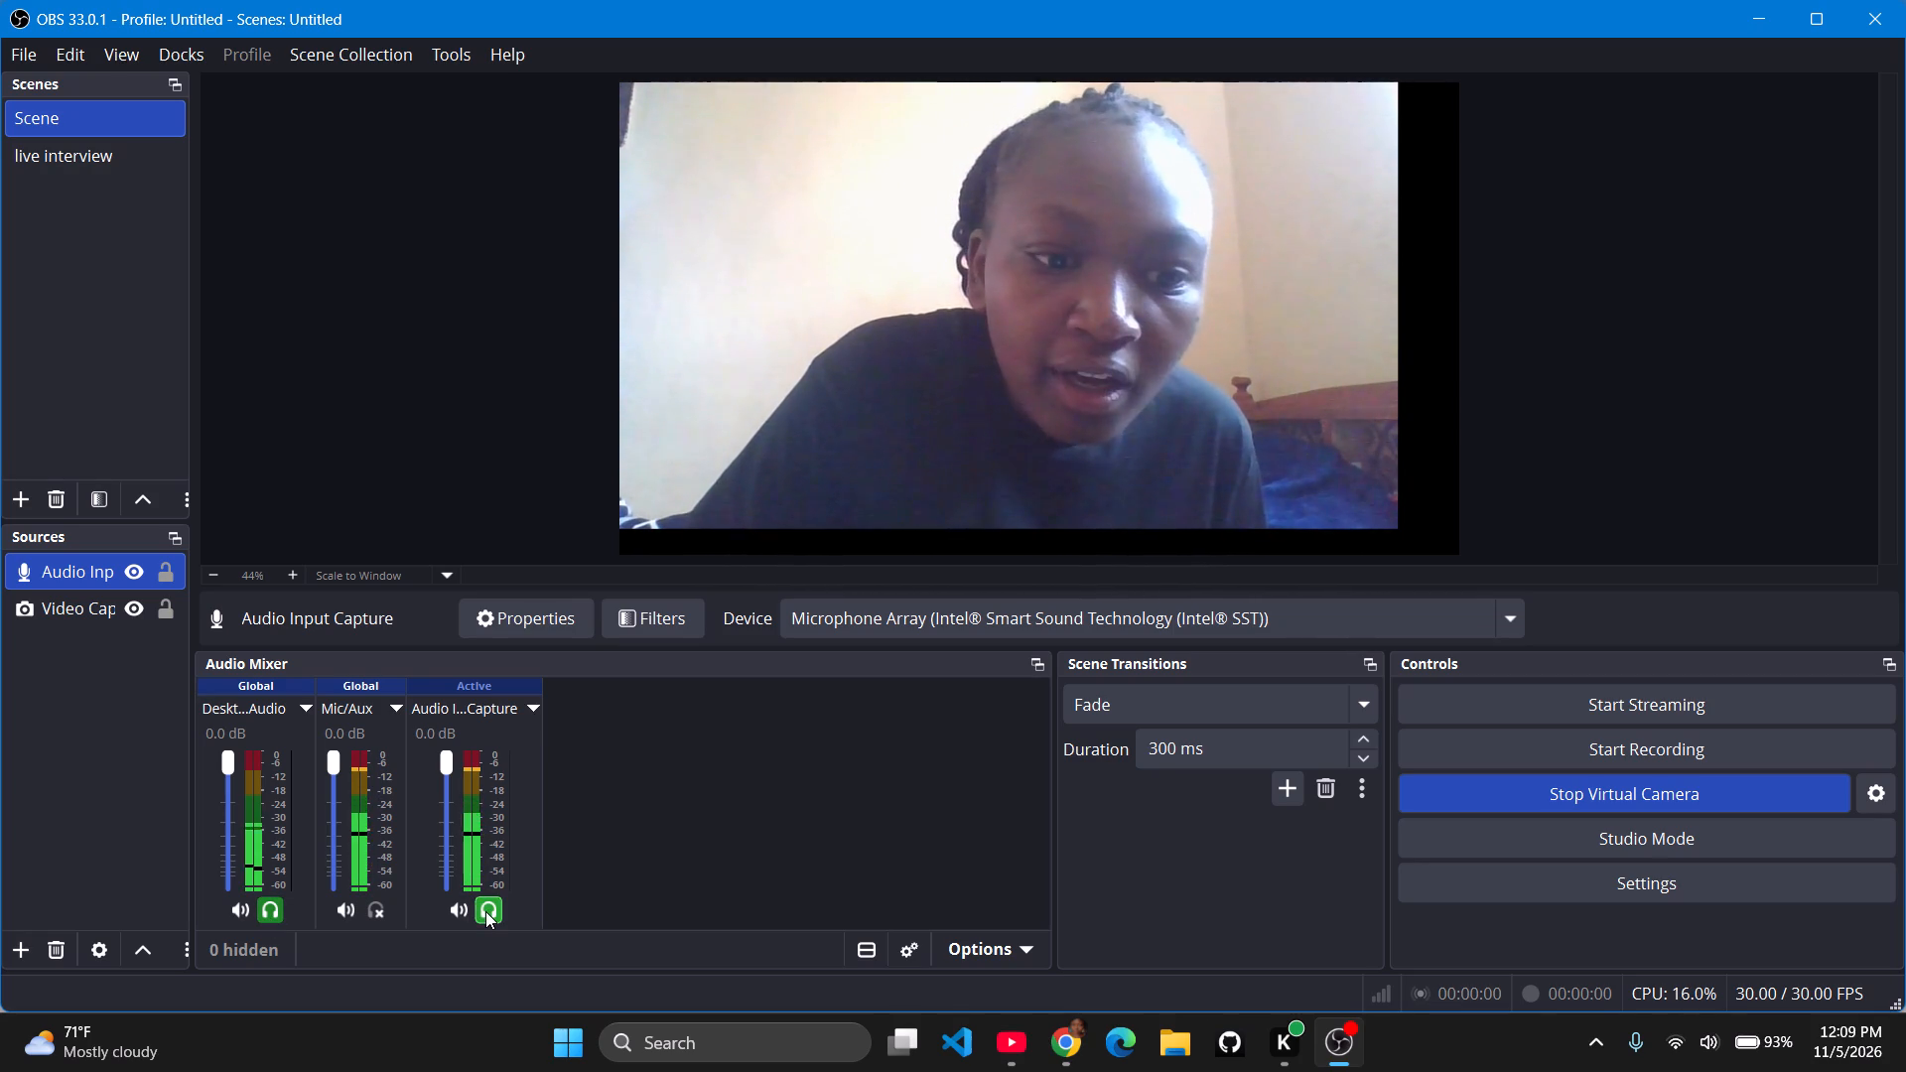
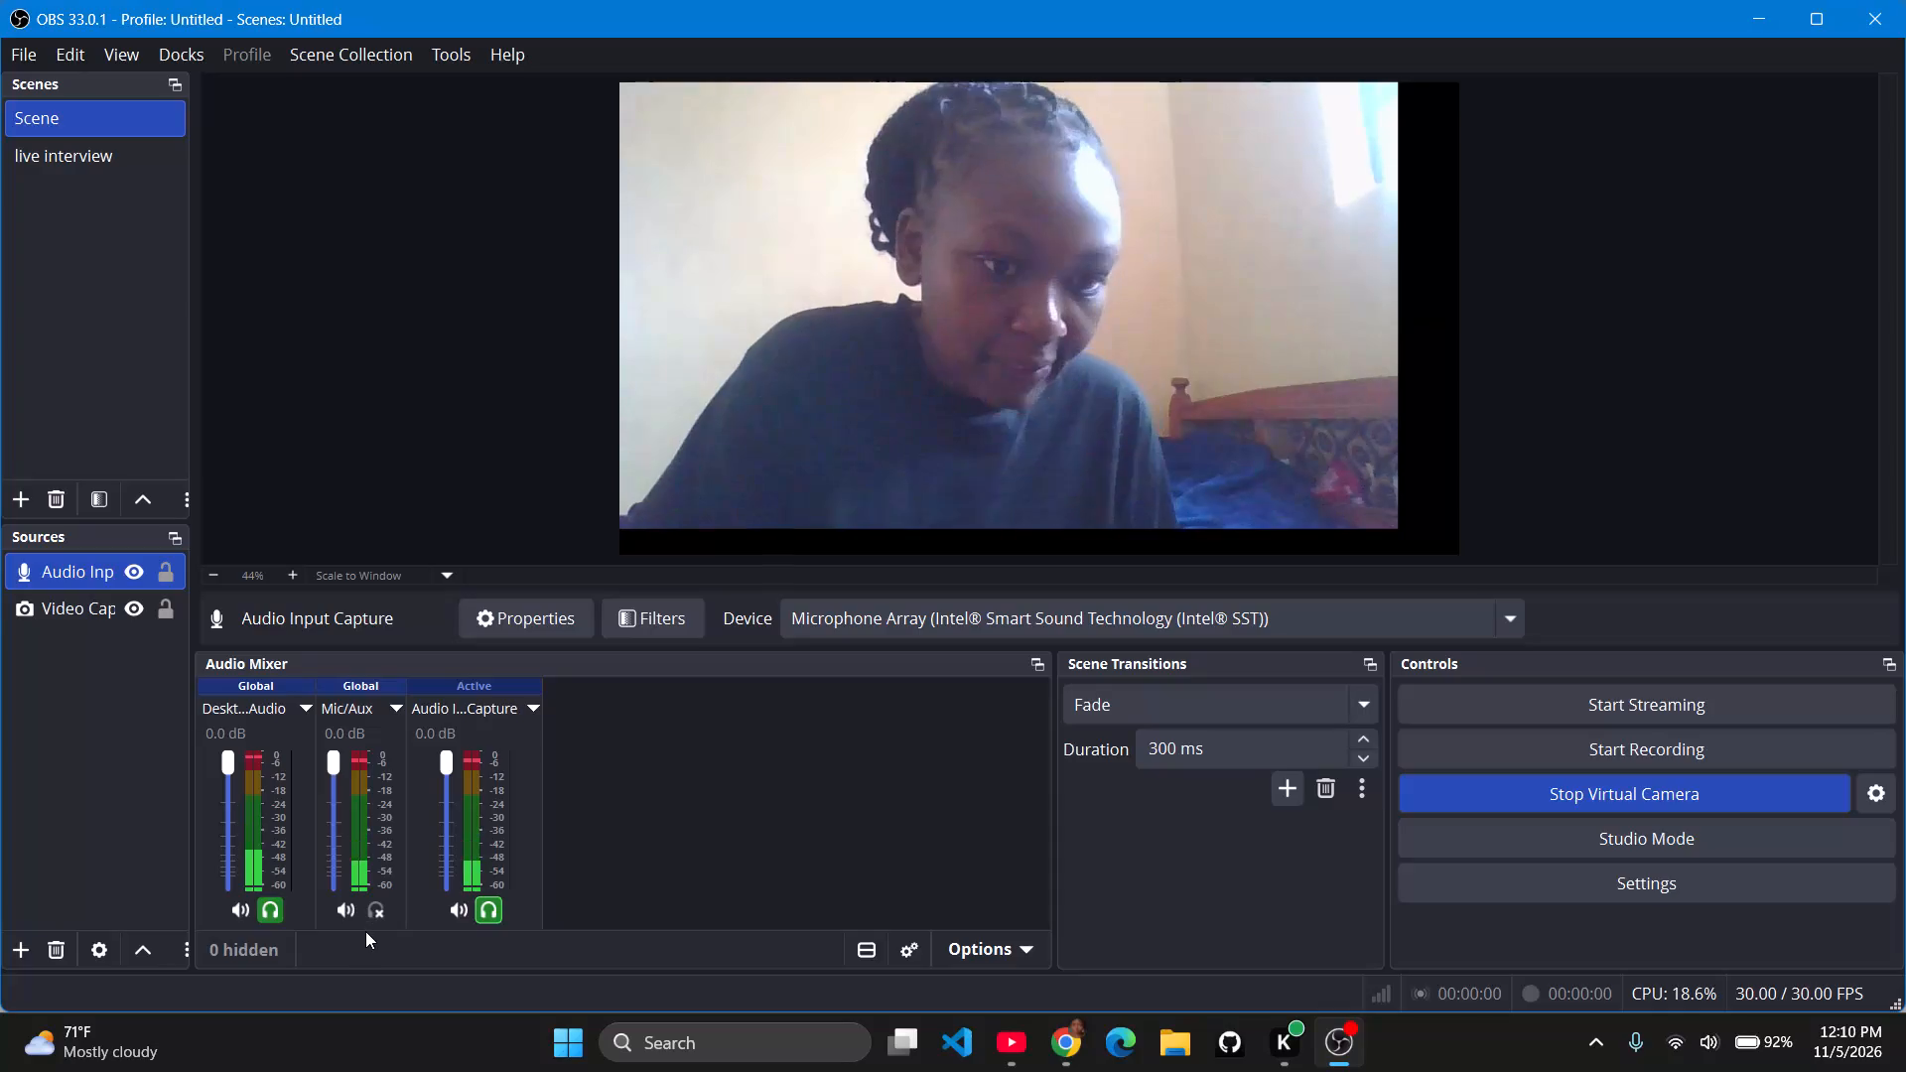
Toggle Mic/Aux audio monitoring on and off, and turn off monitoring for the Desktop Audio and Audio Input Capture channels.
left_click(373, 916)
left_click(373, 916)
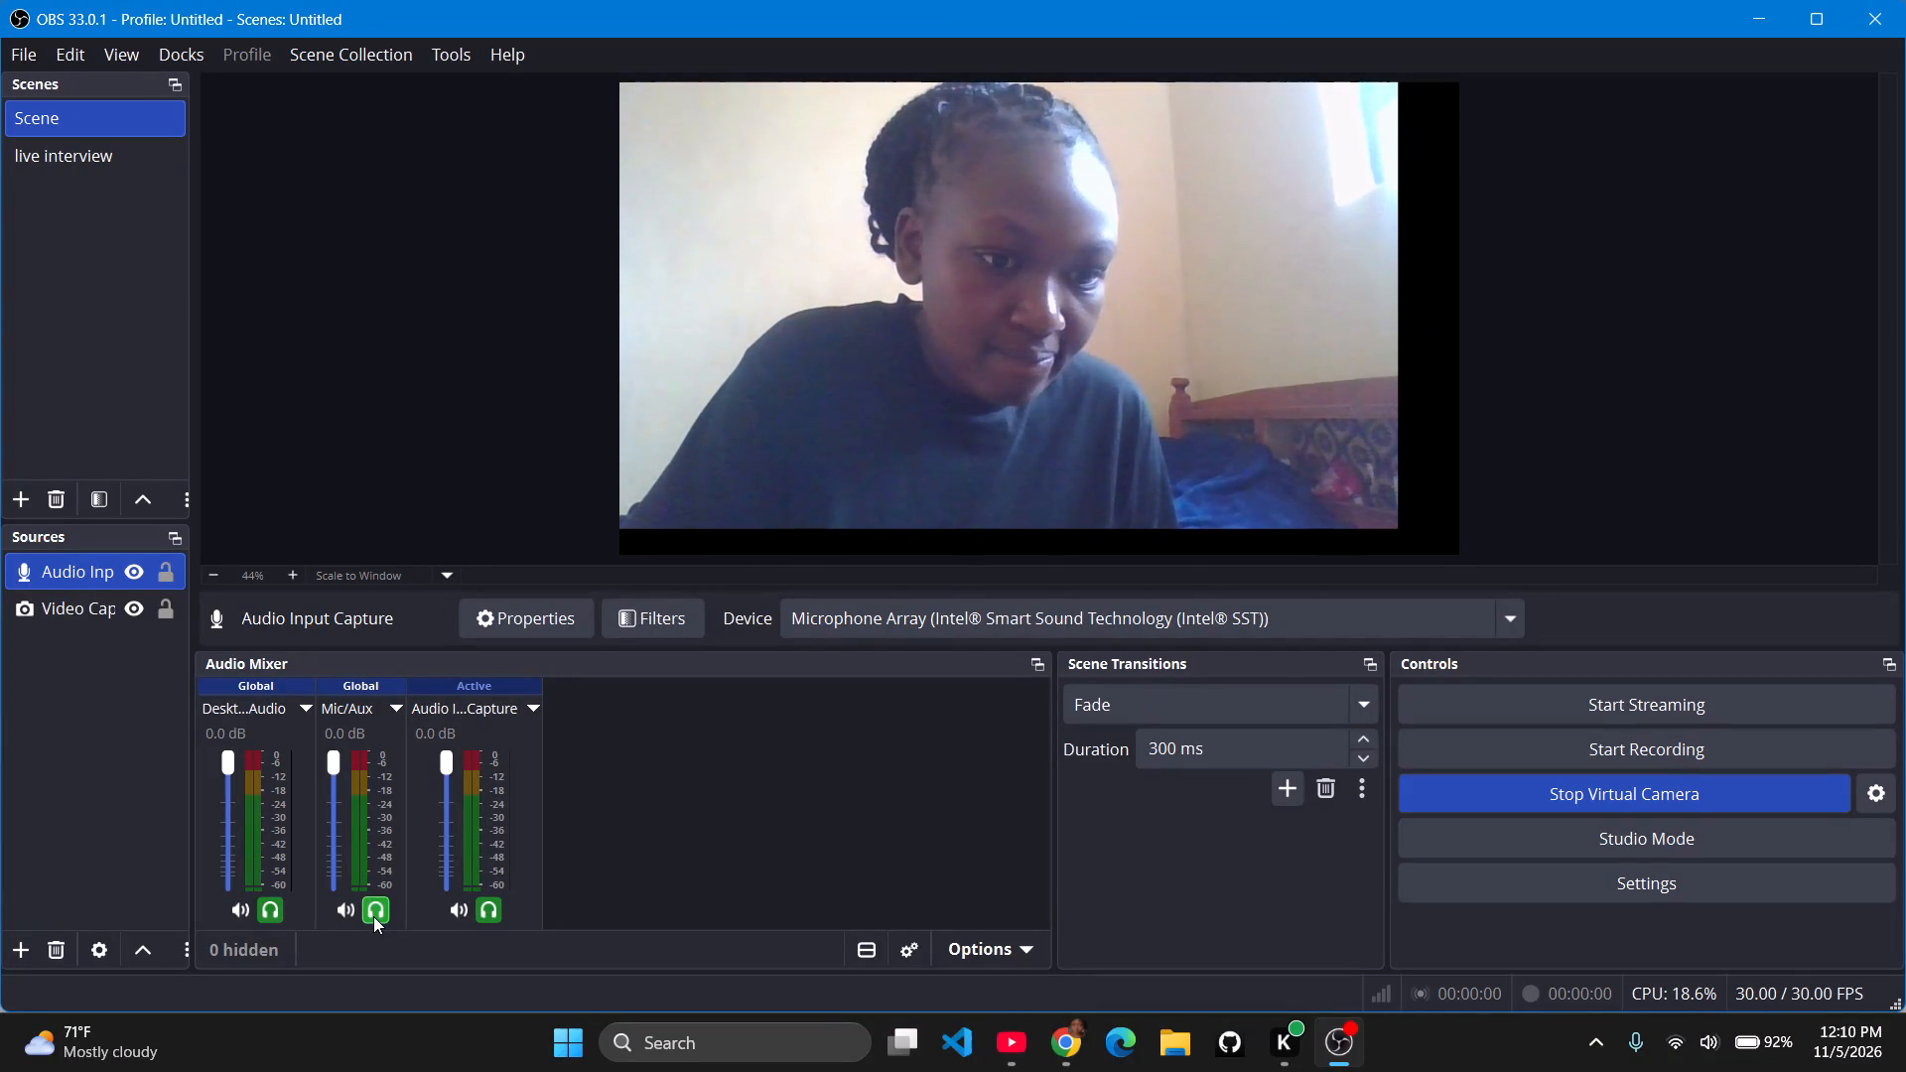
left_click(273, 910)
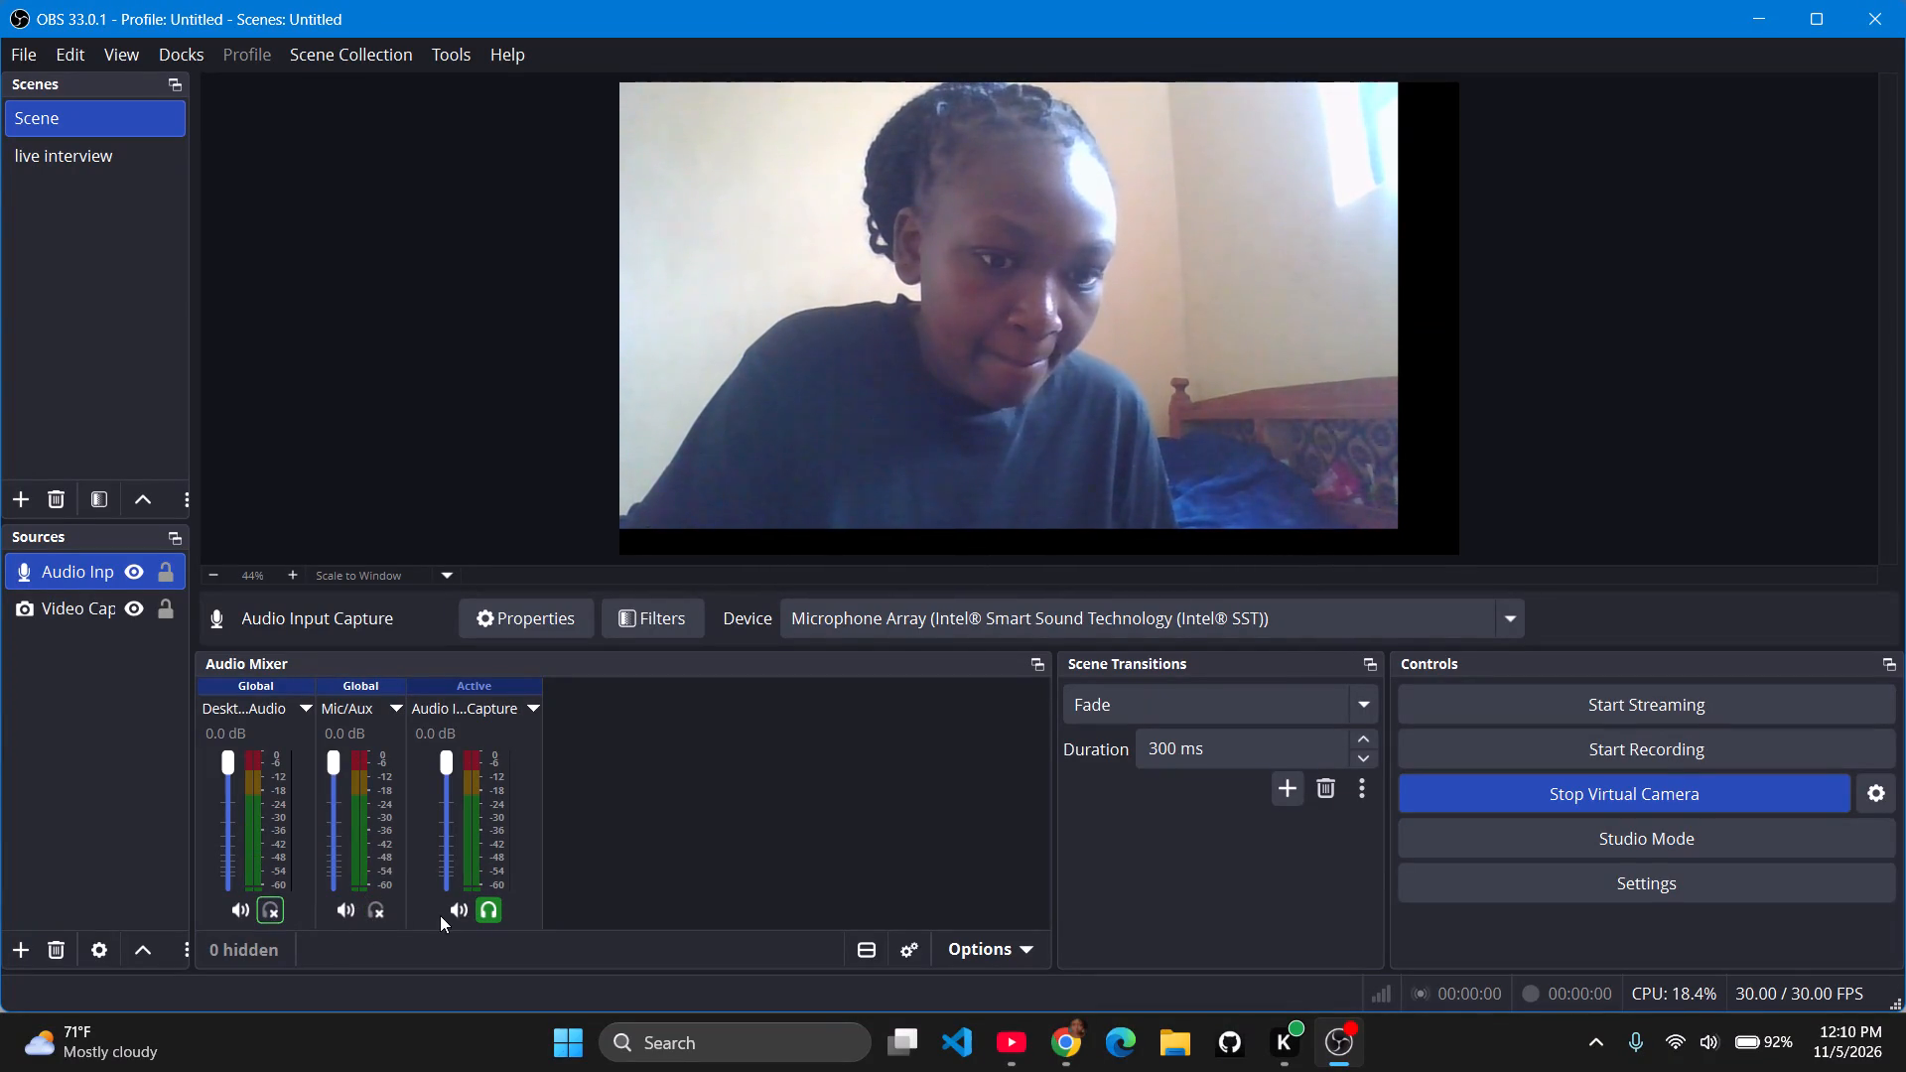
left_click(493, 914)
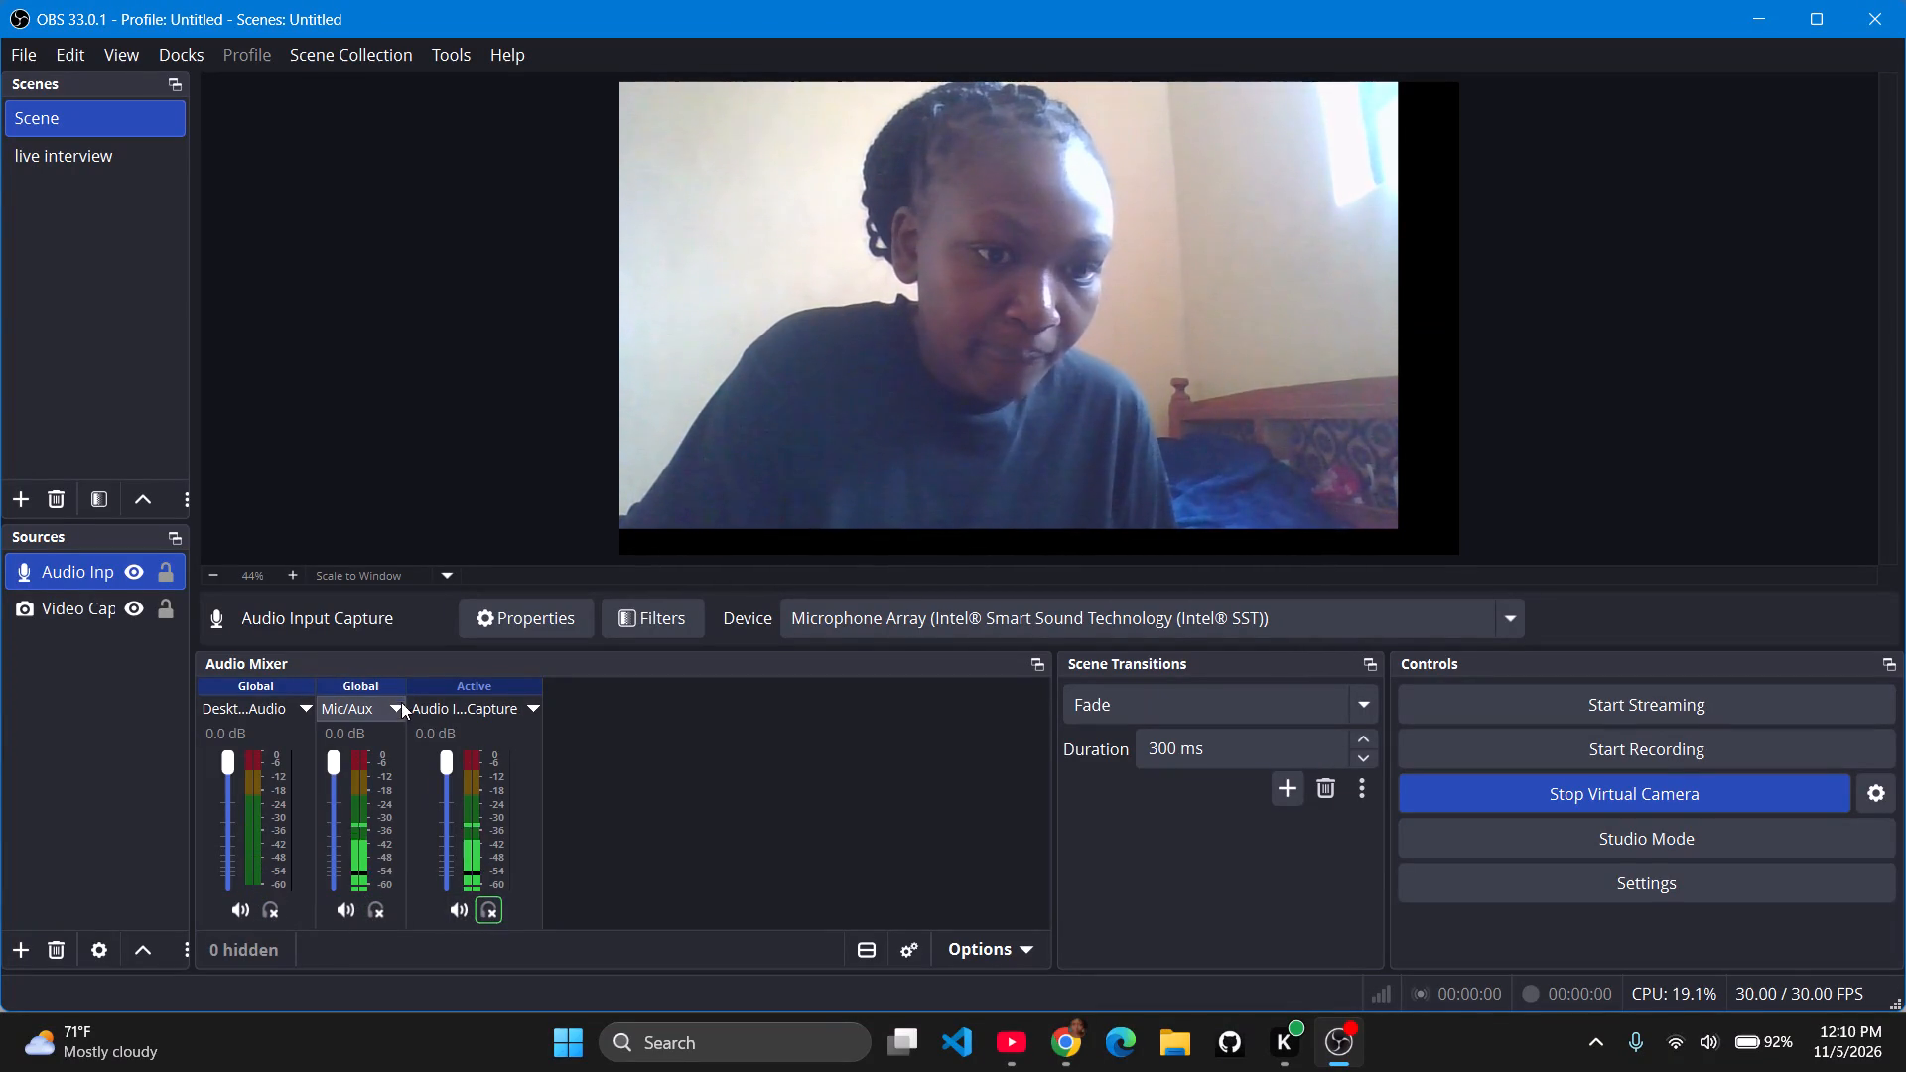
Open the Mic/Aux channel's properties and examine the available input devices.
left_click(401, 709)
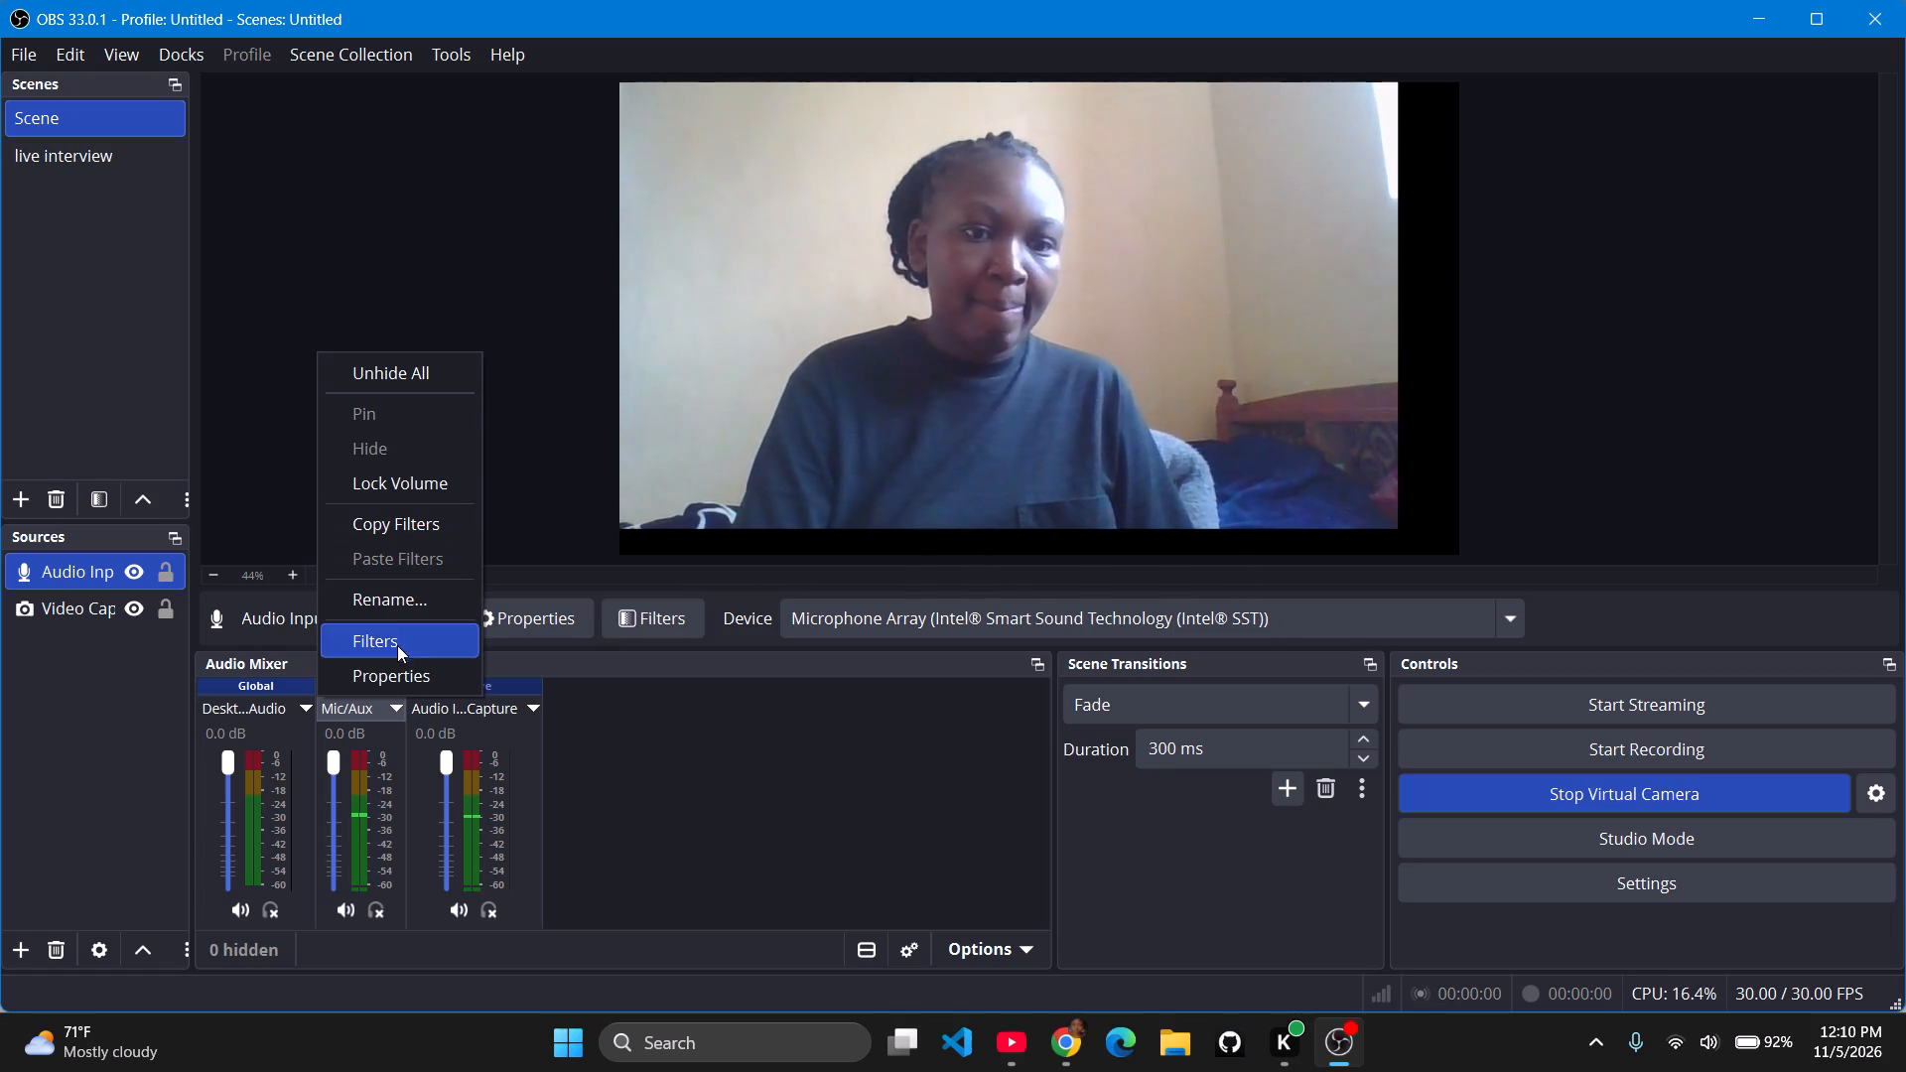
left_click(392, 662)
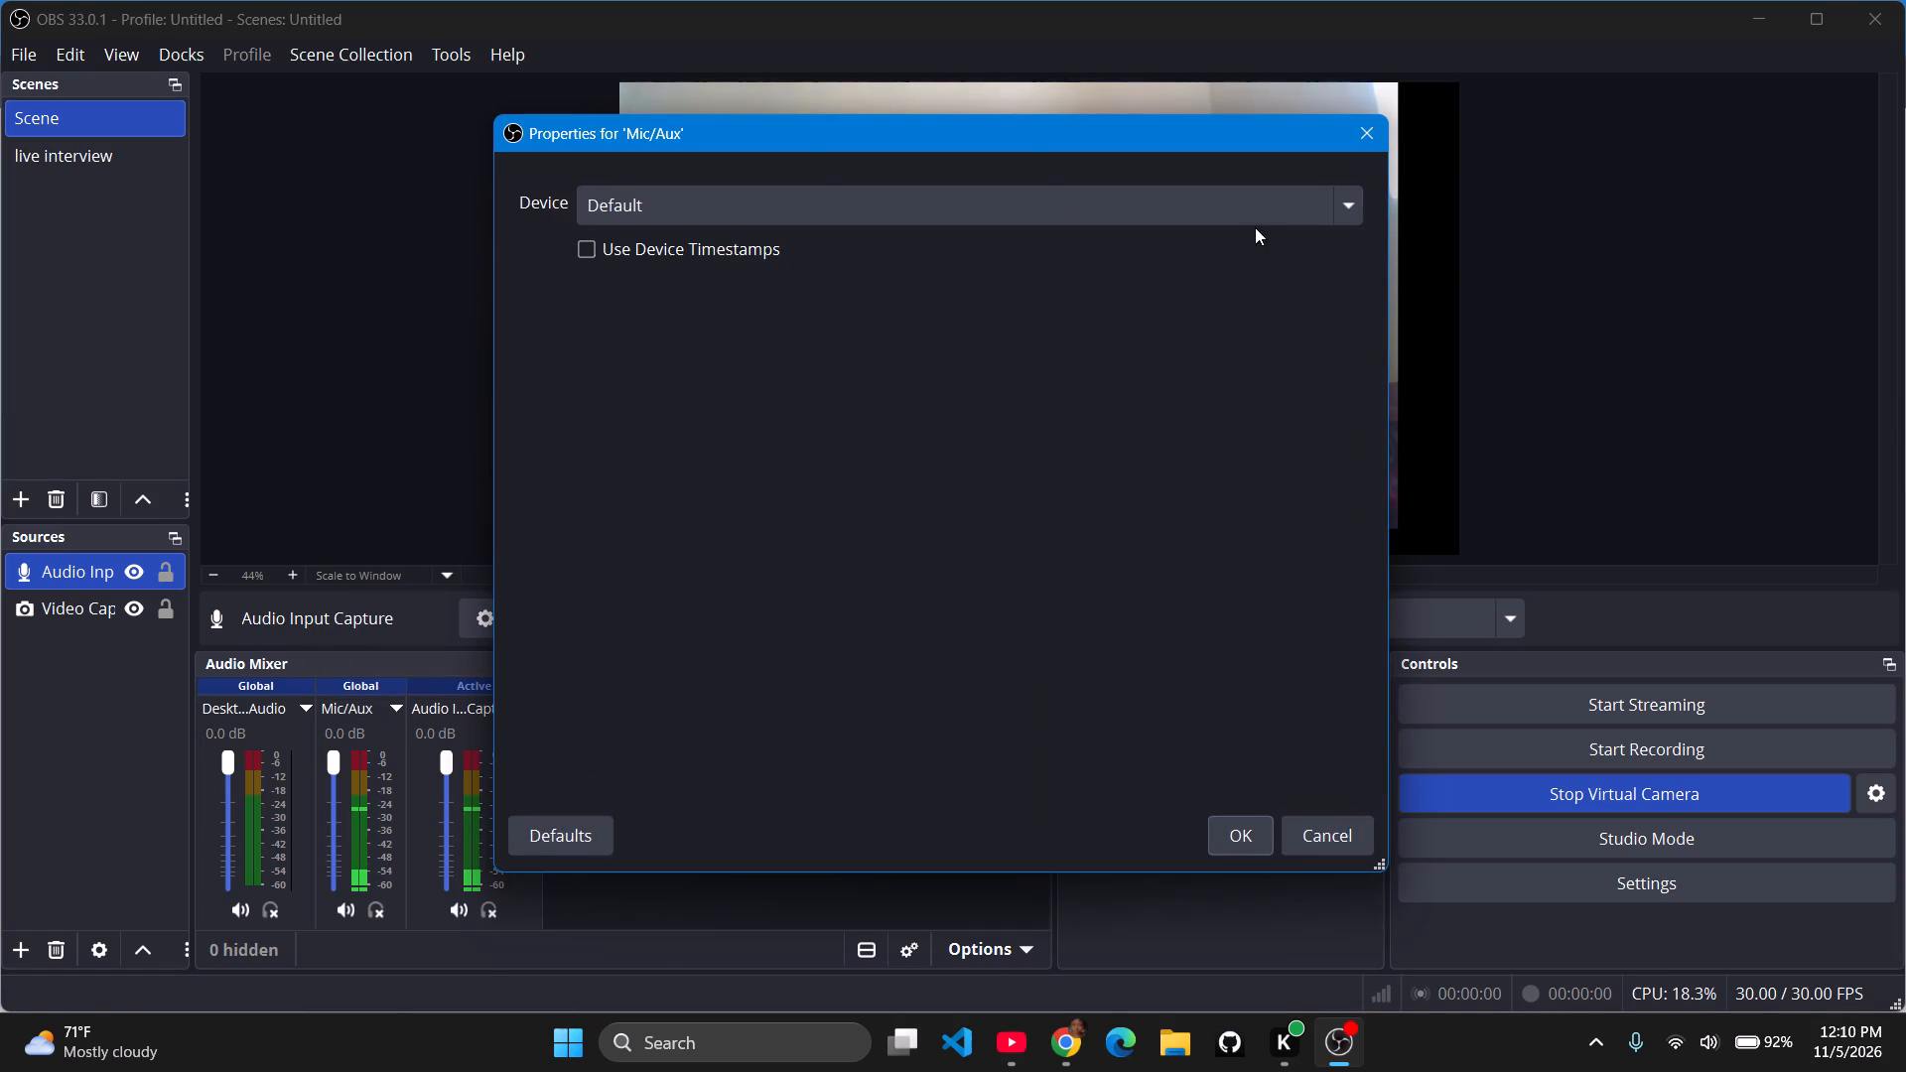
left_click(1341, 201)
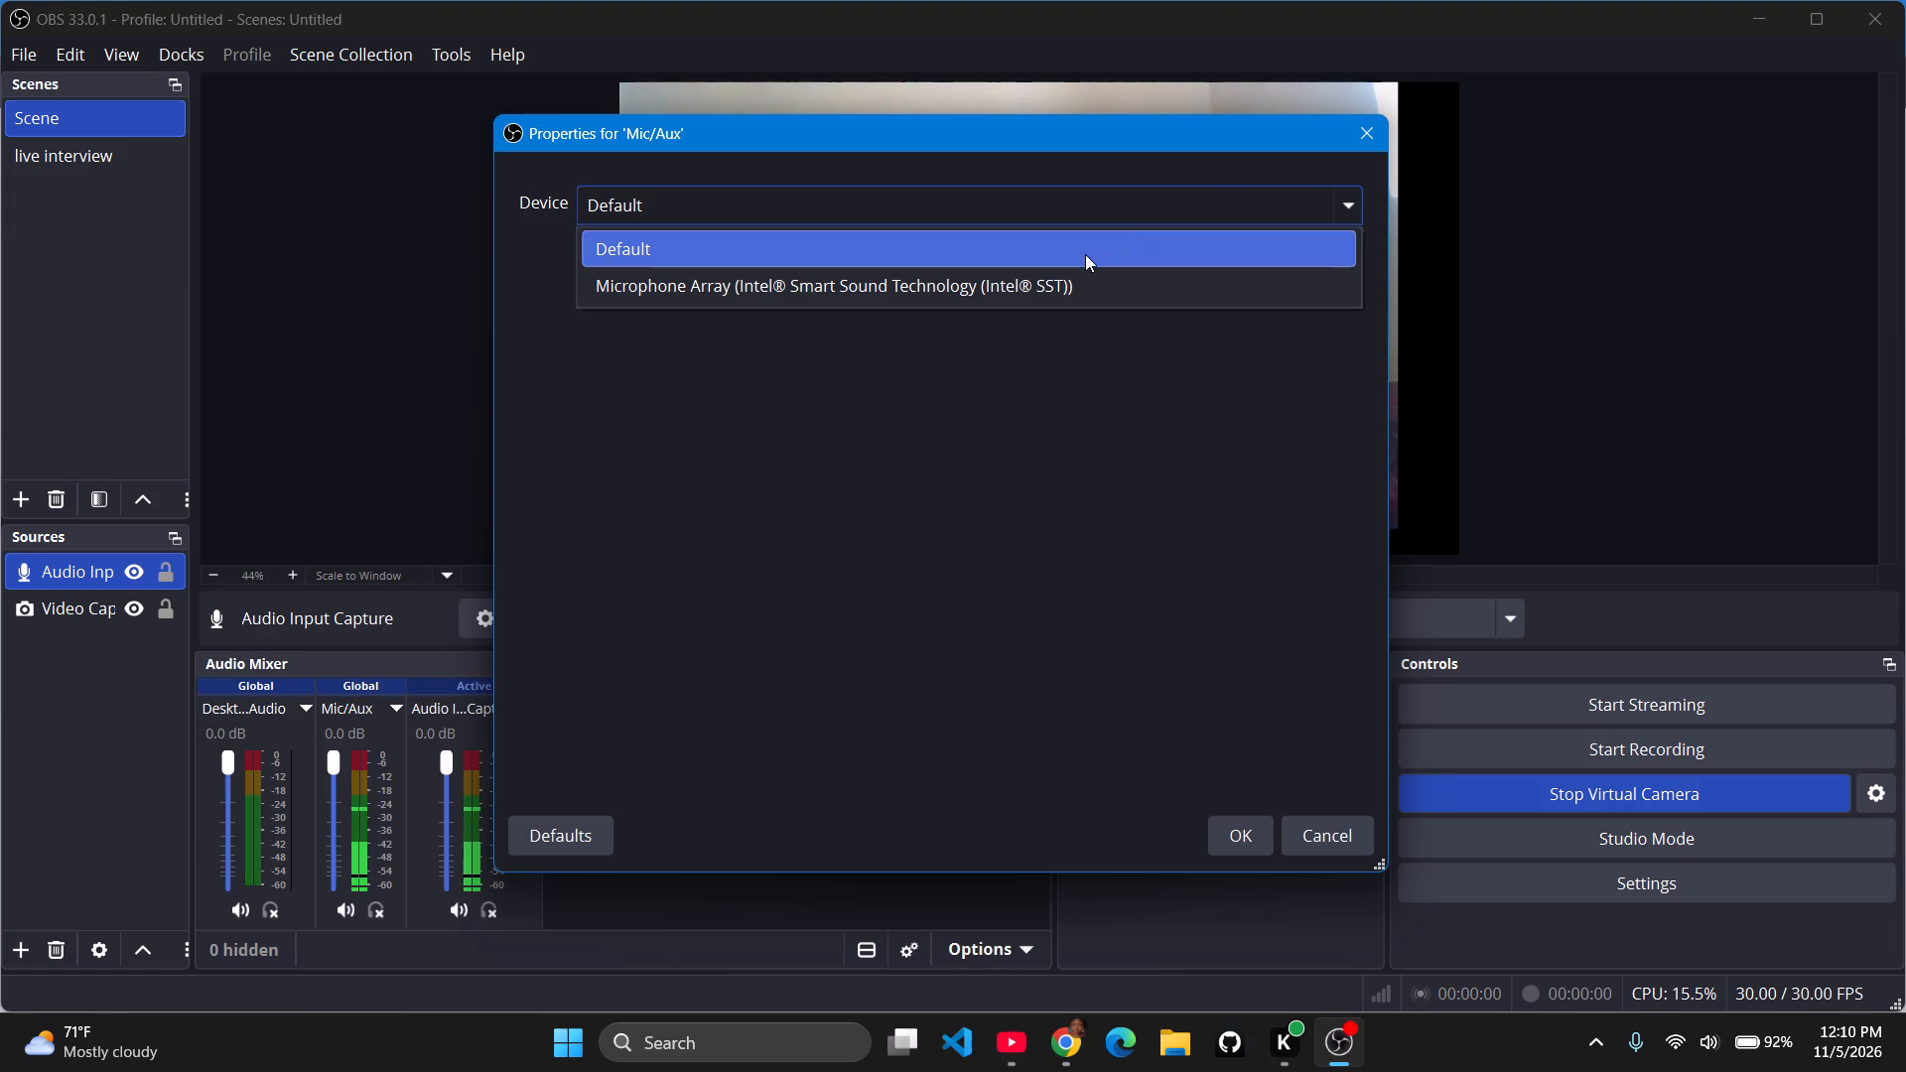
left_click(939, 419)
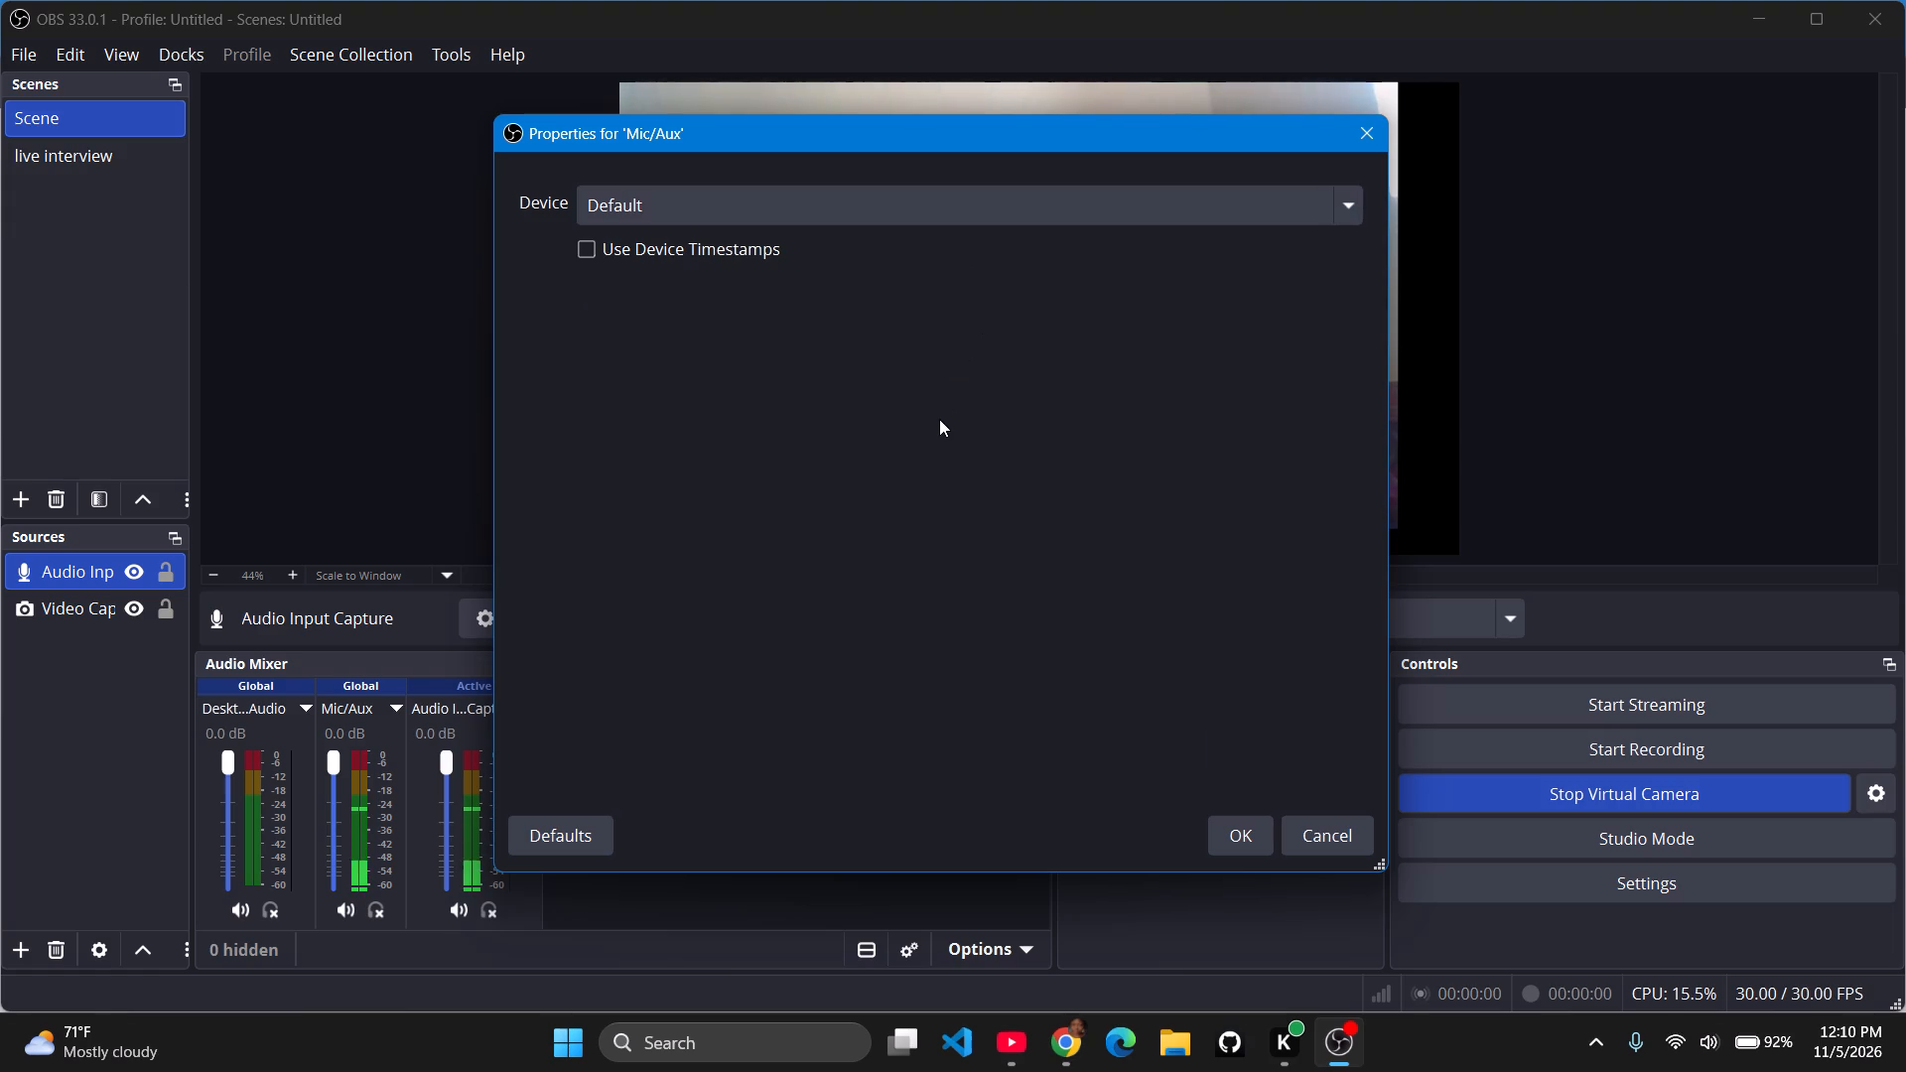
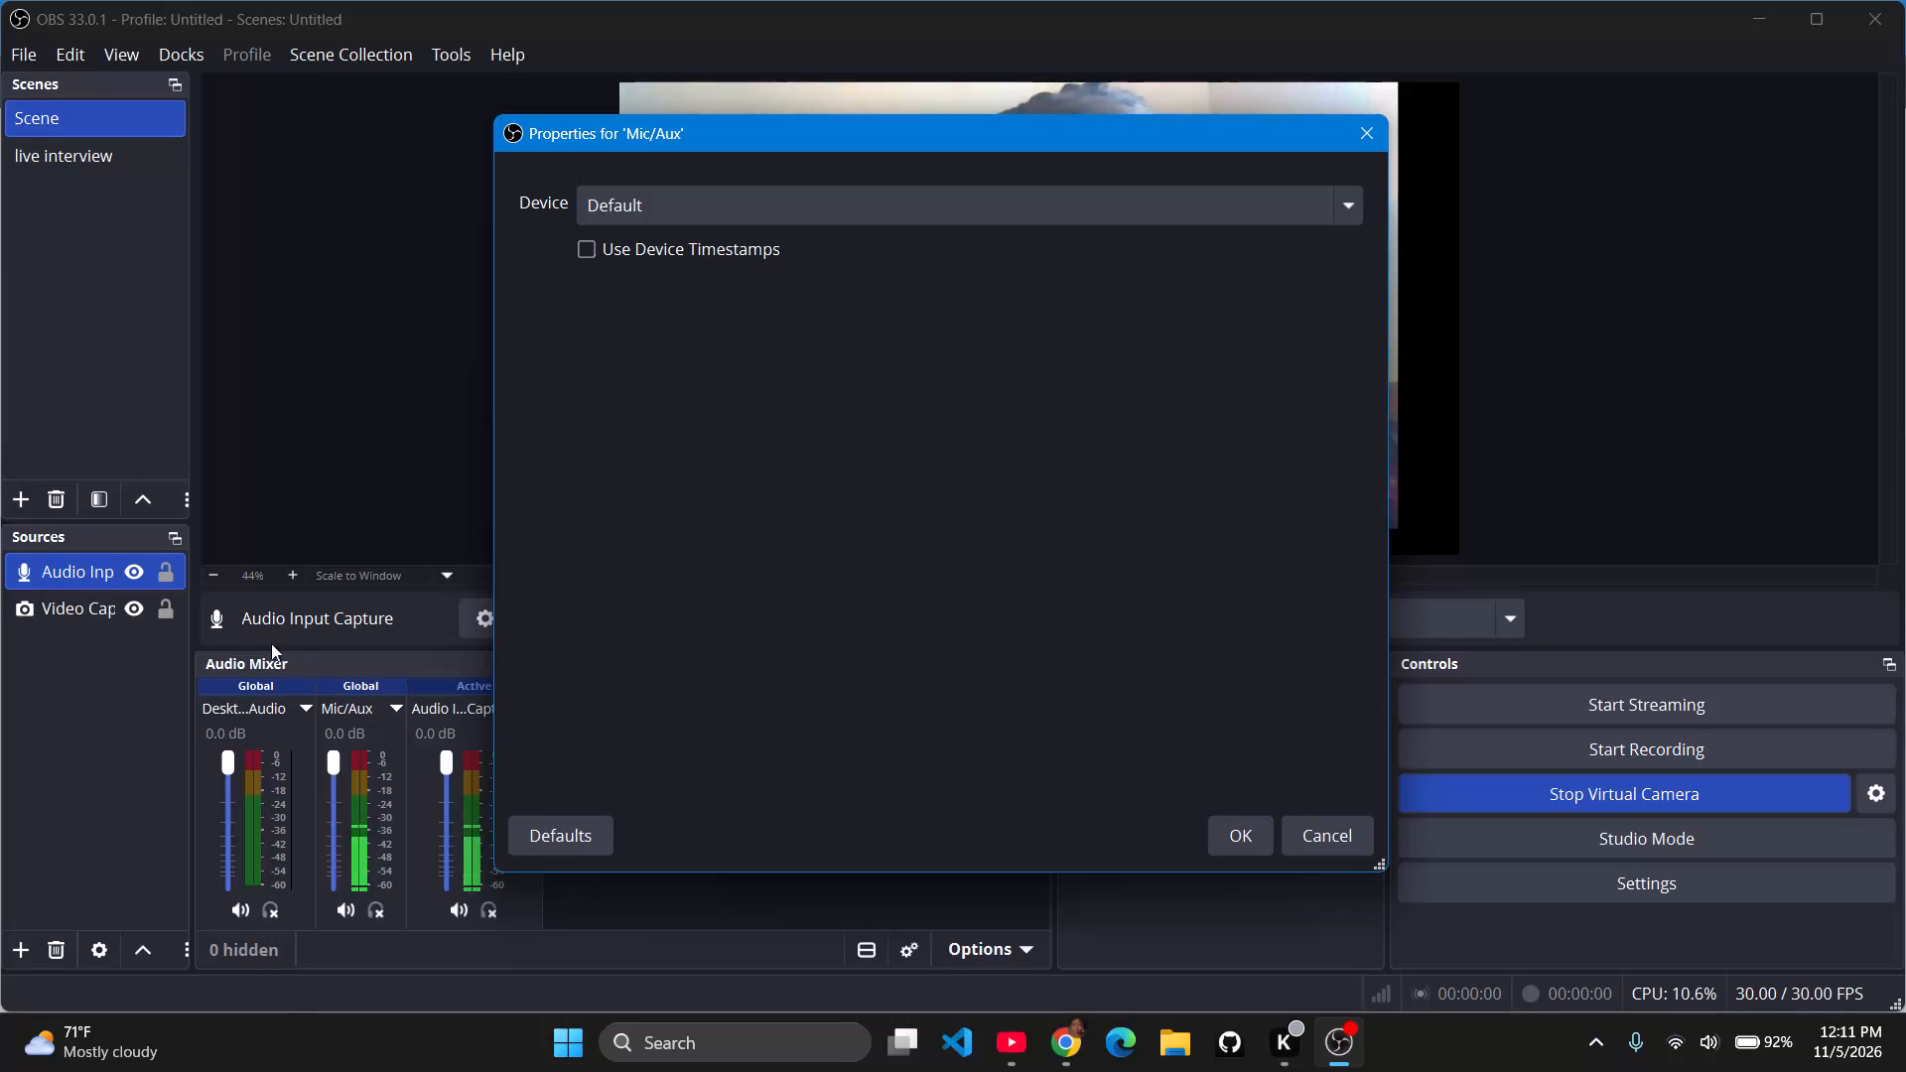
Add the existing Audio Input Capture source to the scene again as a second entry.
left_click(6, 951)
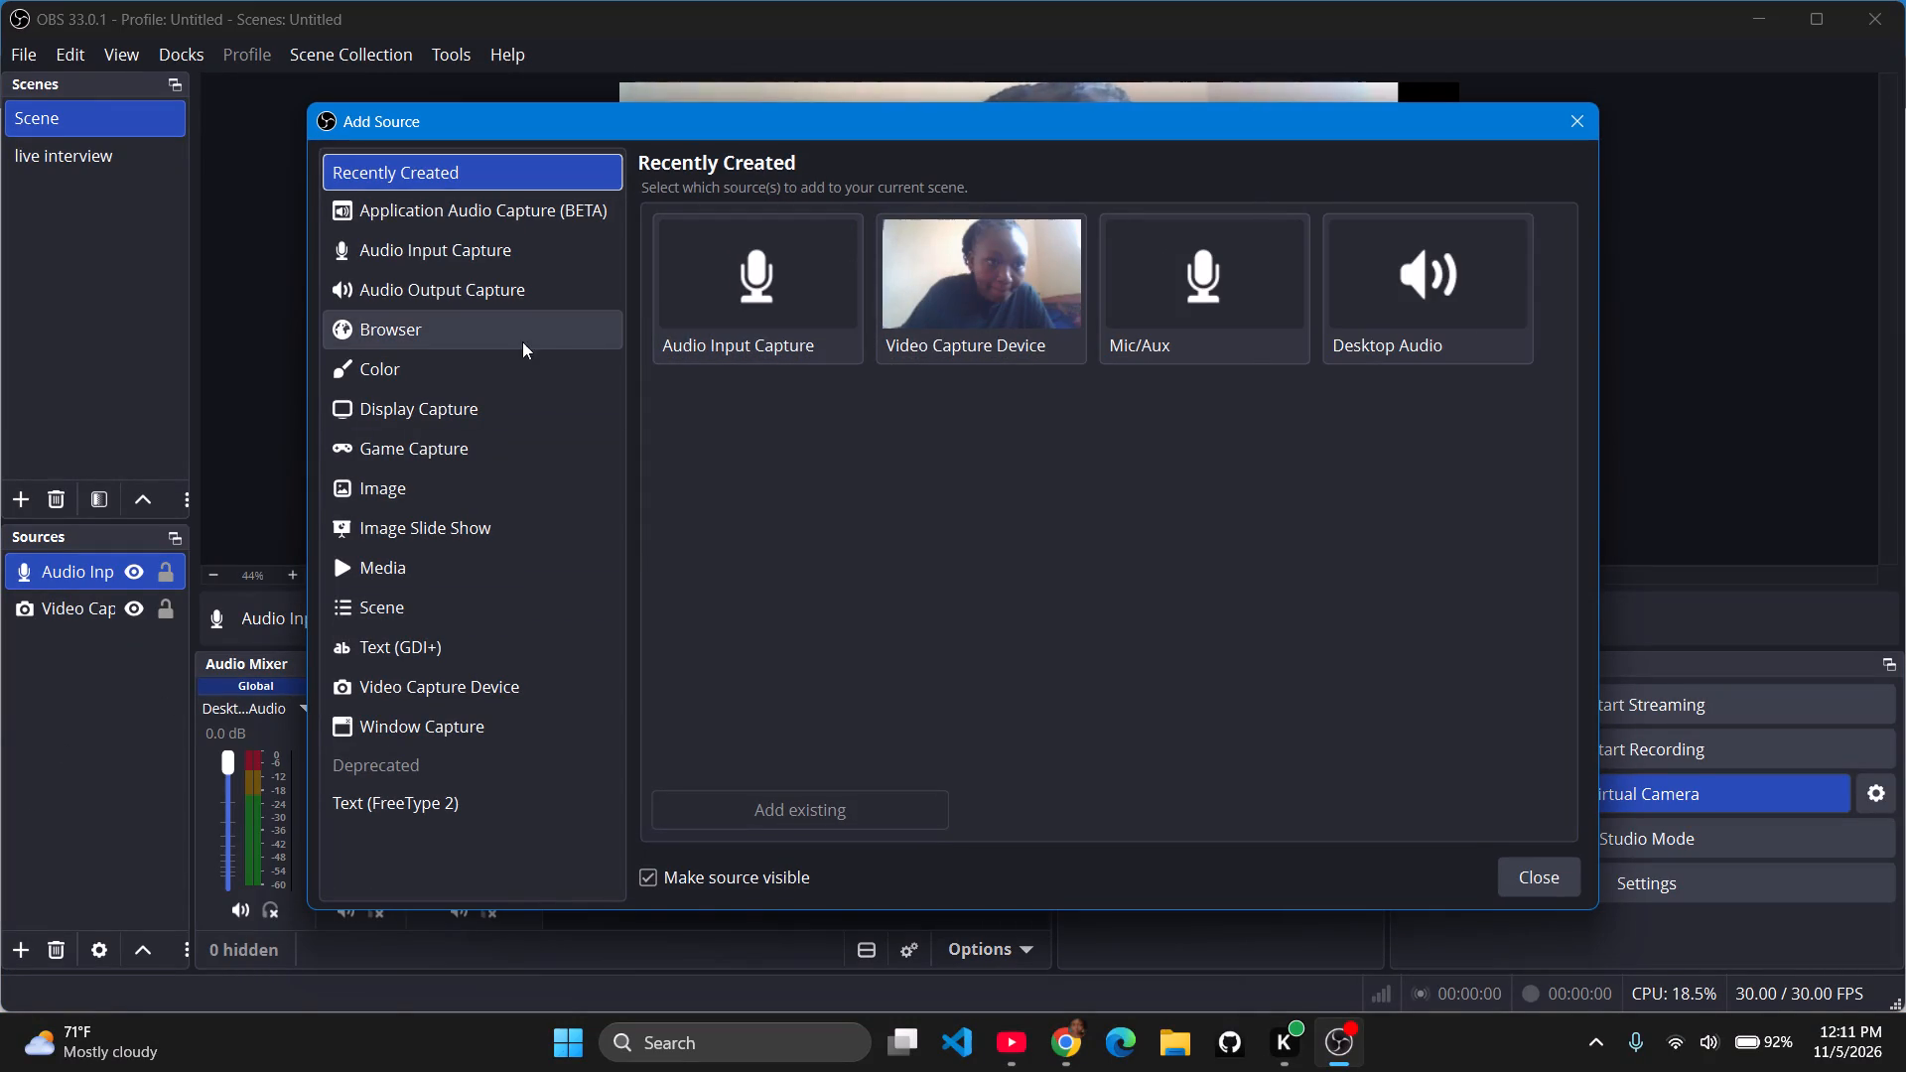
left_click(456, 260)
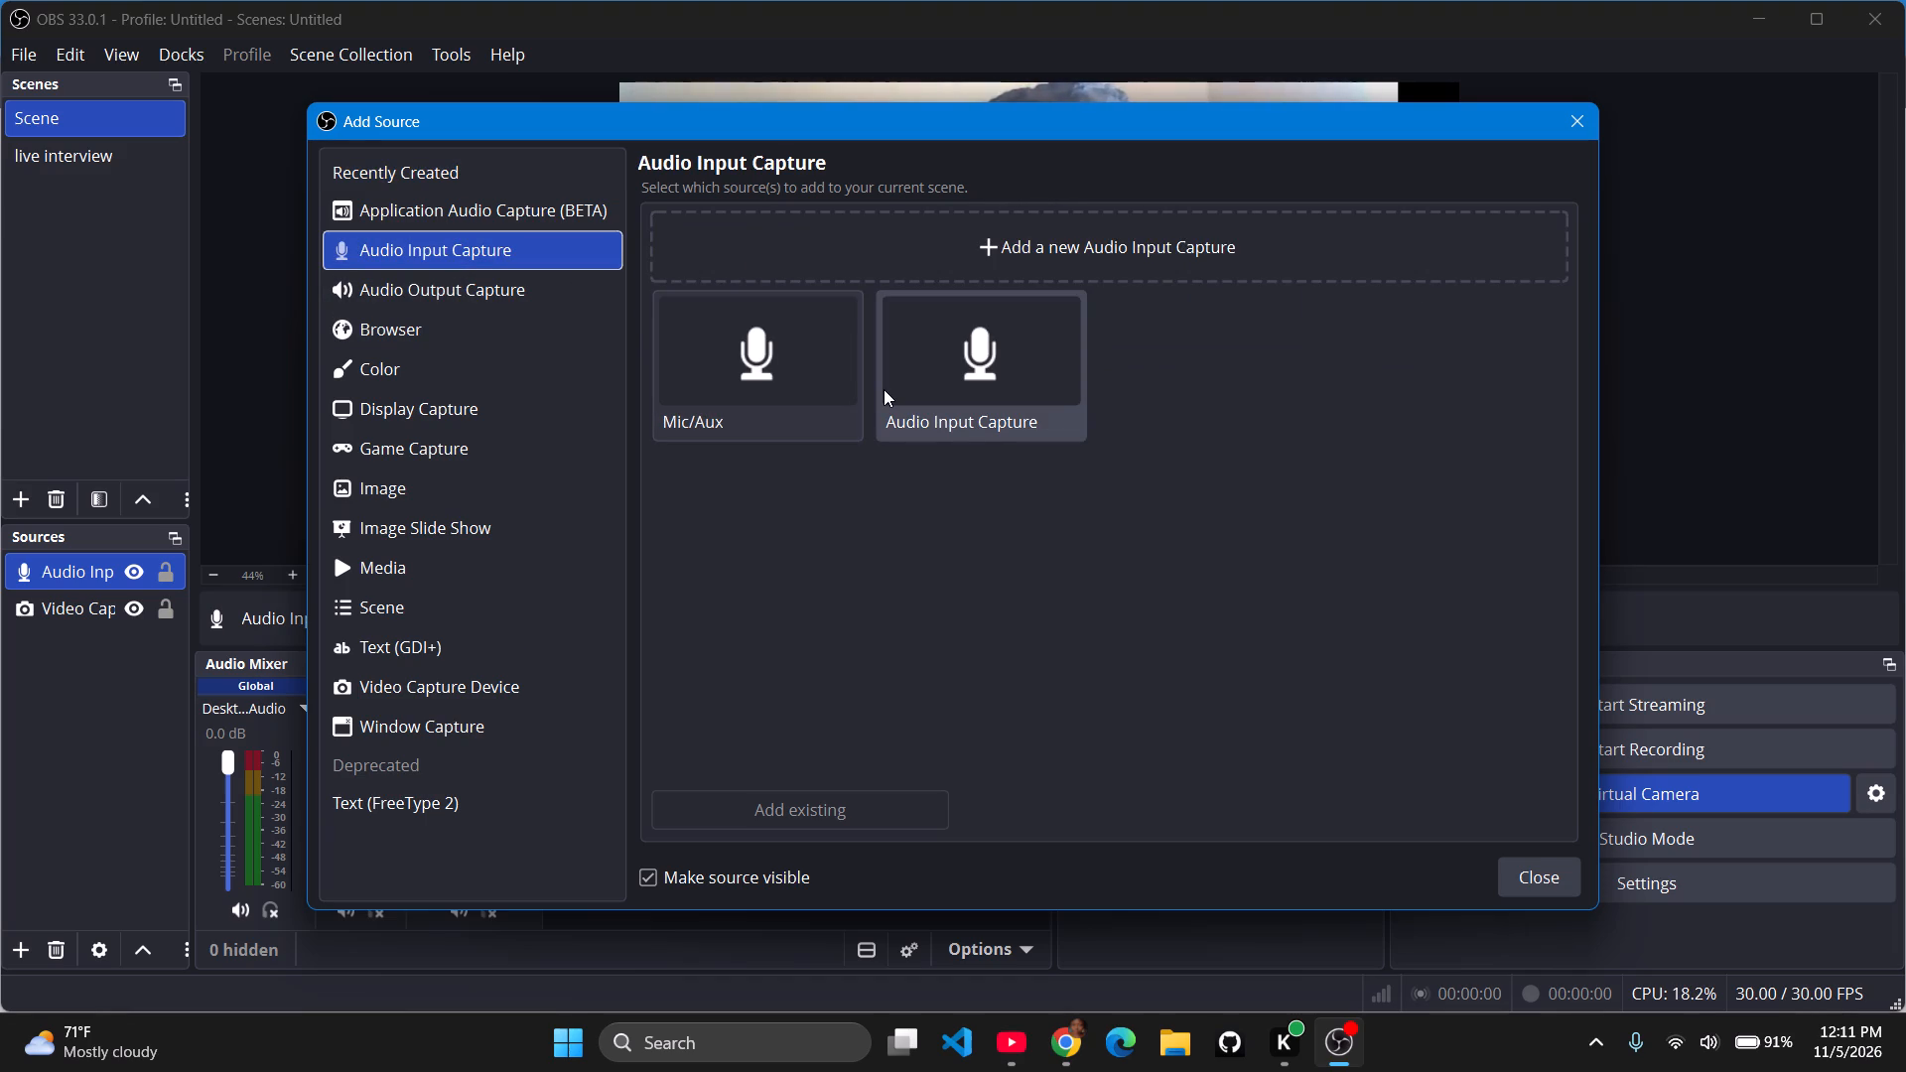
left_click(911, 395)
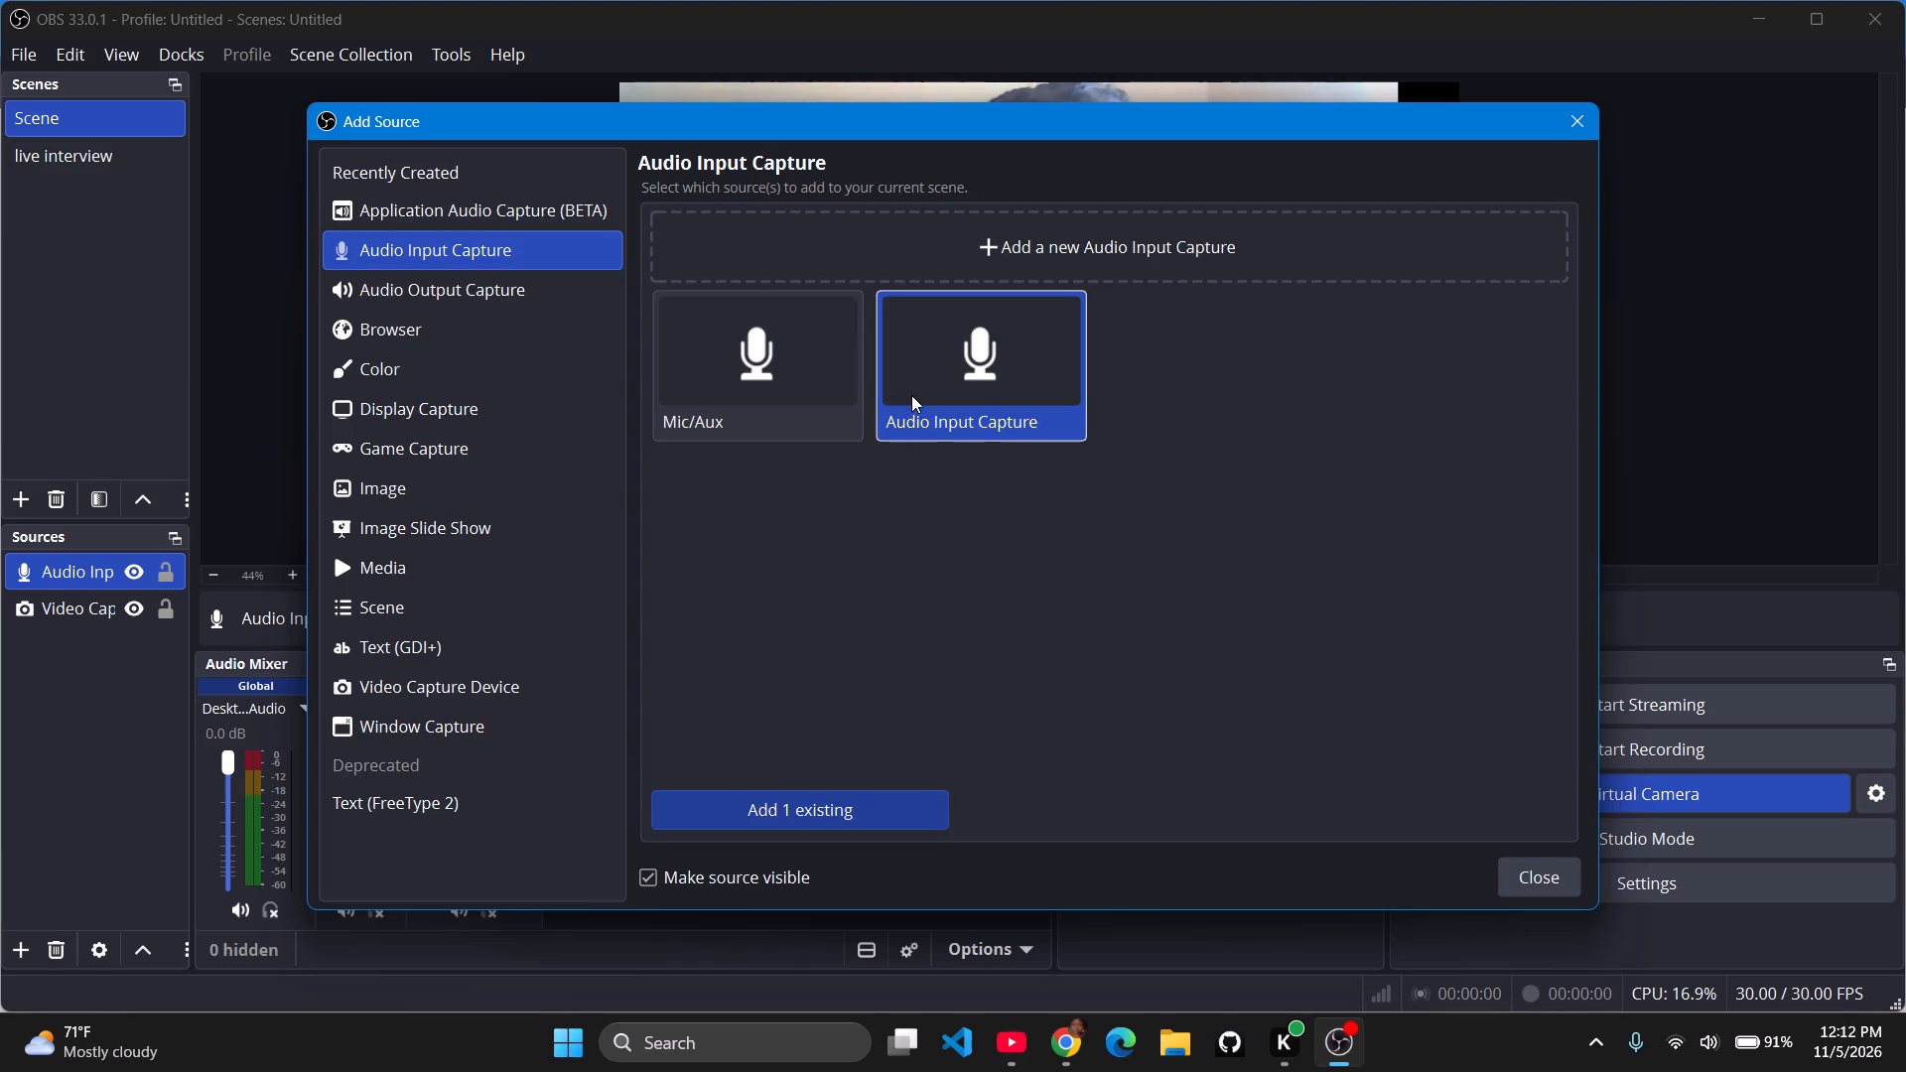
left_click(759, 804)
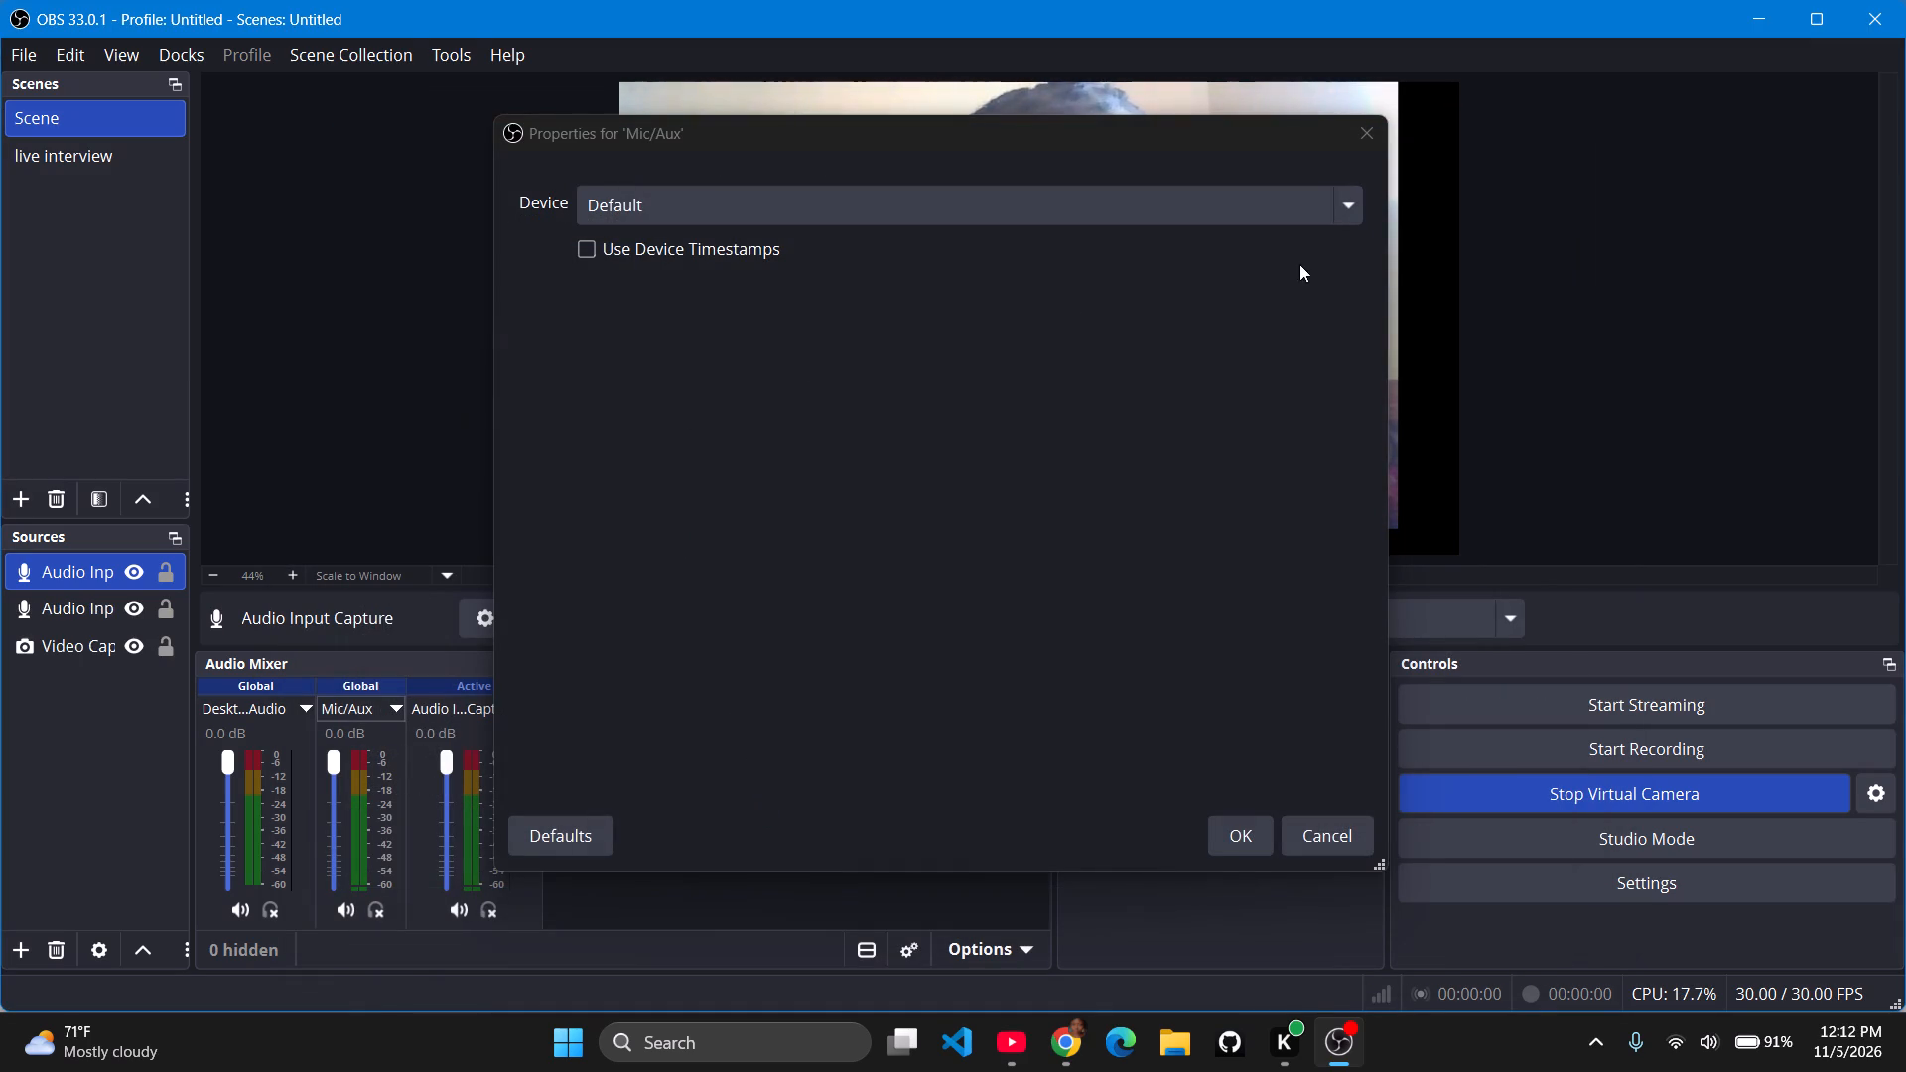
Examine the device choices in the Mic/Aux properties and close them without changing the device.
left_click(1353, 203)
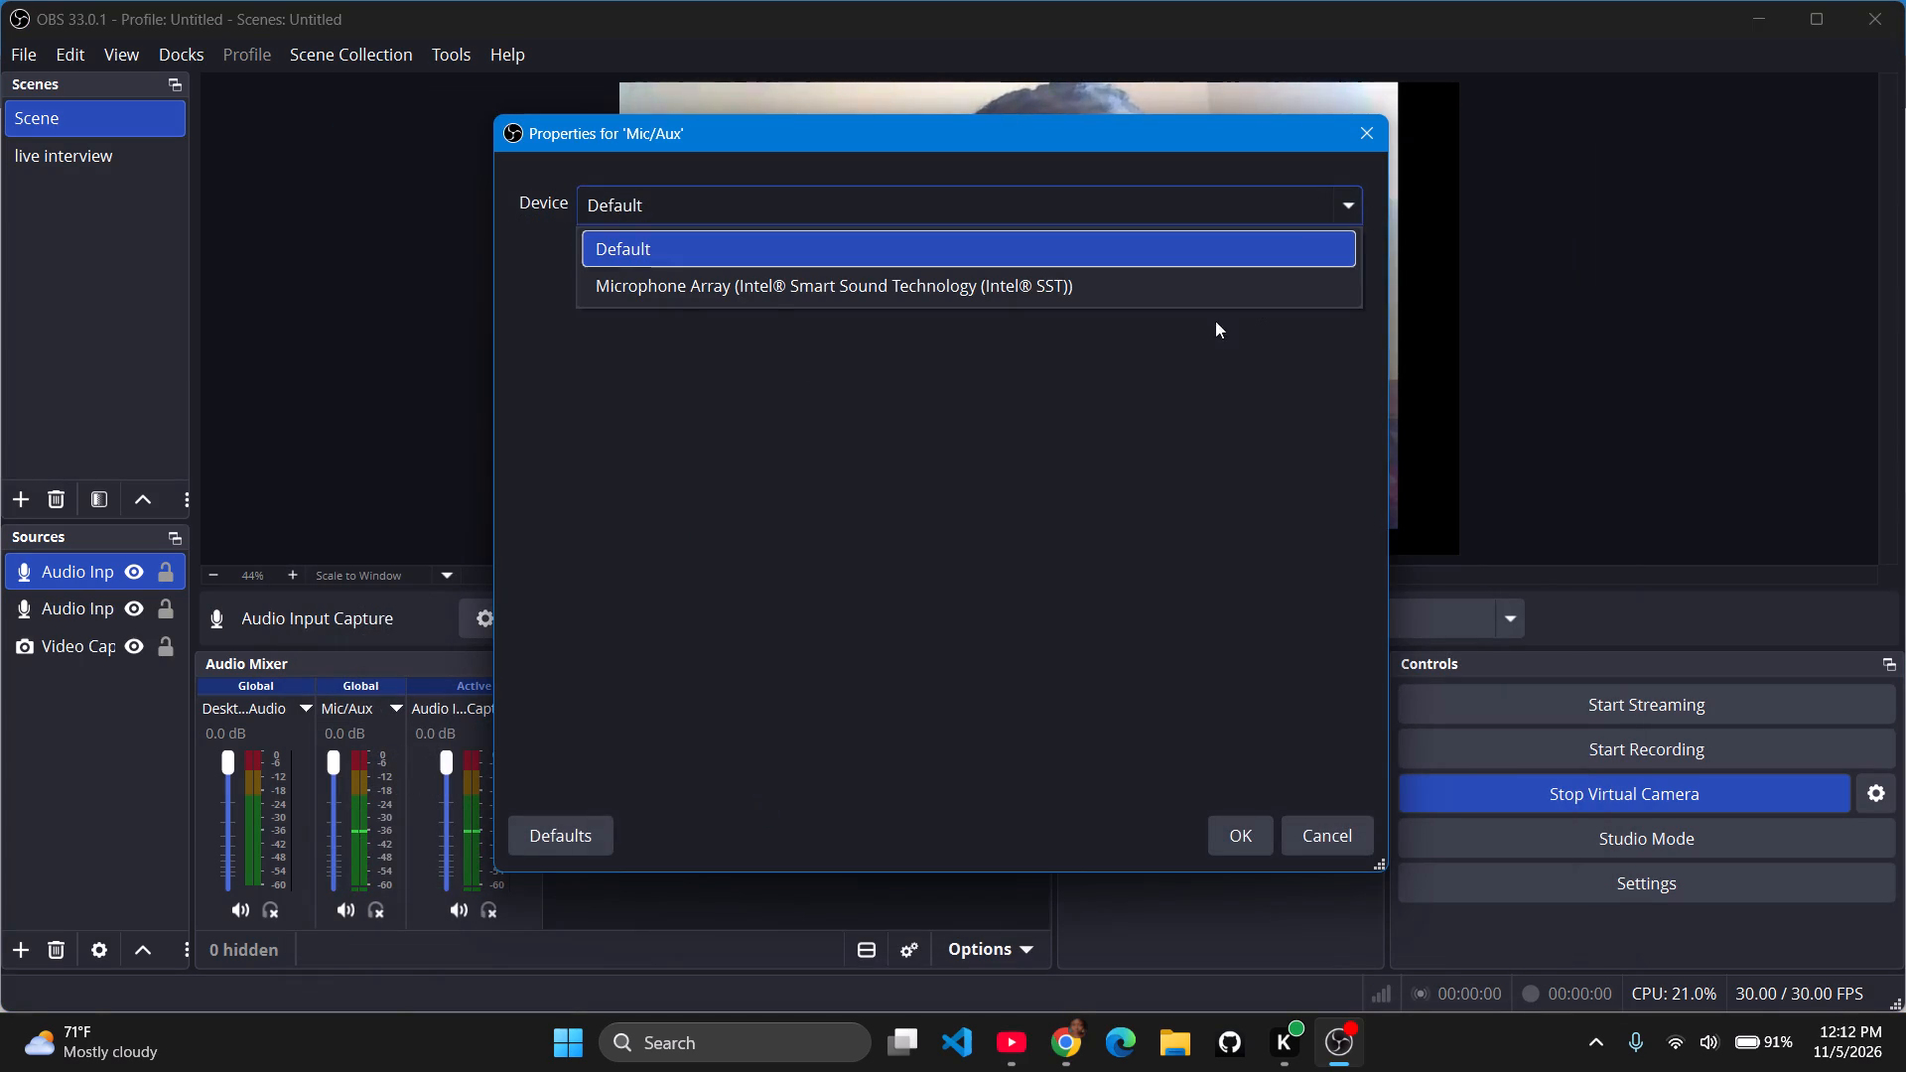
left_click(932, 493)
left_click(1359, 144)
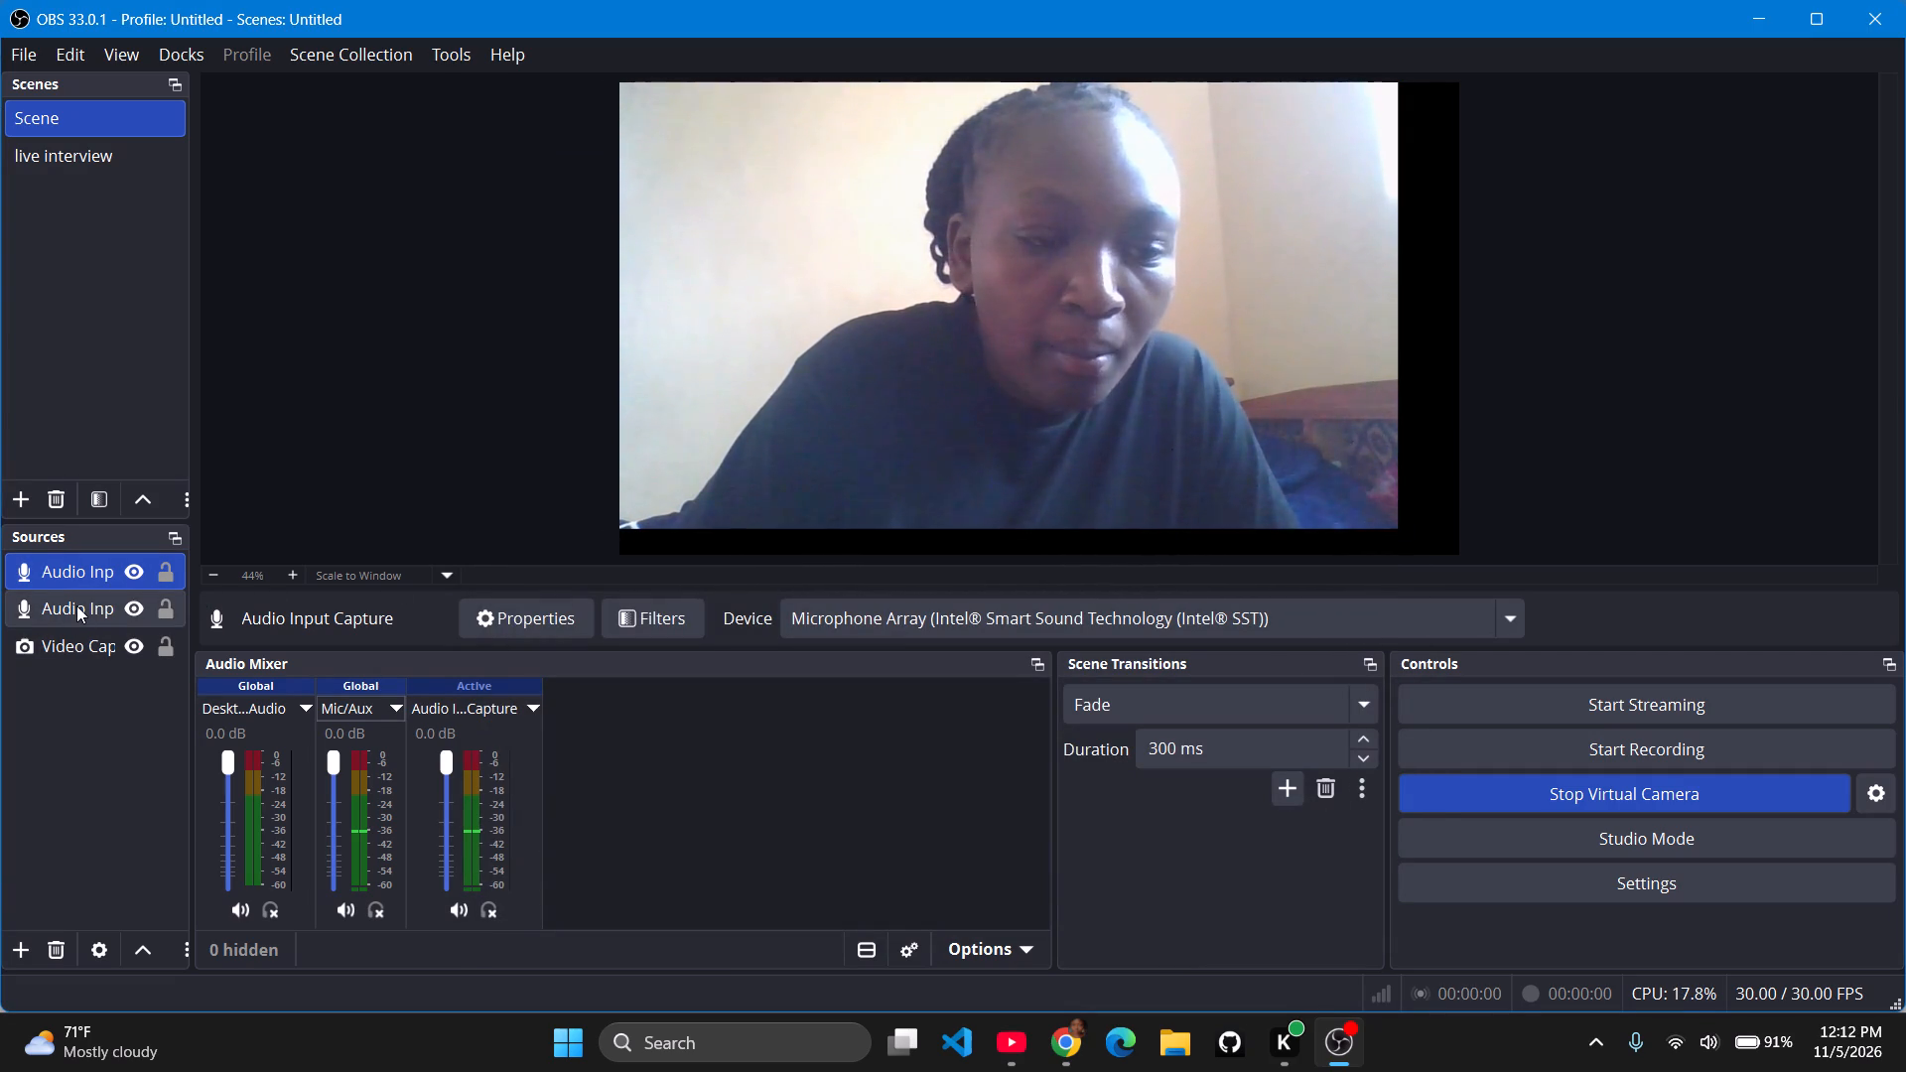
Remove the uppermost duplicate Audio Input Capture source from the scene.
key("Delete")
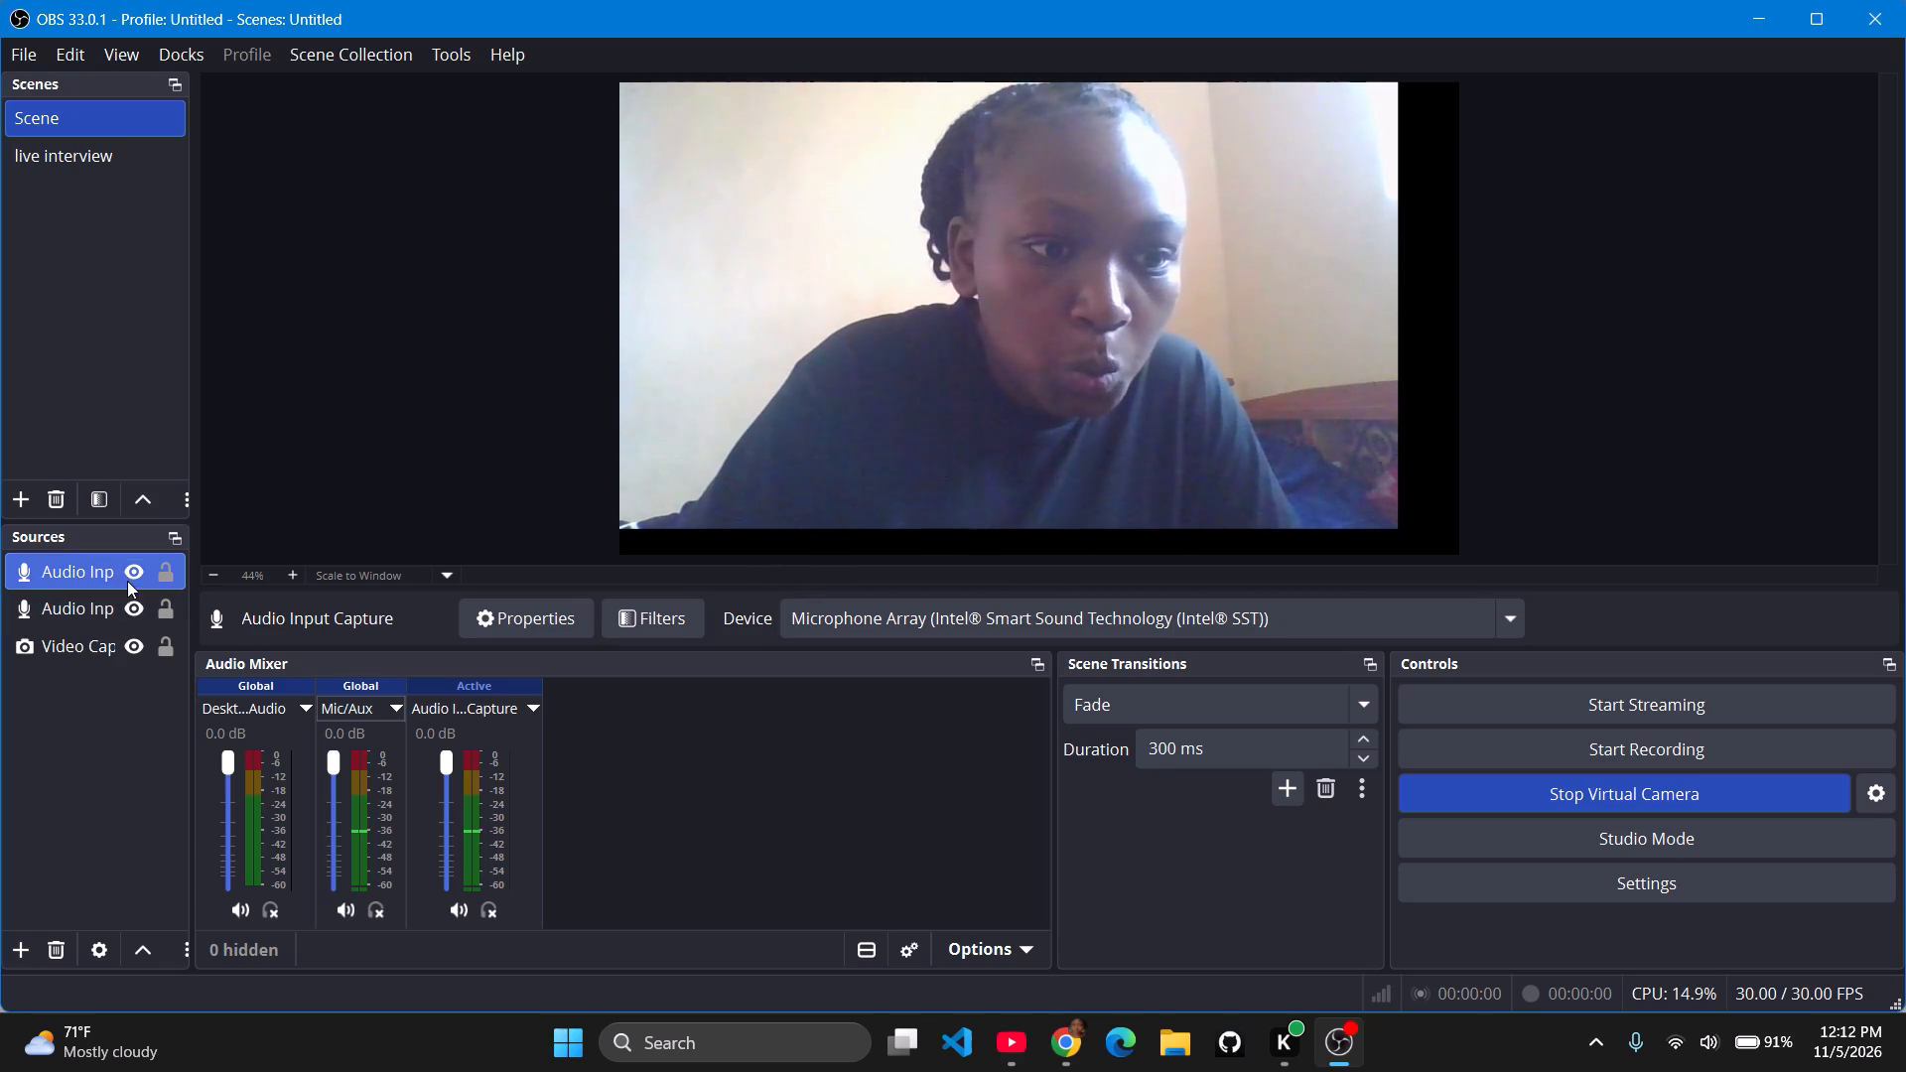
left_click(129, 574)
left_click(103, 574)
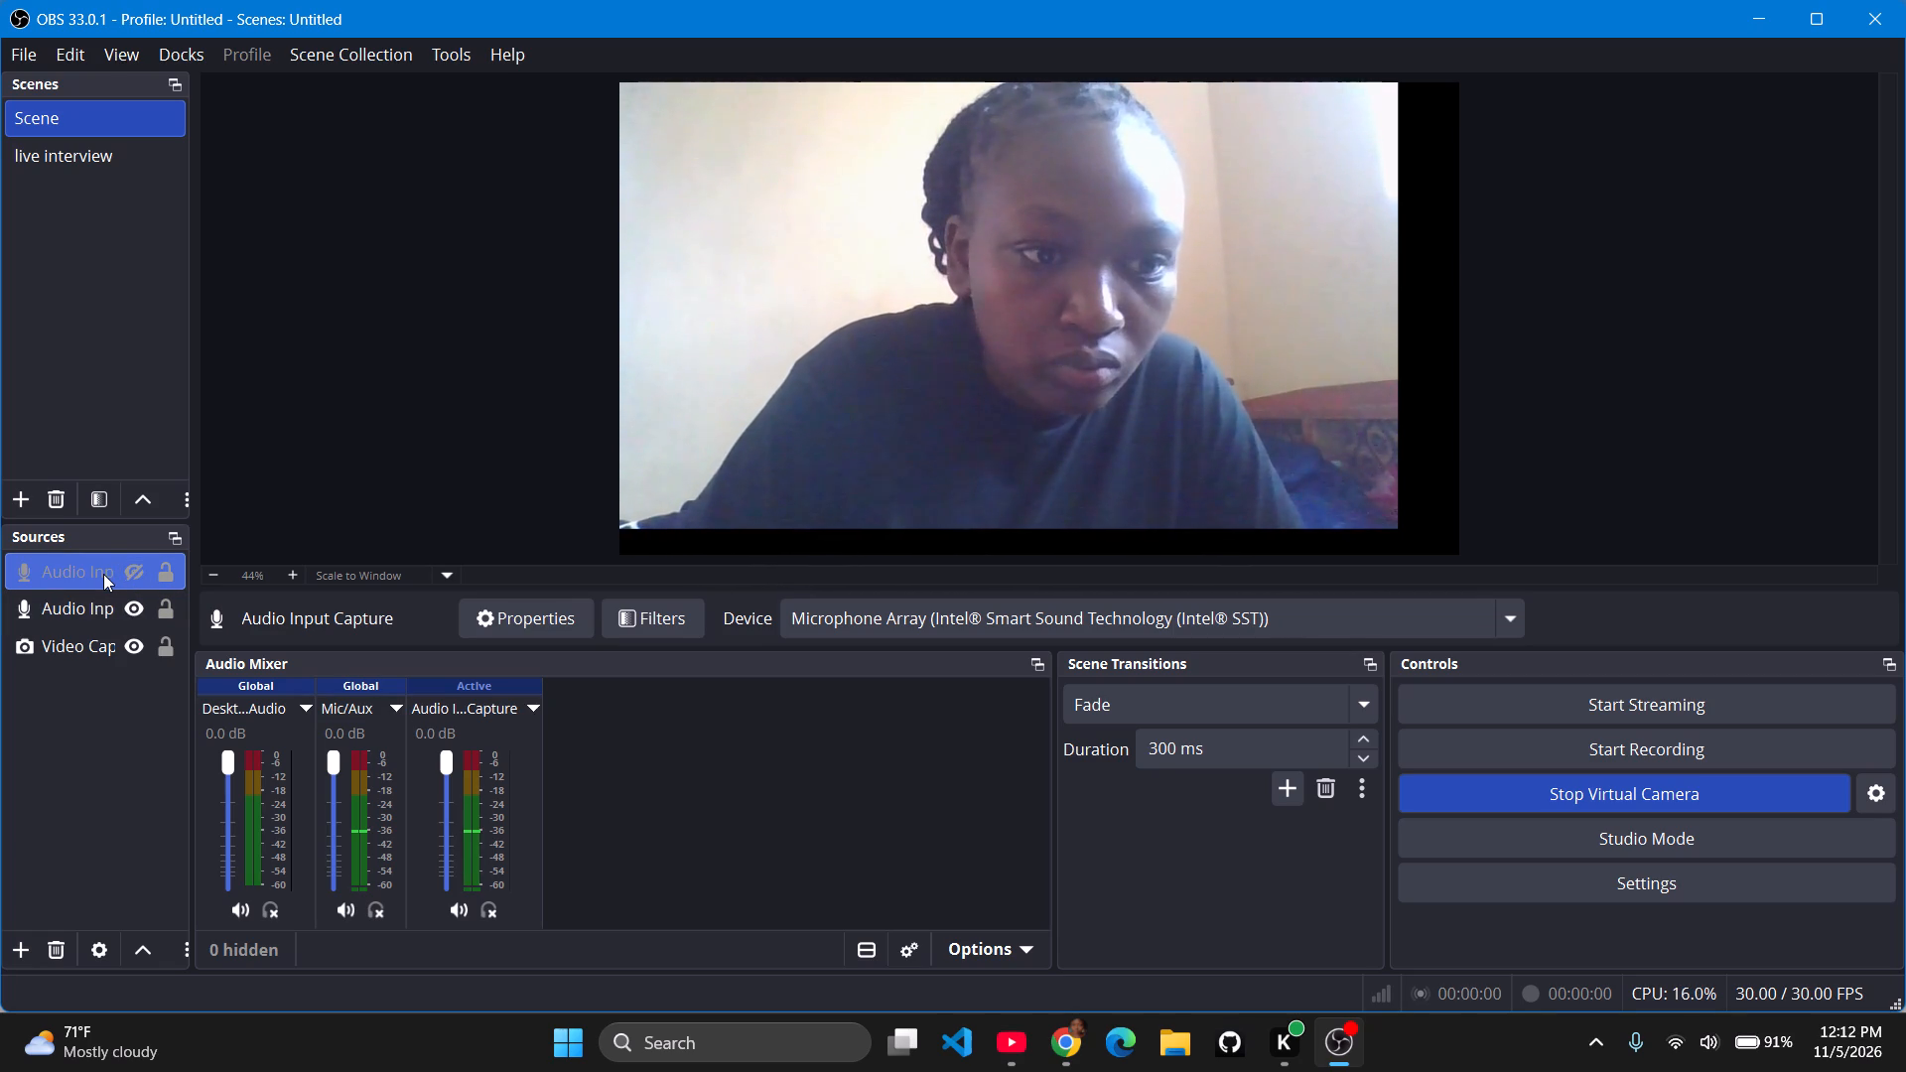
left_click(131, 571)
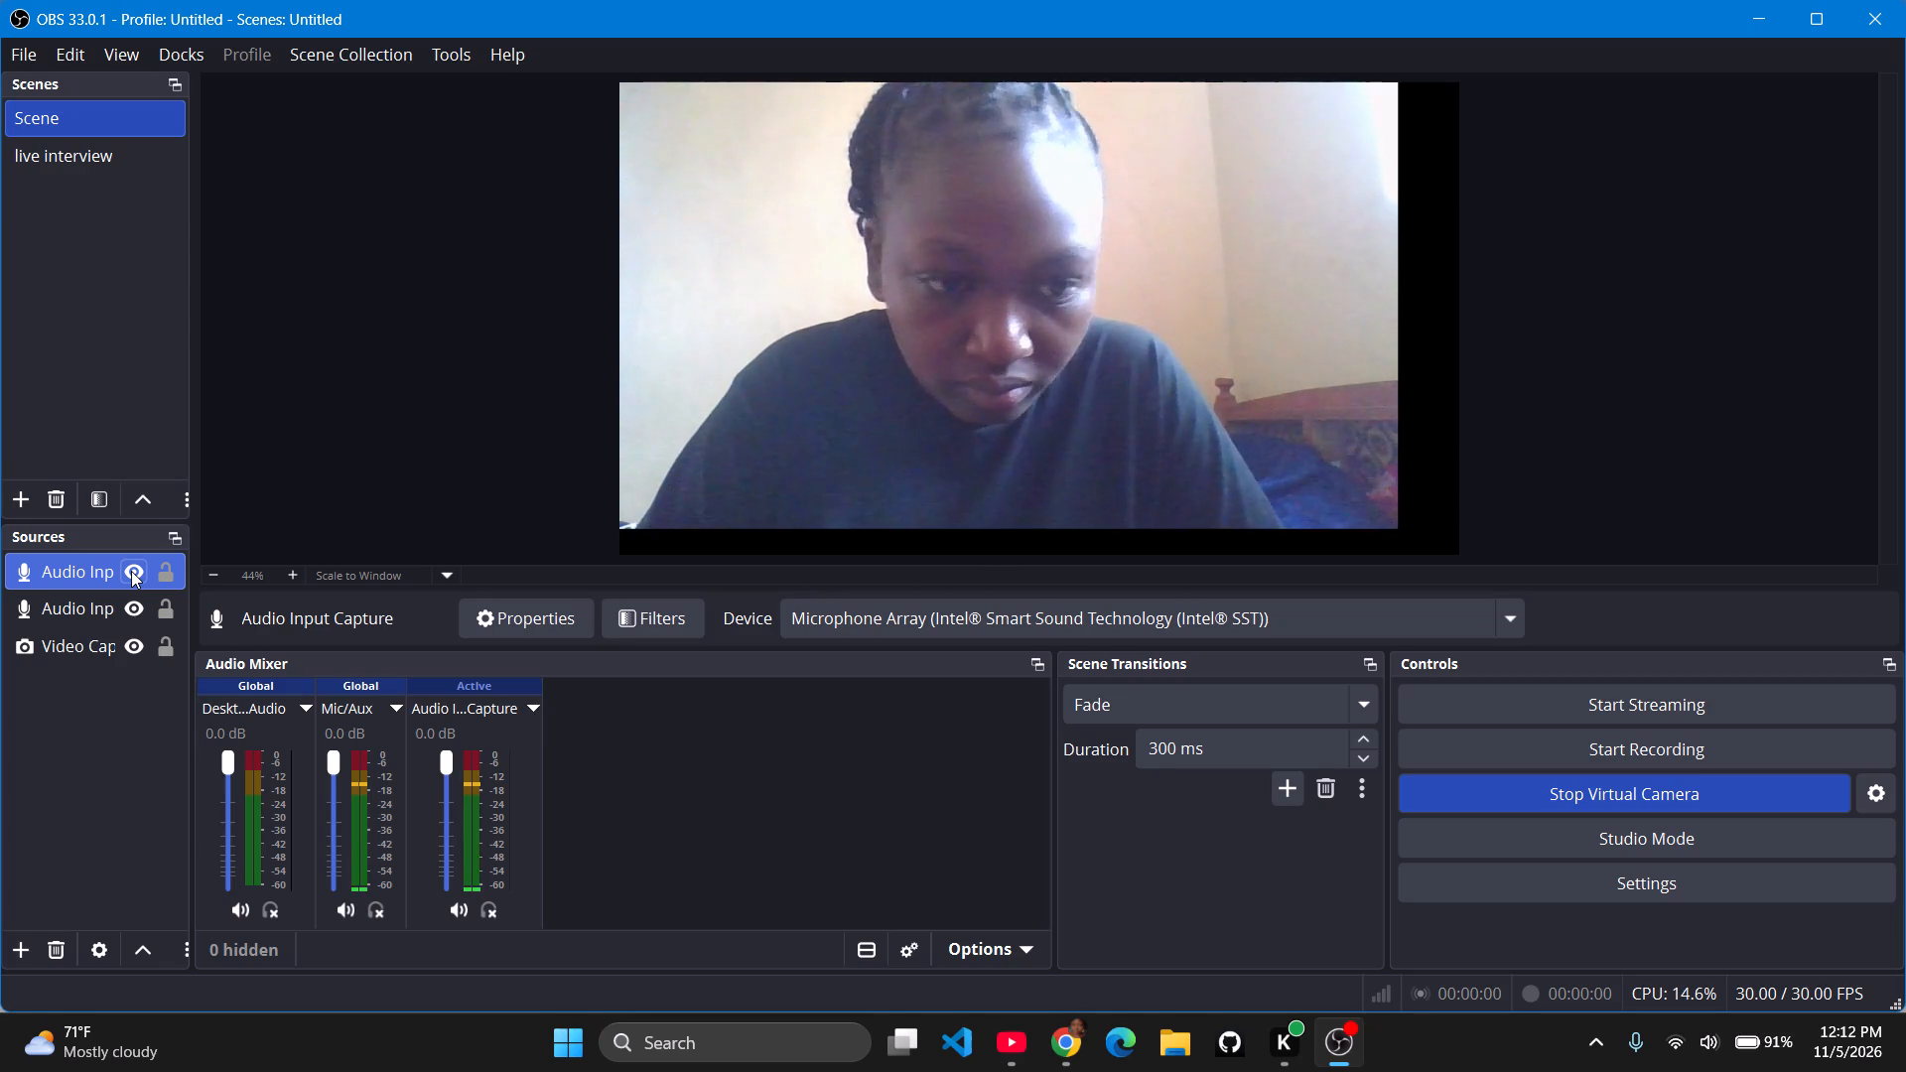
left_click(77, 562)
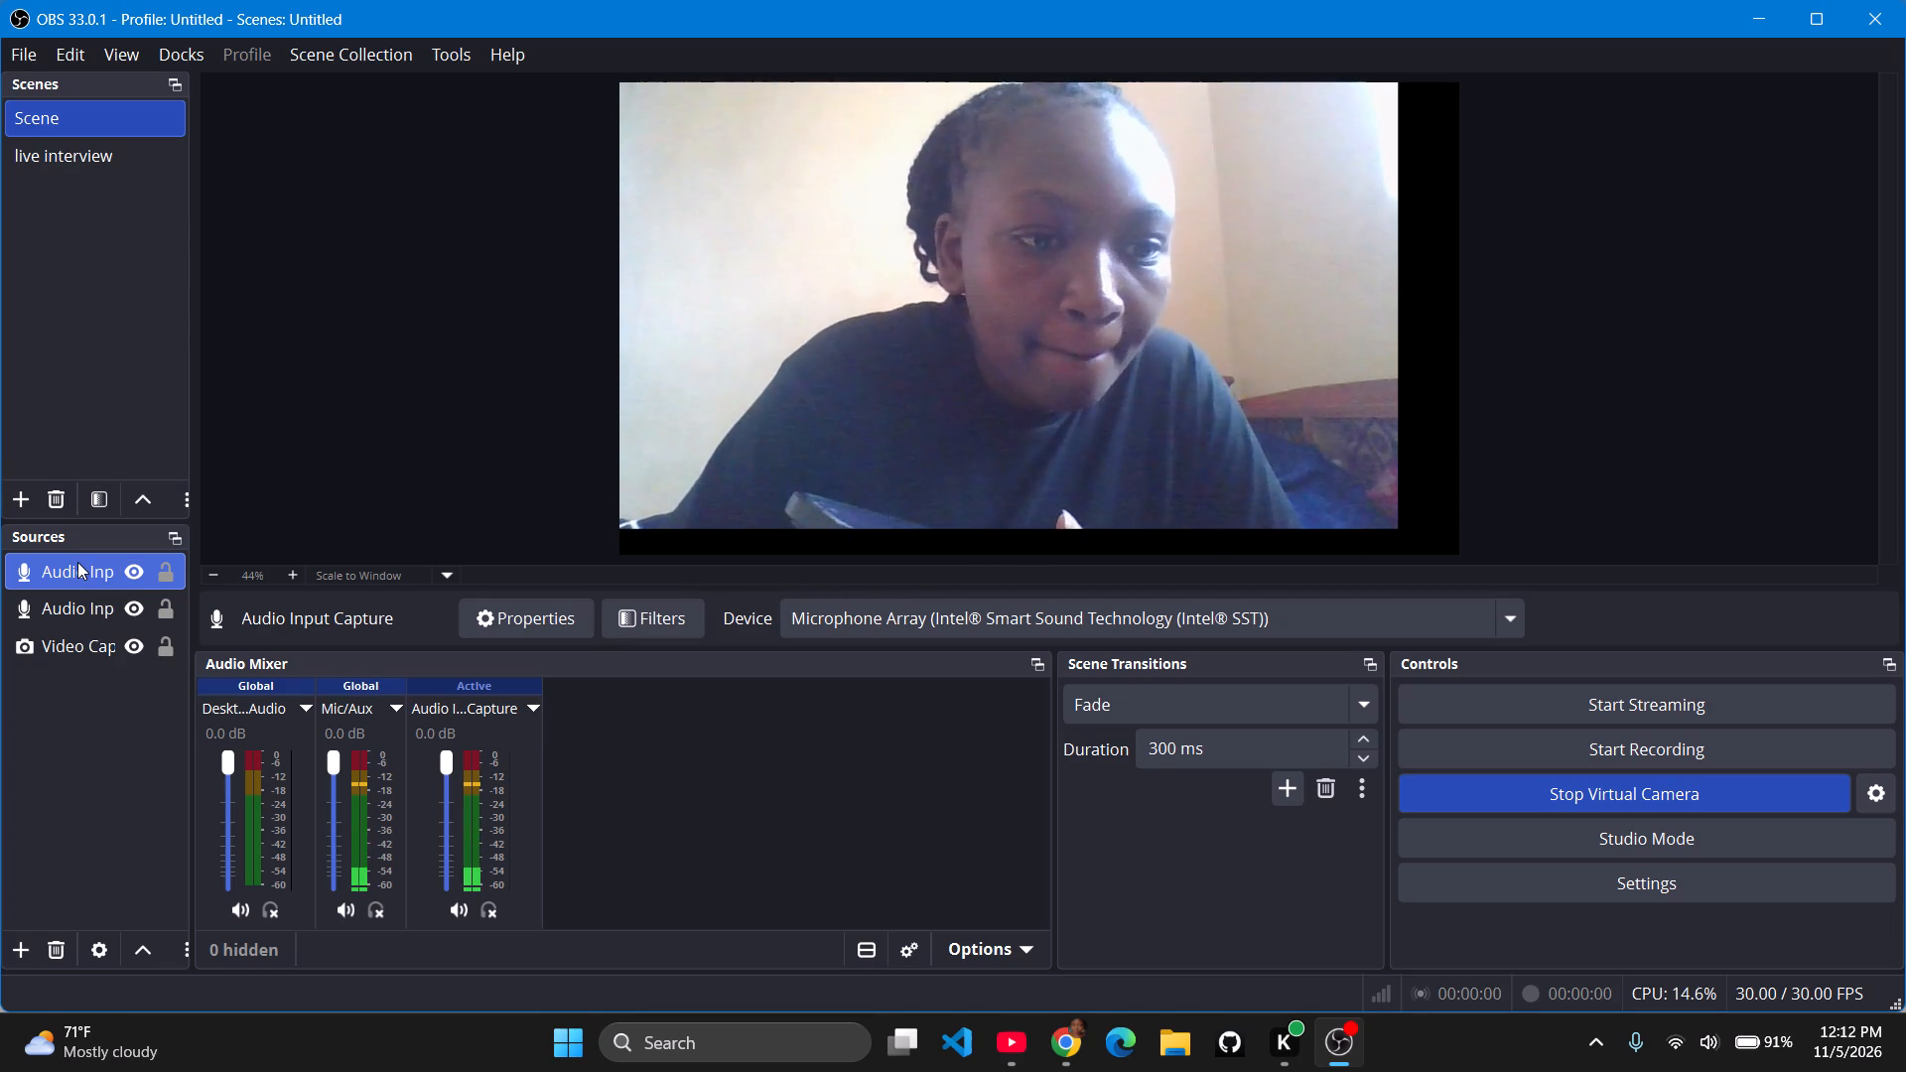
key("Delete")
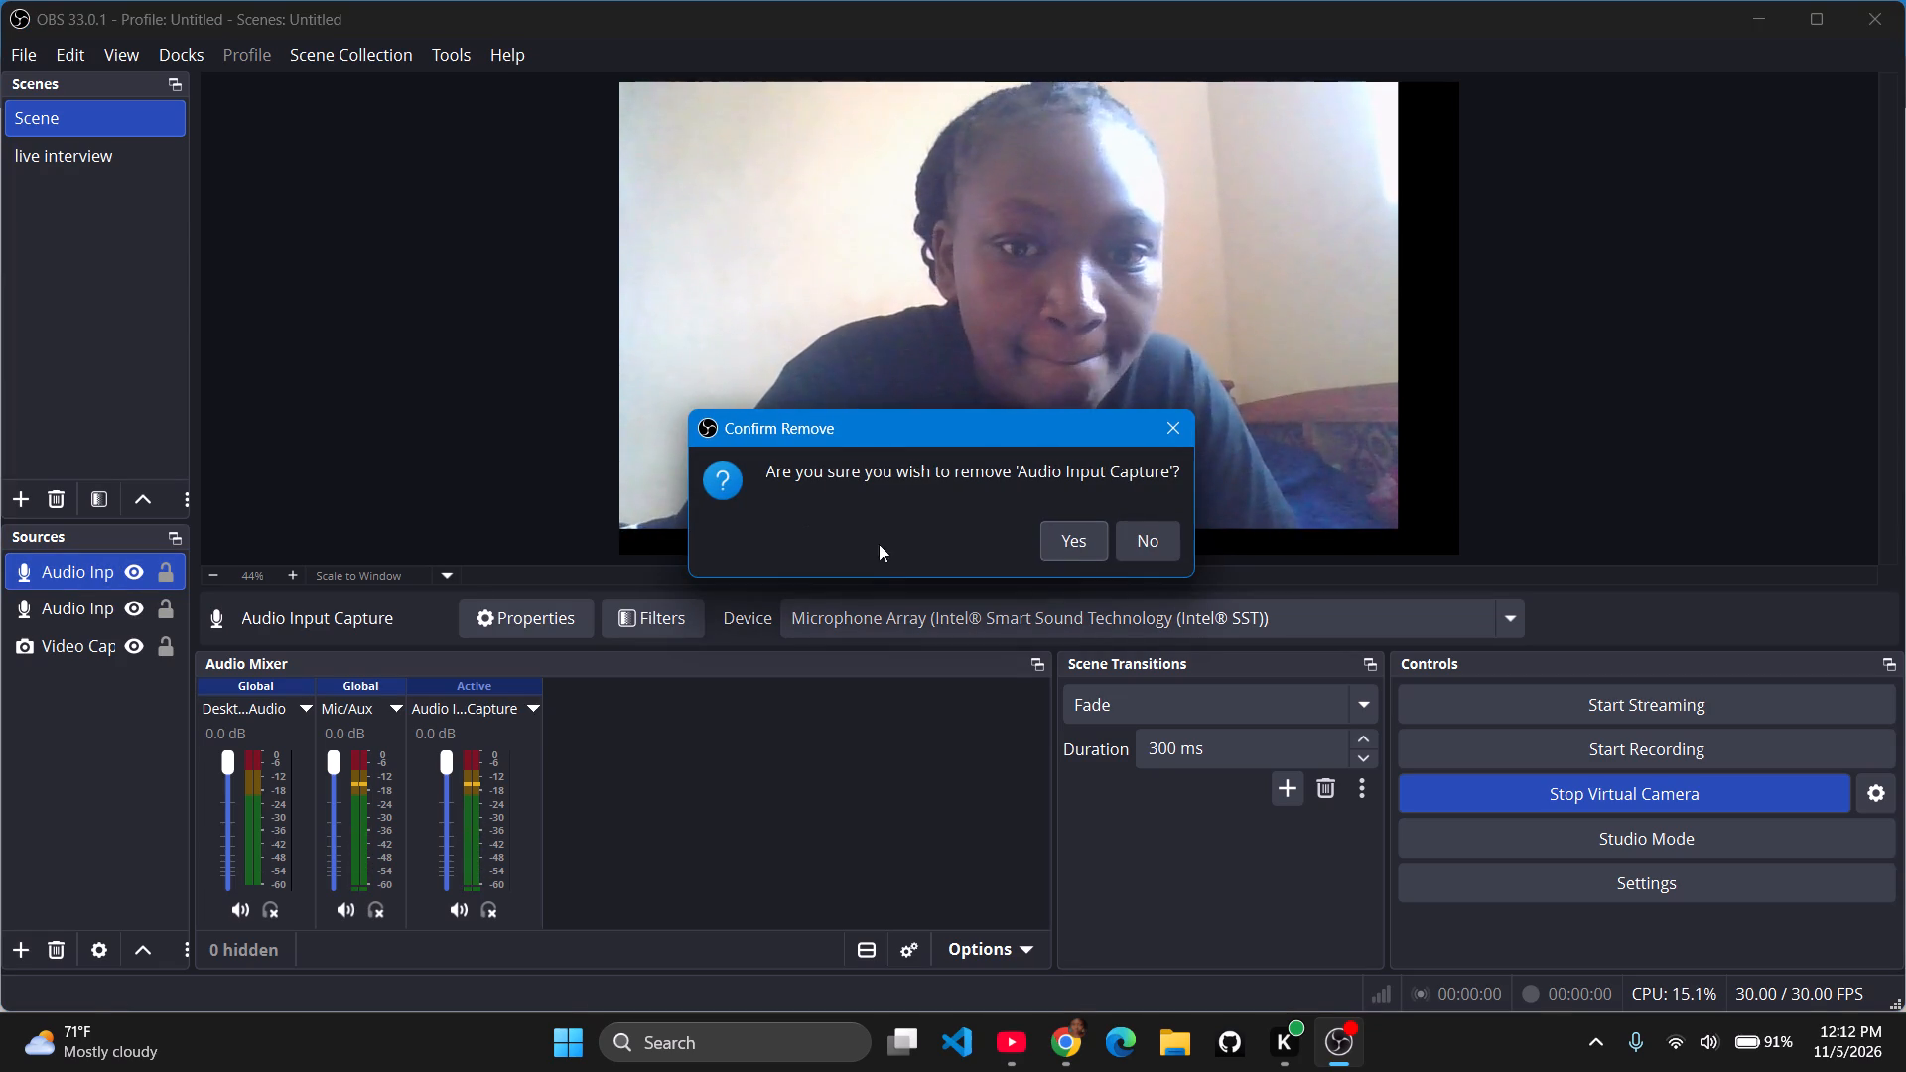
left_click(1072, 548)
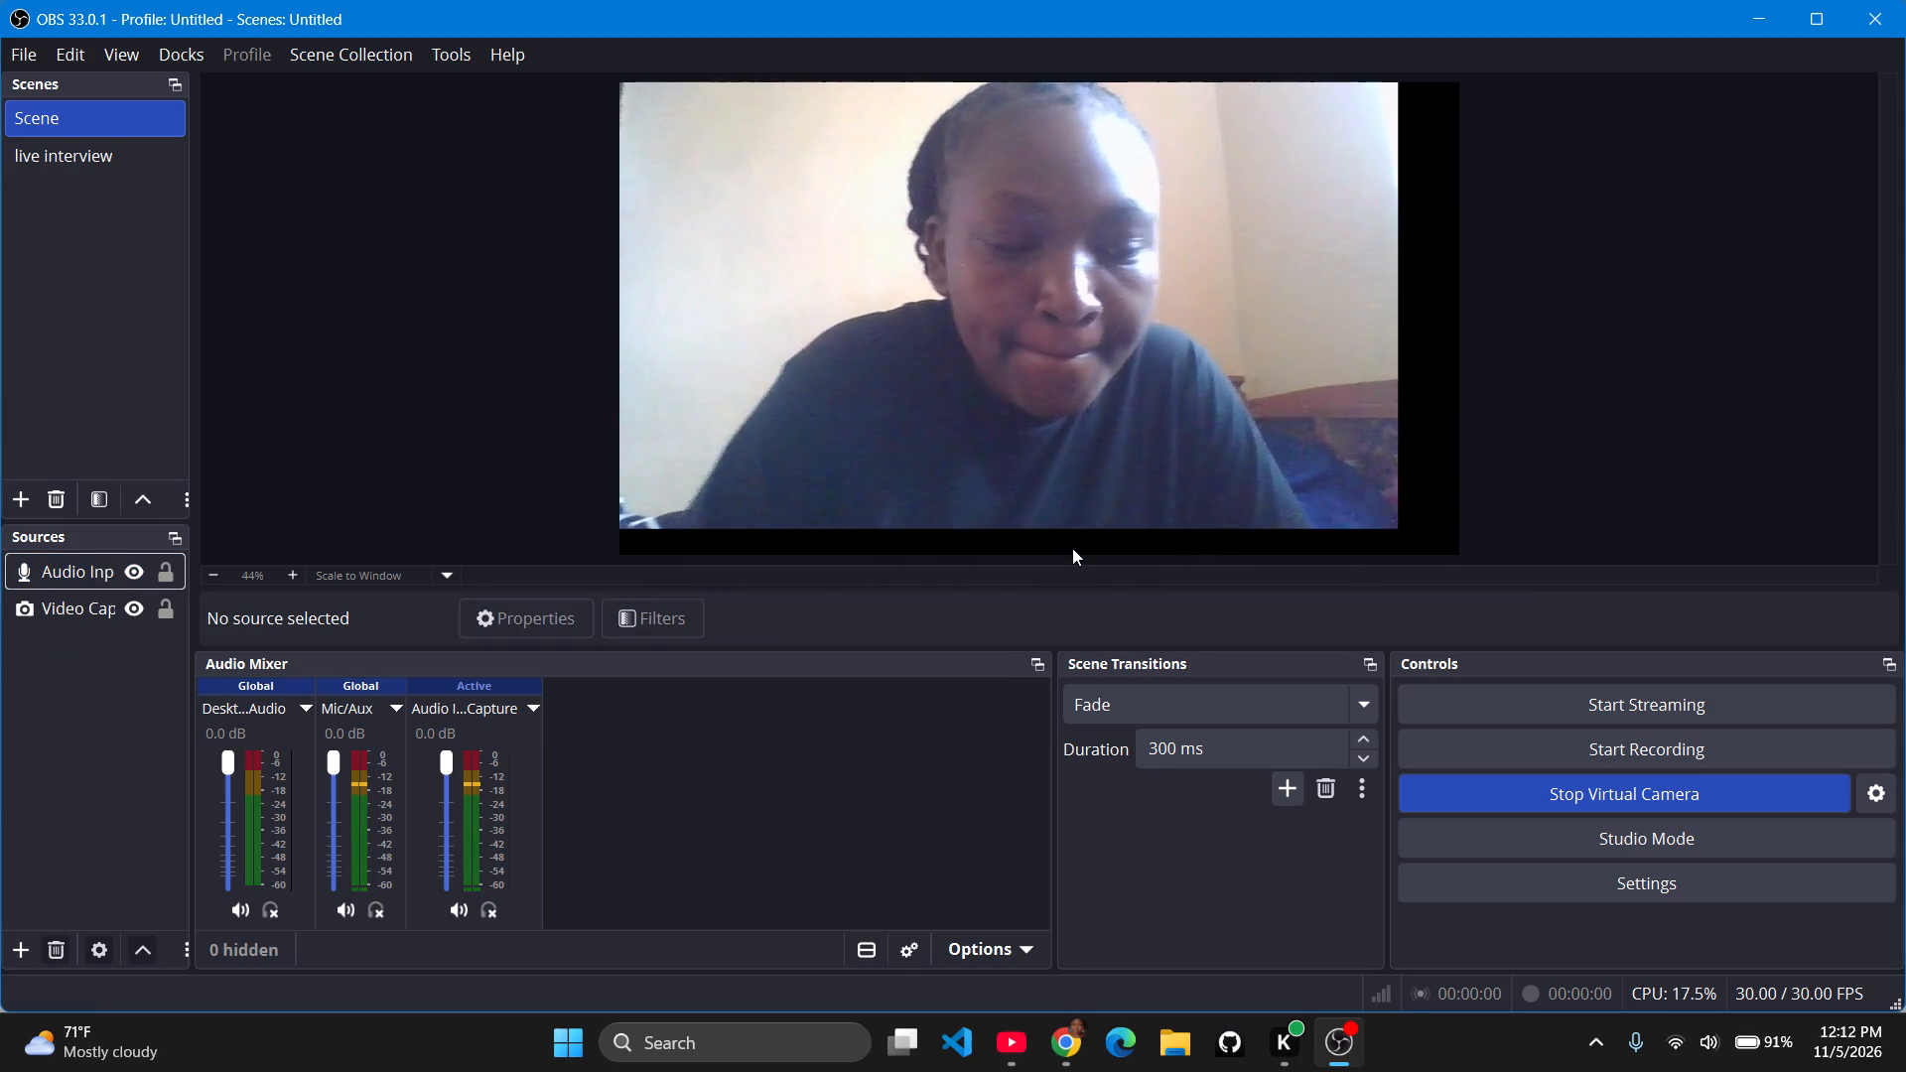
Open the properties of the remaining Audio Input Capture source to examine its device setting.
left_click(107, 570)
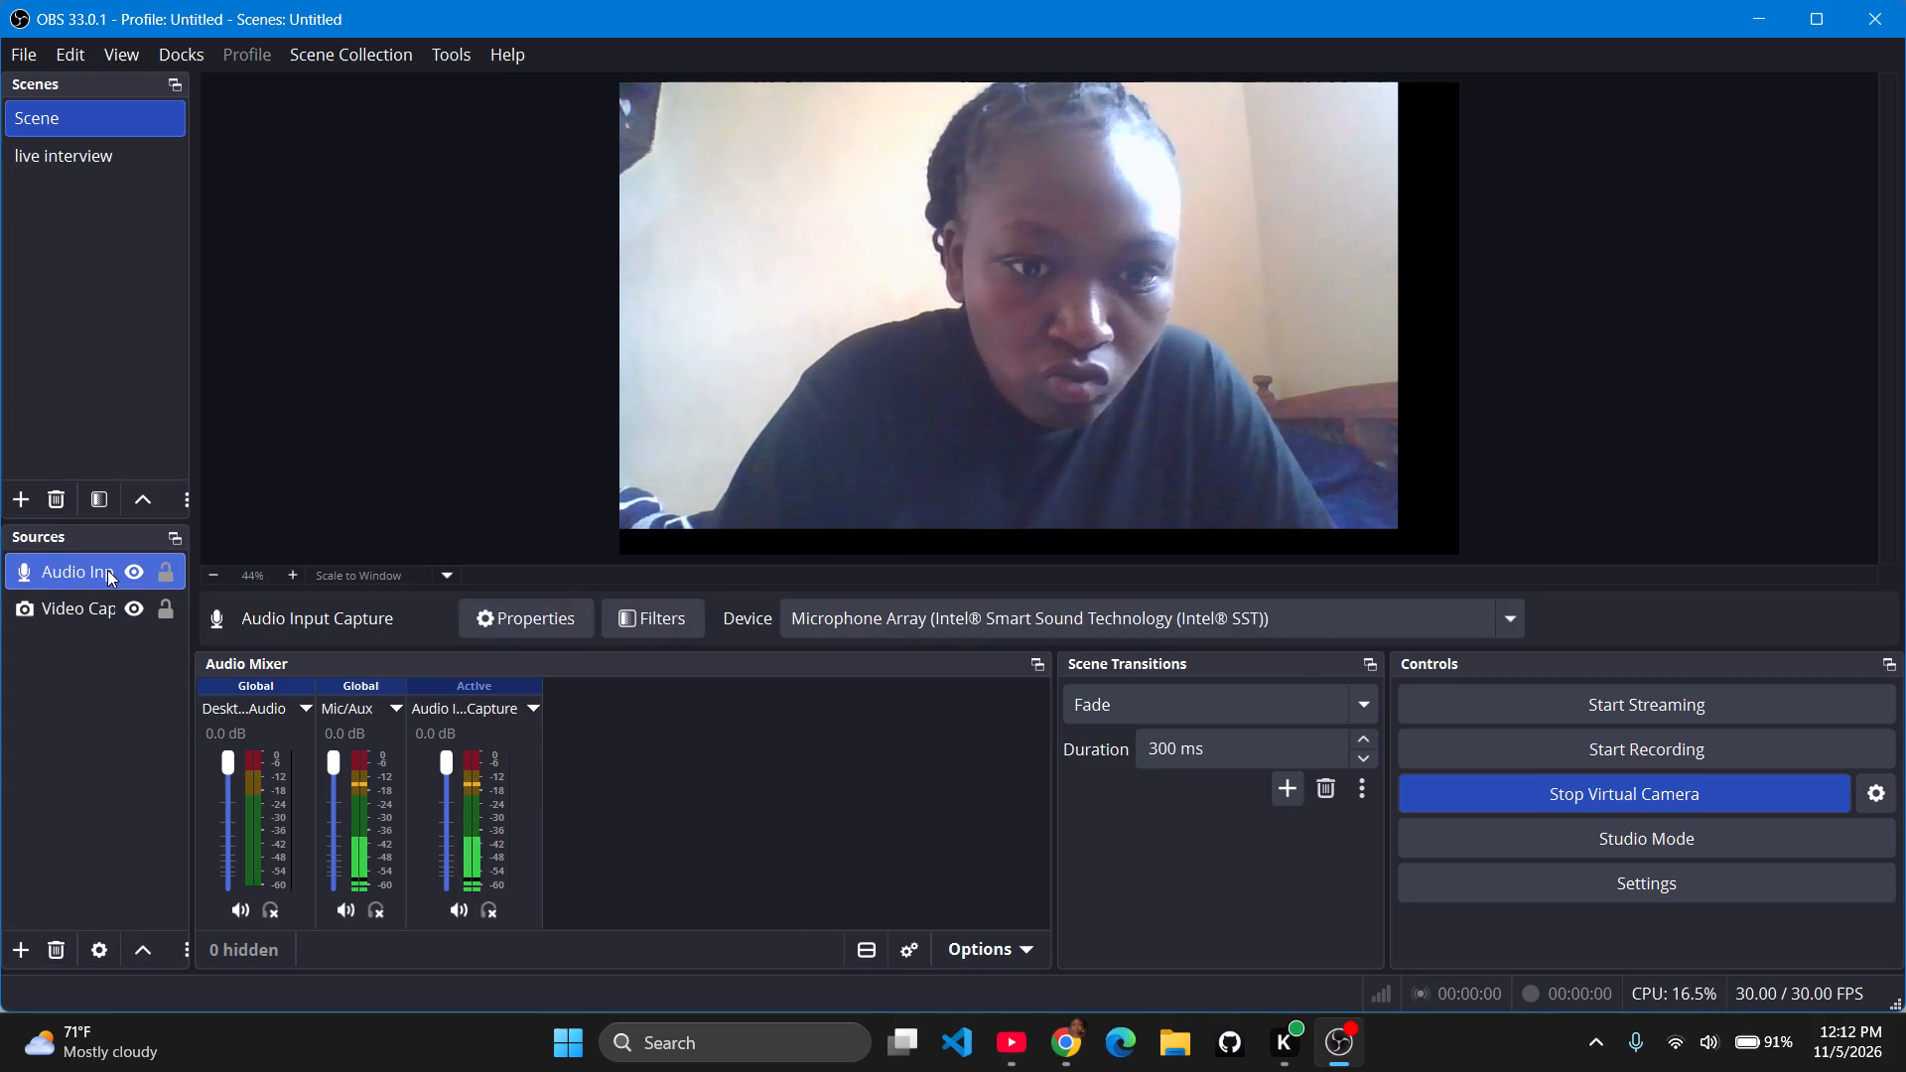
left_click(540, 612)
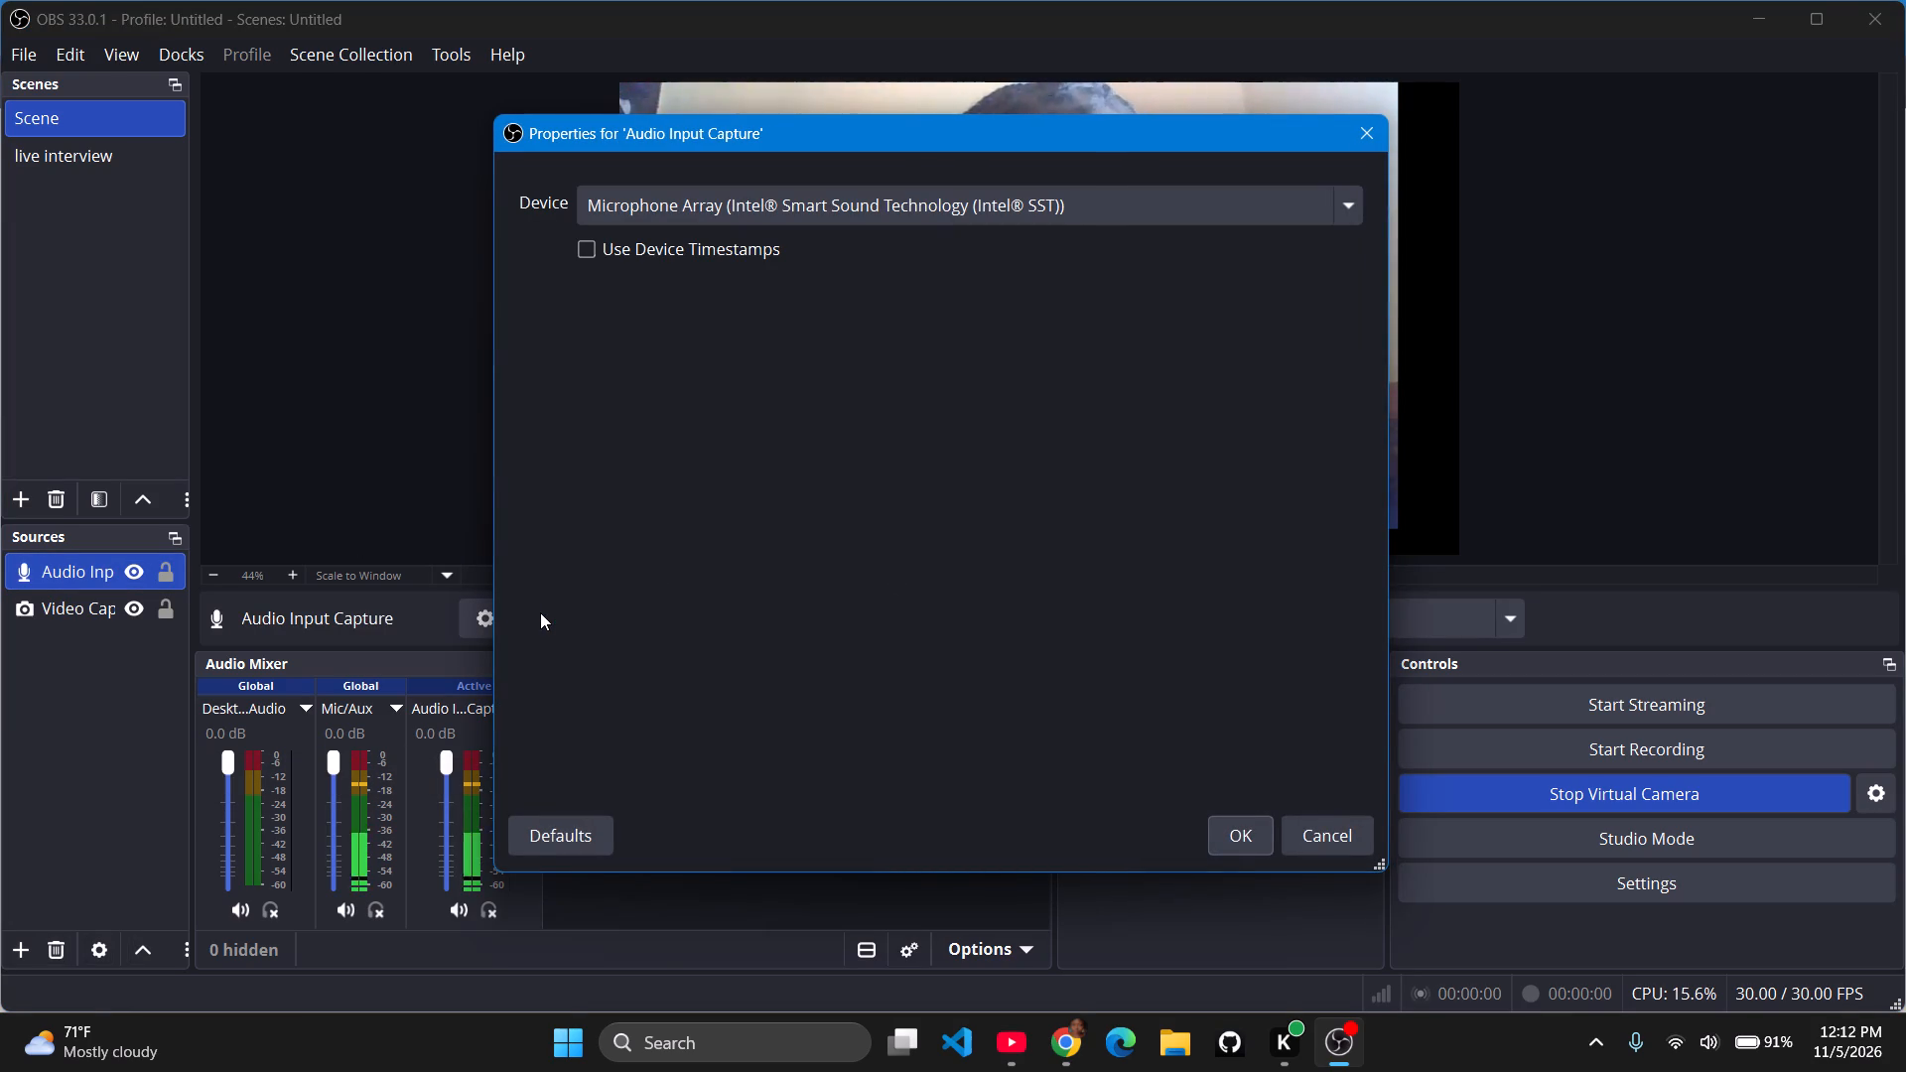
left_click(540, 612)
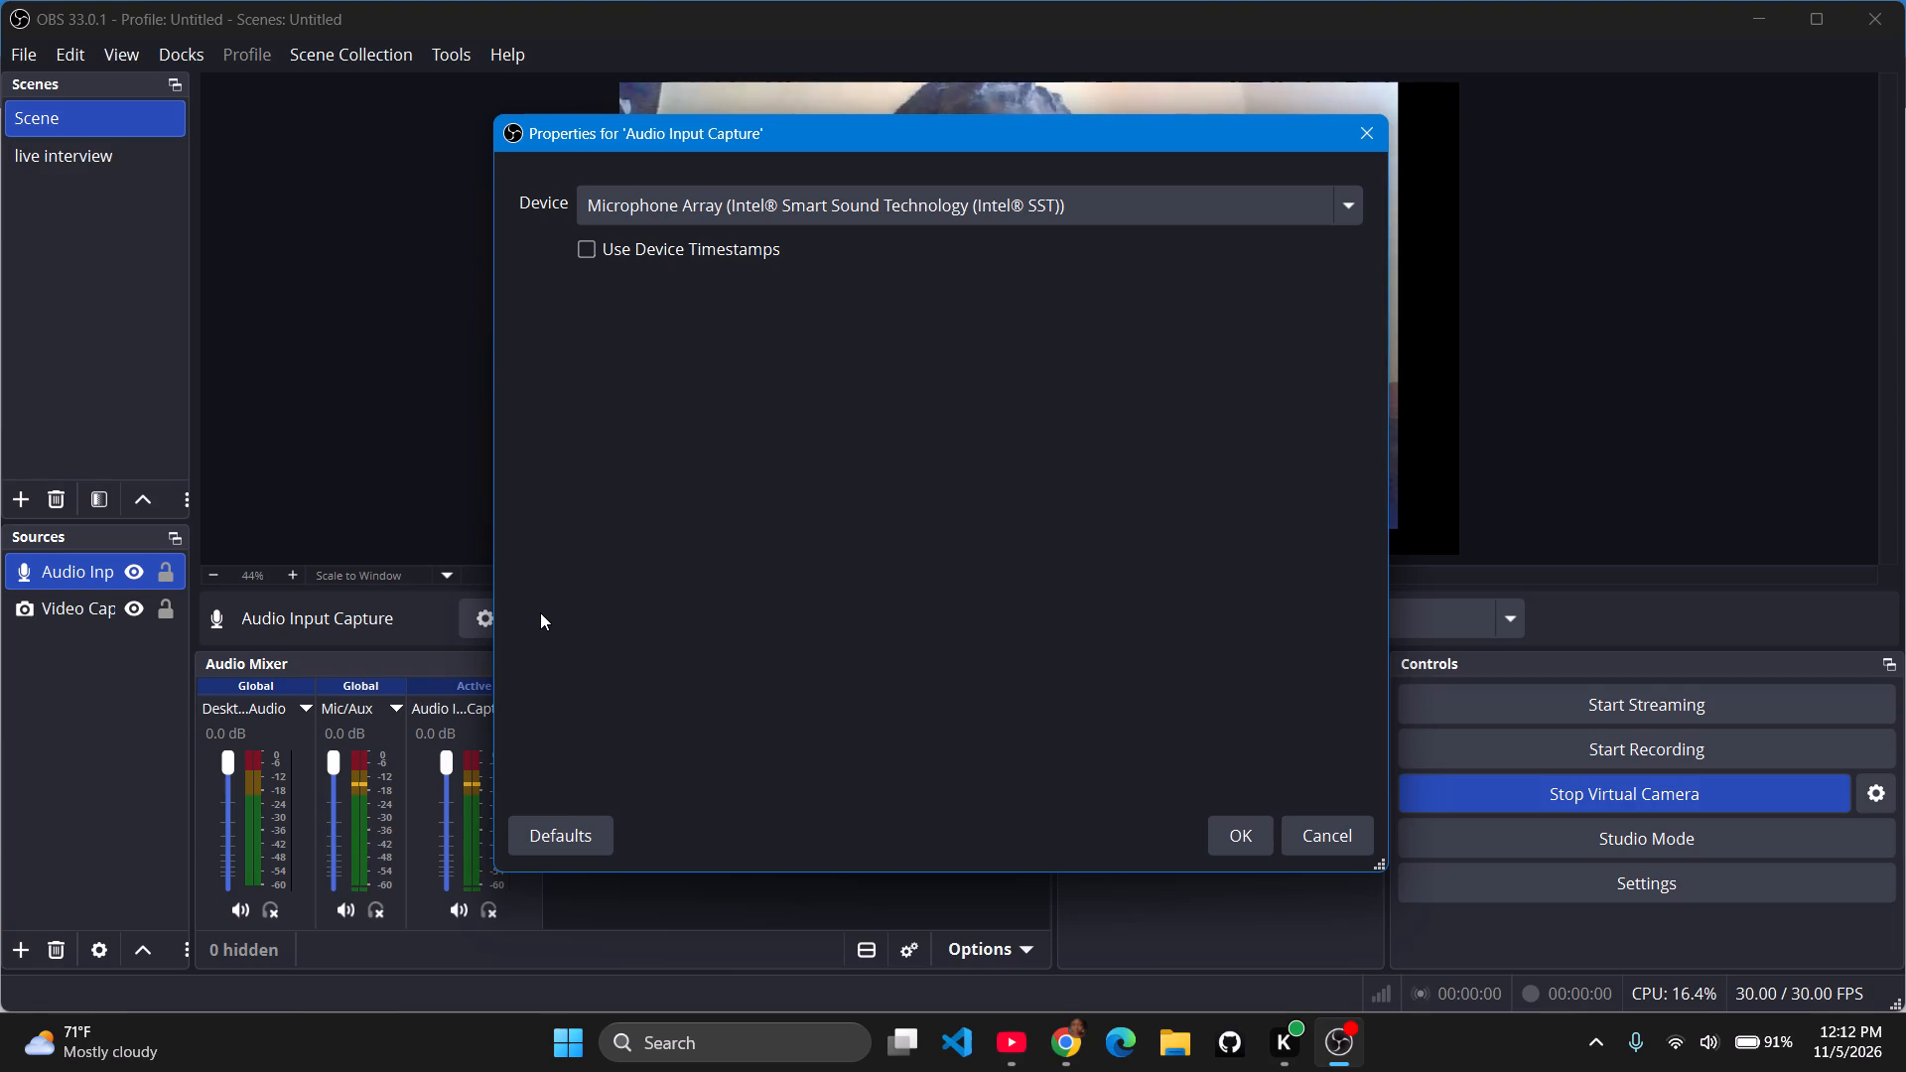
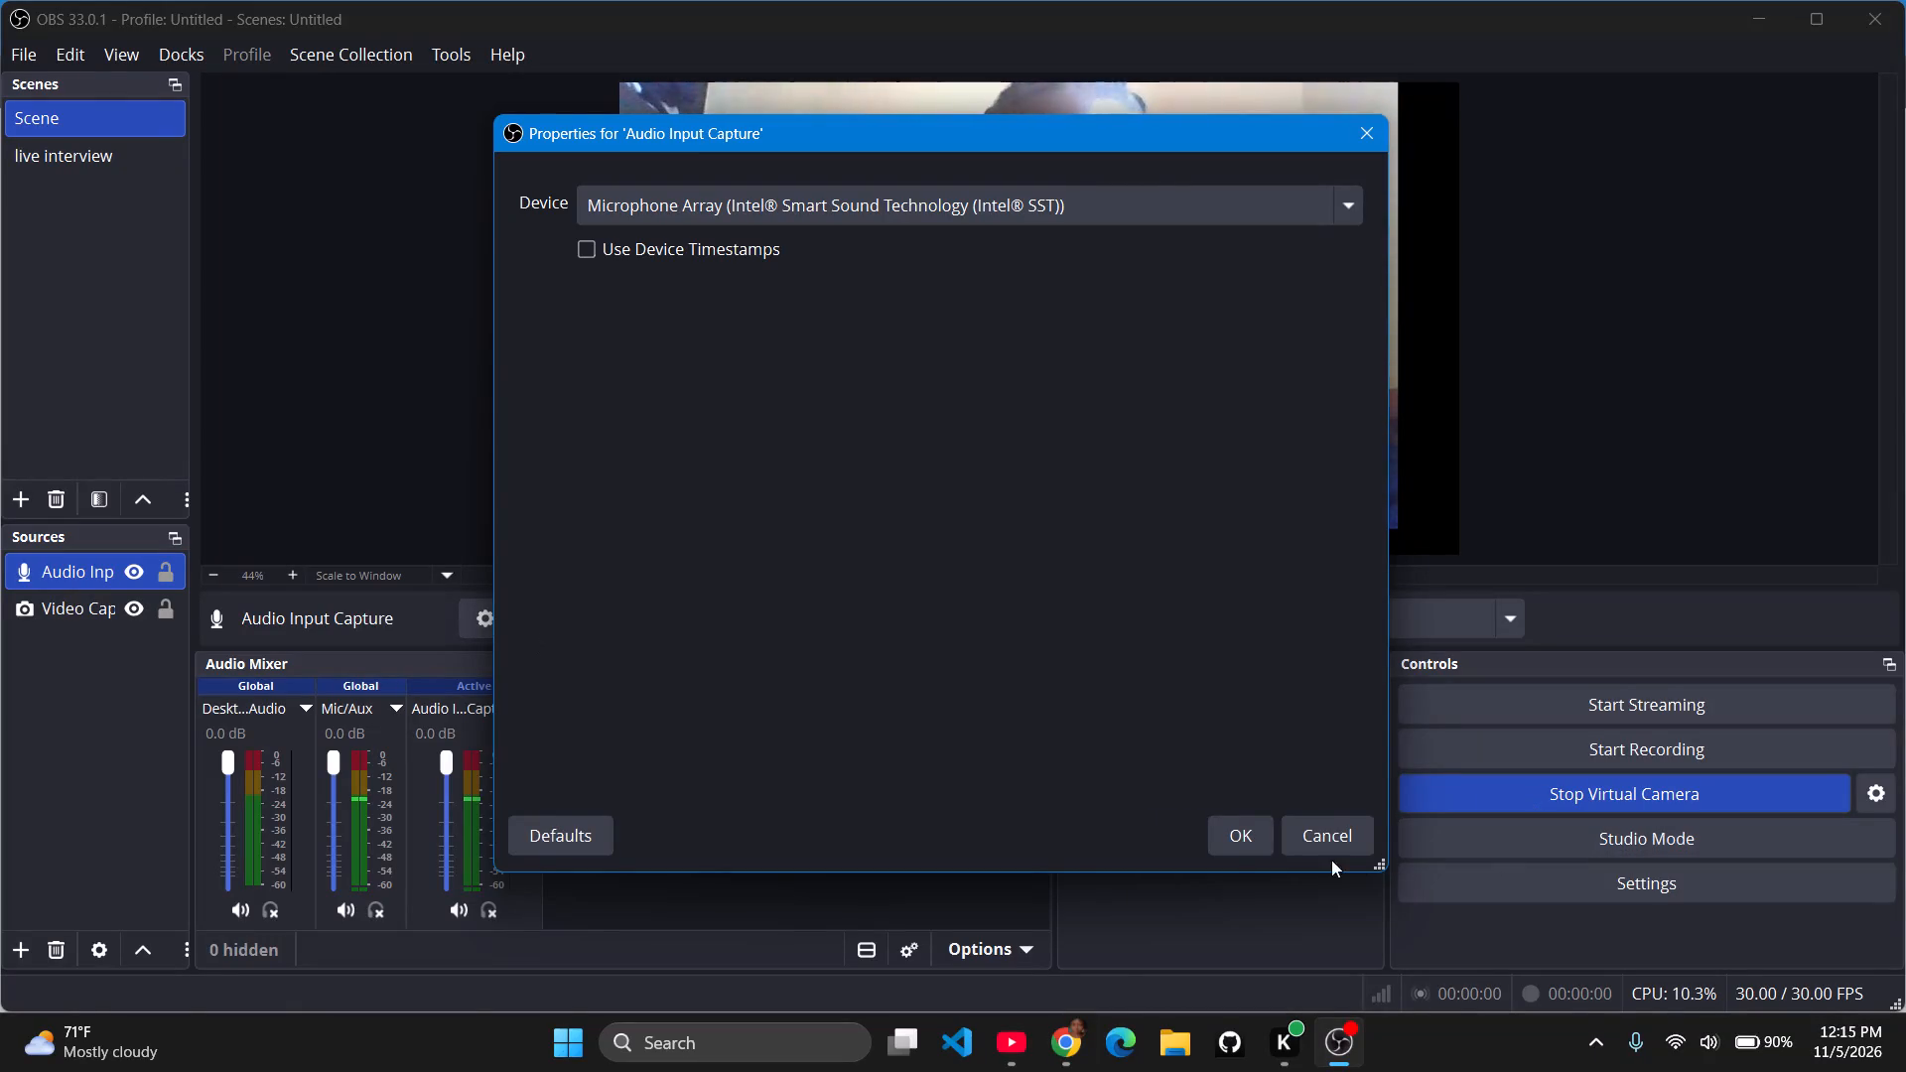
Accept the Audio Input Capture properties, keeping Microphone Array (Intel Smart Sound Technology) as the device.
left_click(1238, 836)
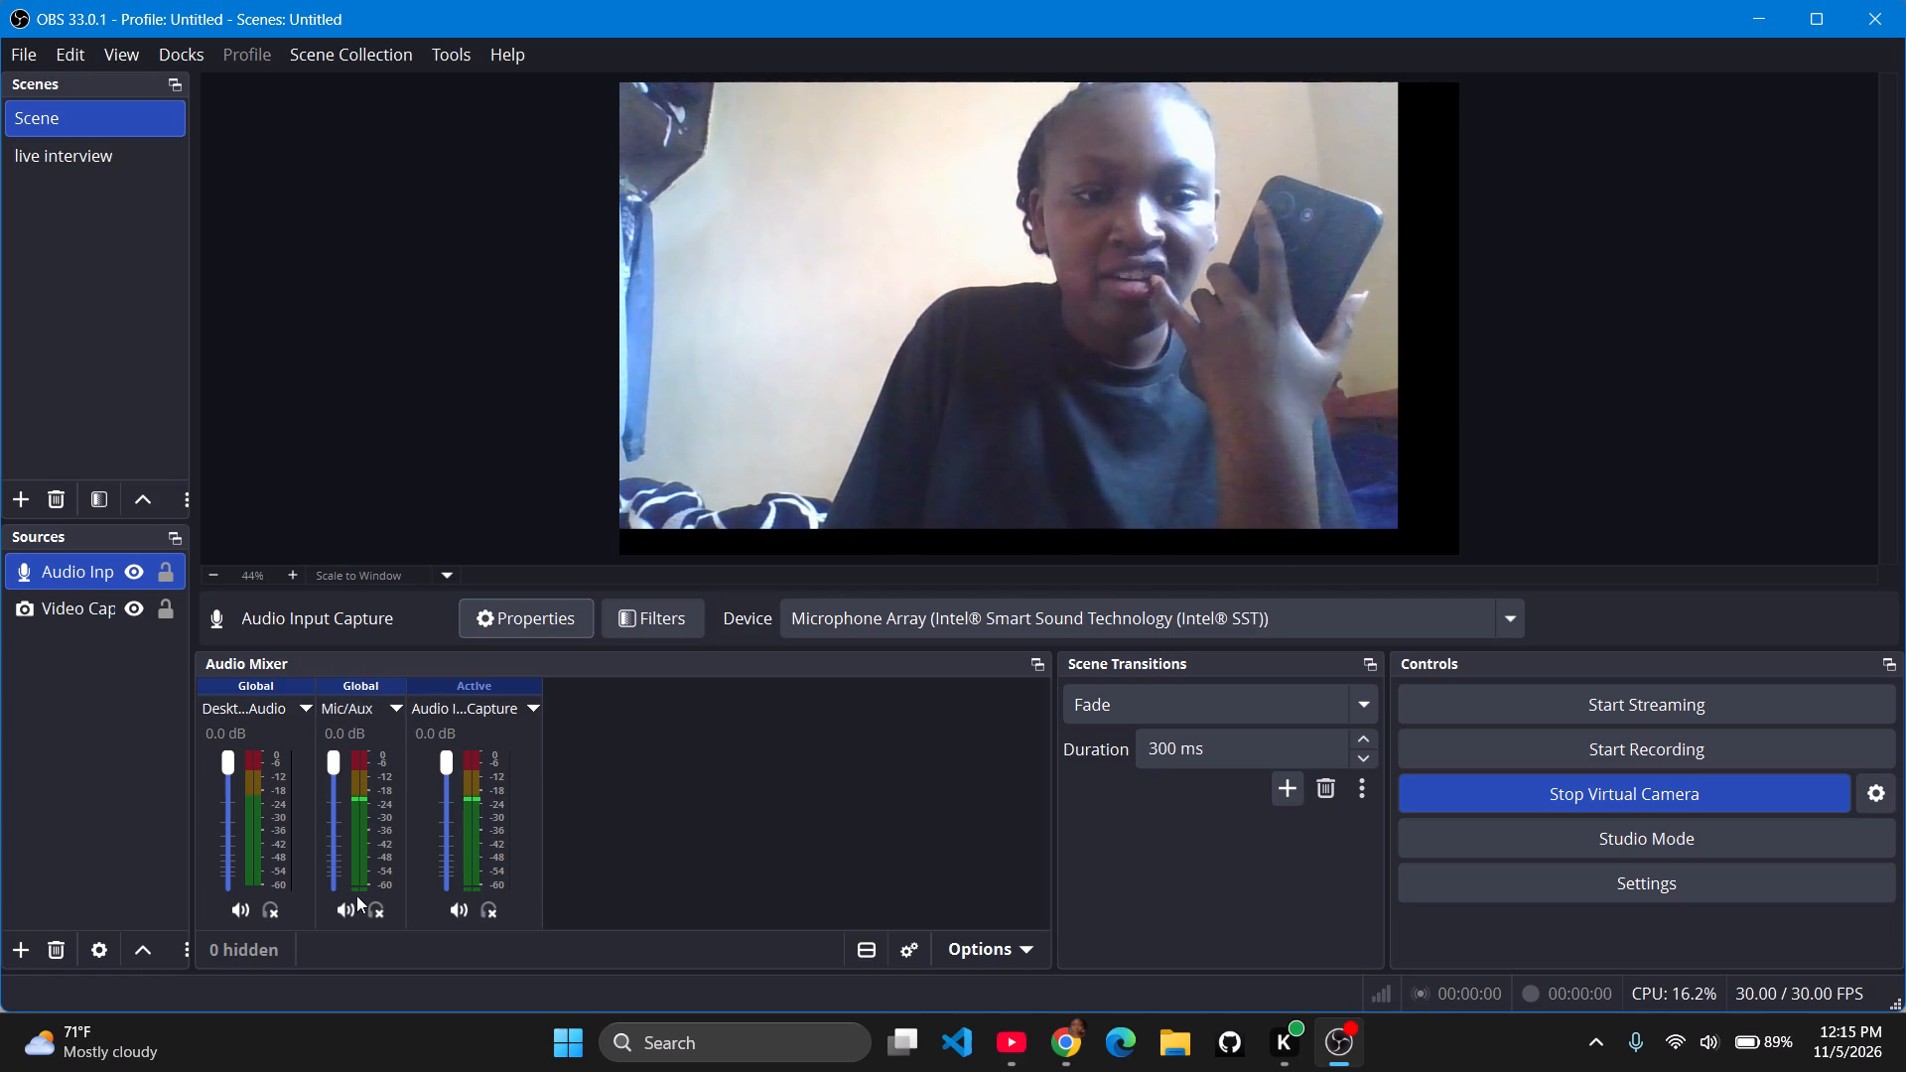
Mute the Mic/Aux channel in the audio mixer.
left_click(342, 917)
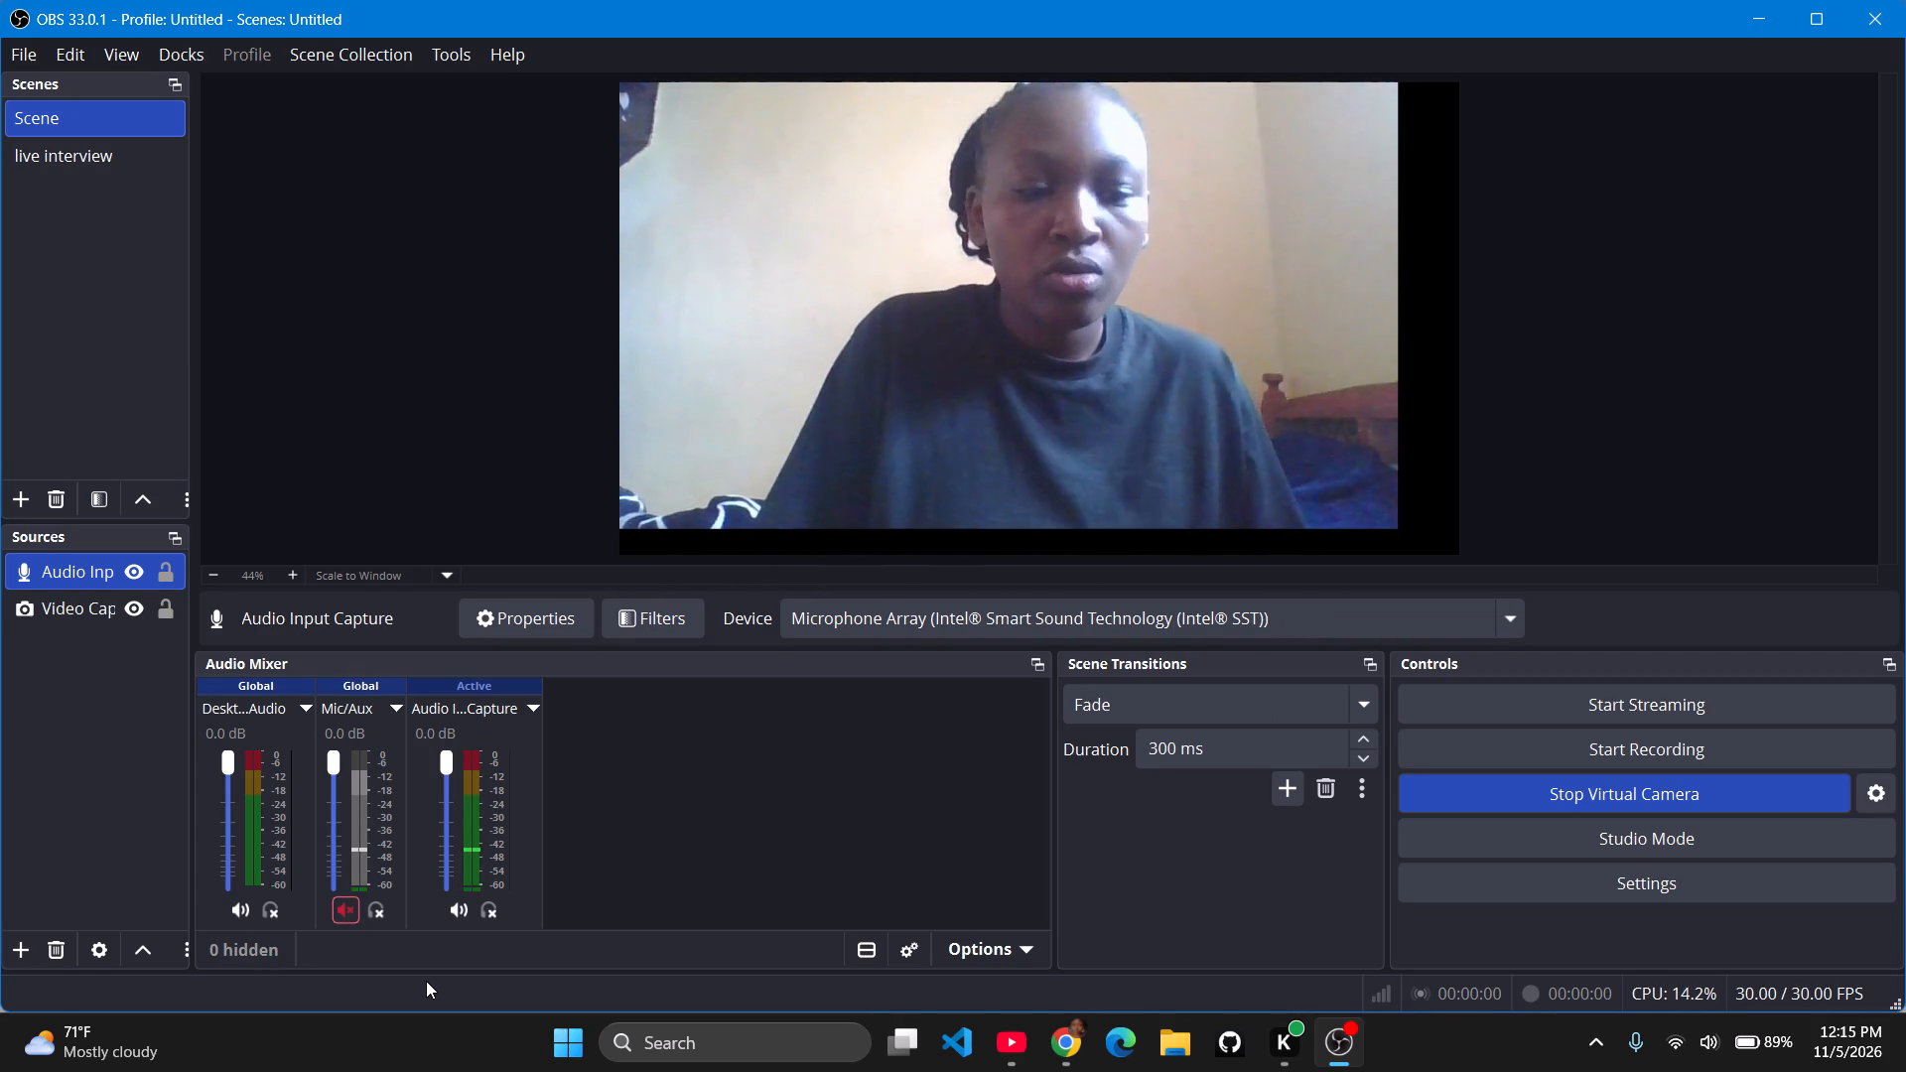
Turn on audio monitoring for the Audio Input Capture and Desktop Audio channels in the audio mixer.
left_click(494, 902)
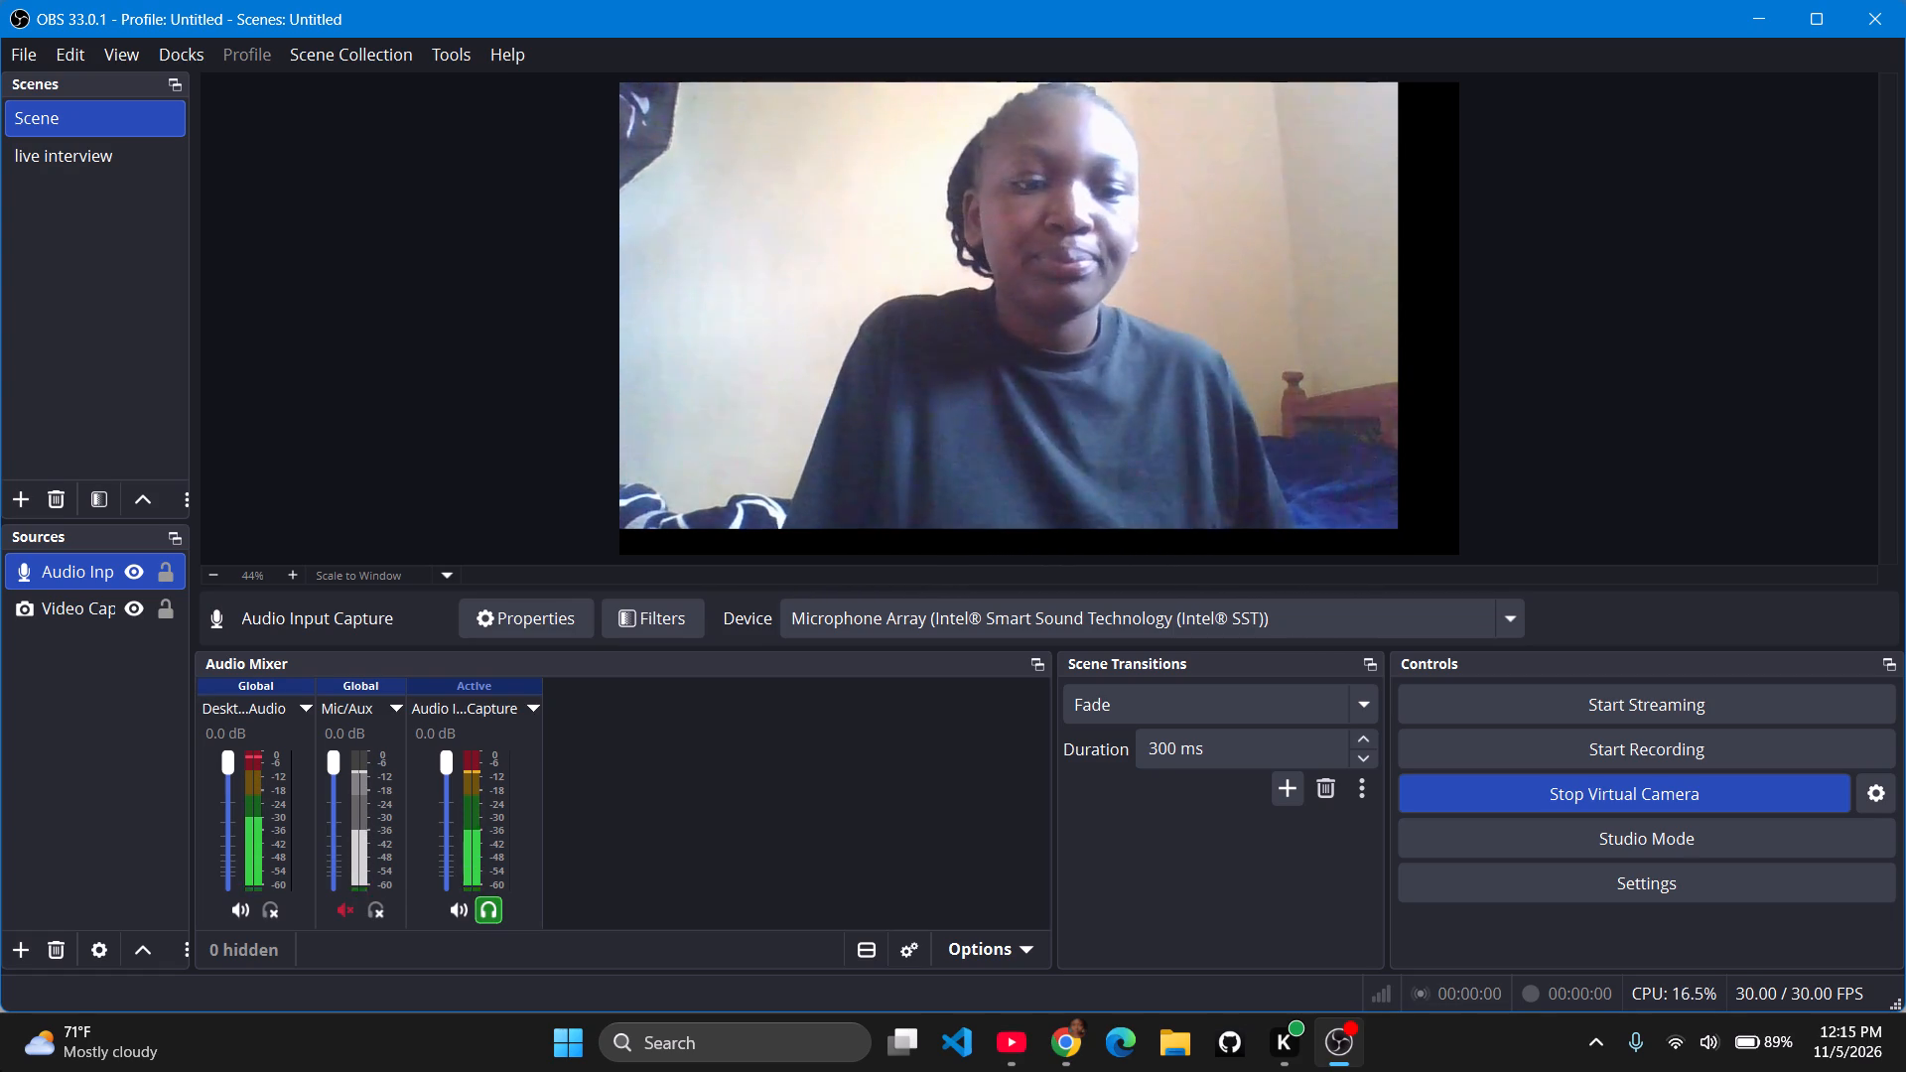
left_click(268, 920)
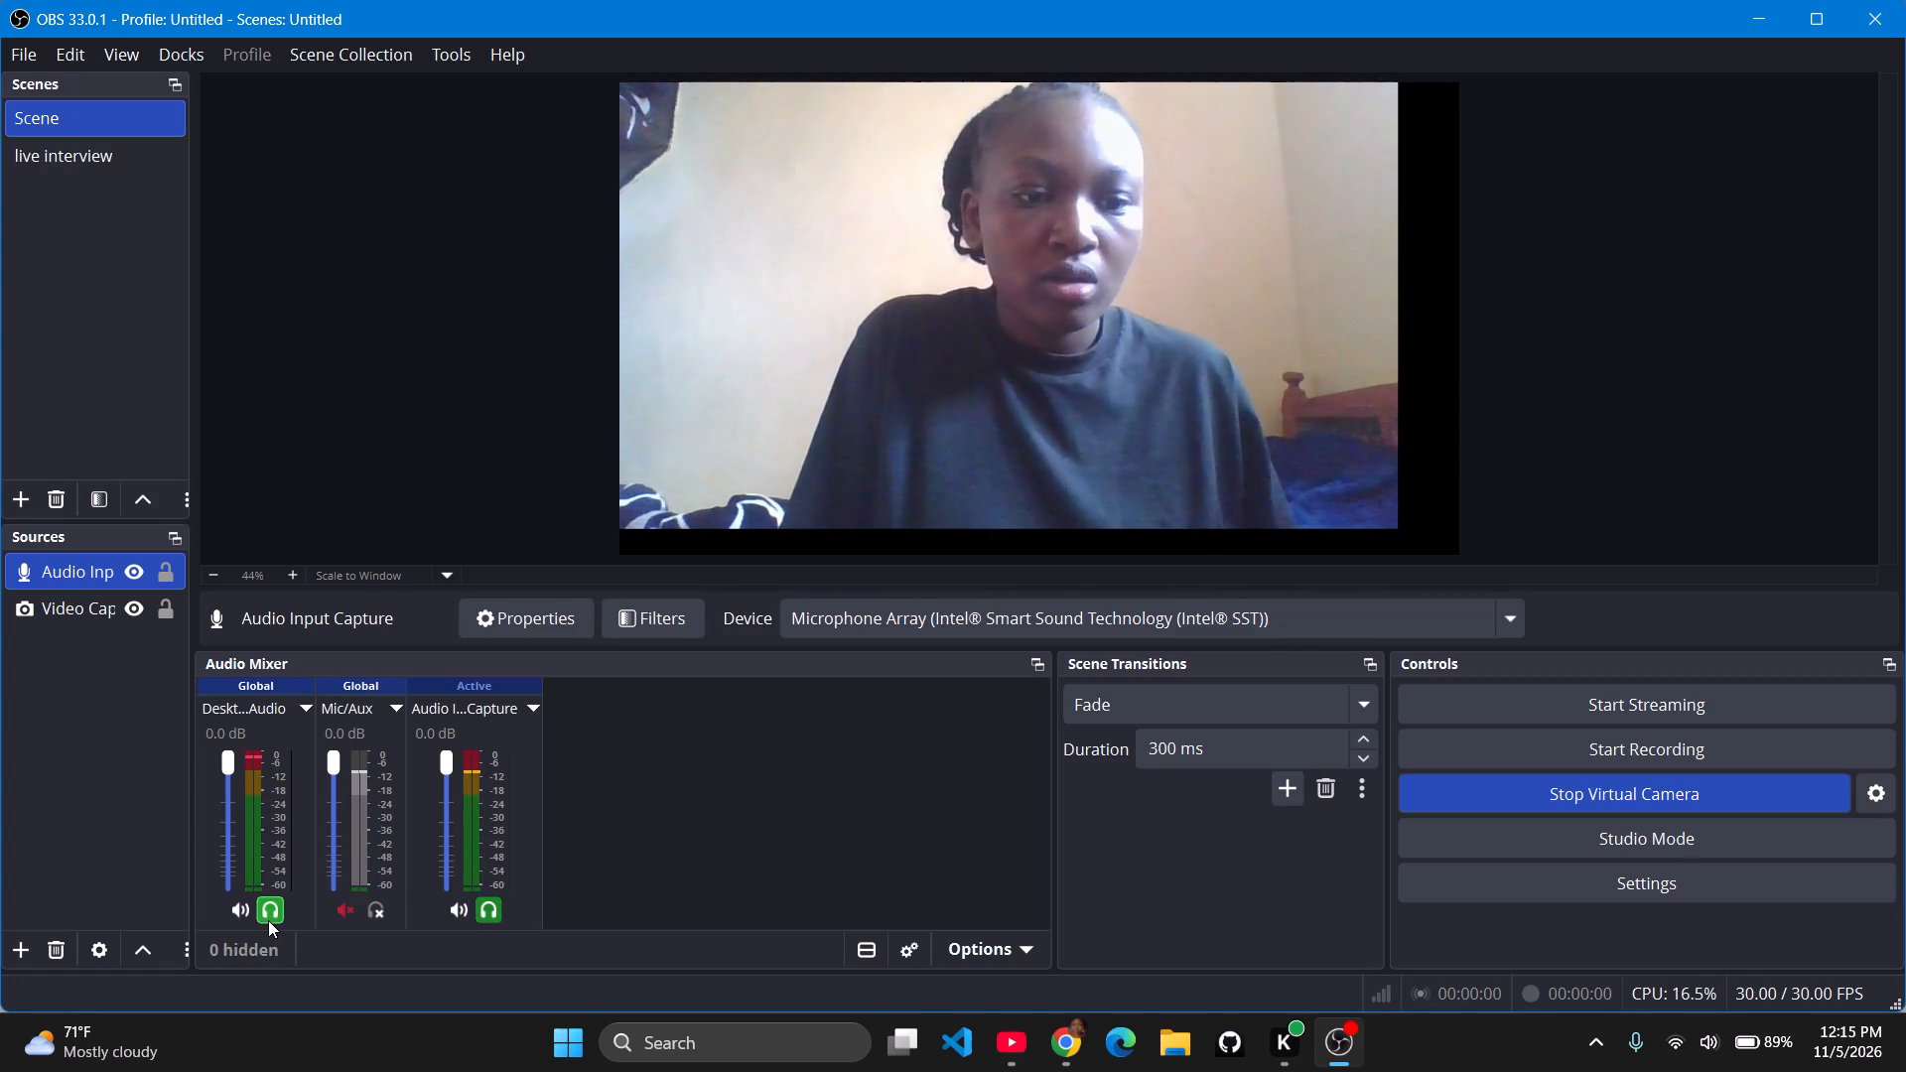
Toggle audio monitoring for the Audio Input Capture channel in the audio mixer.
left_click(491, 907)
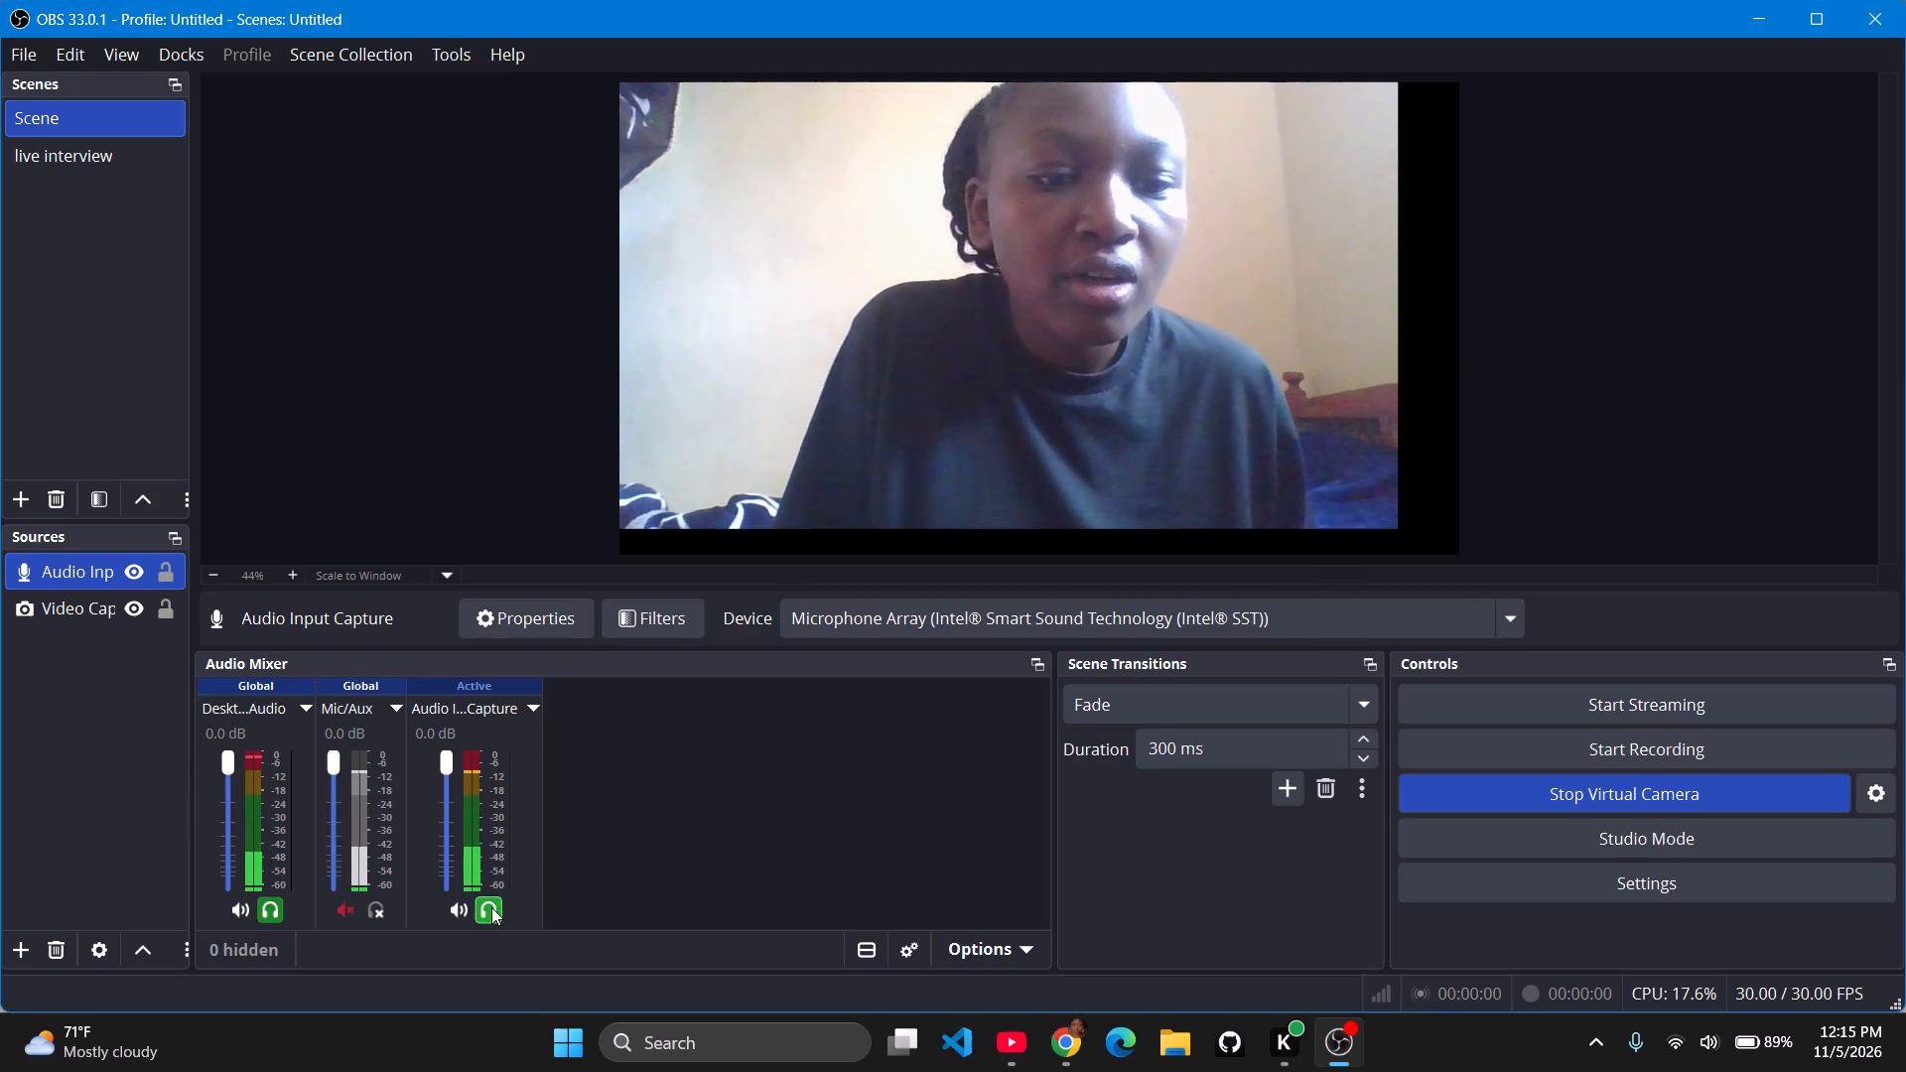
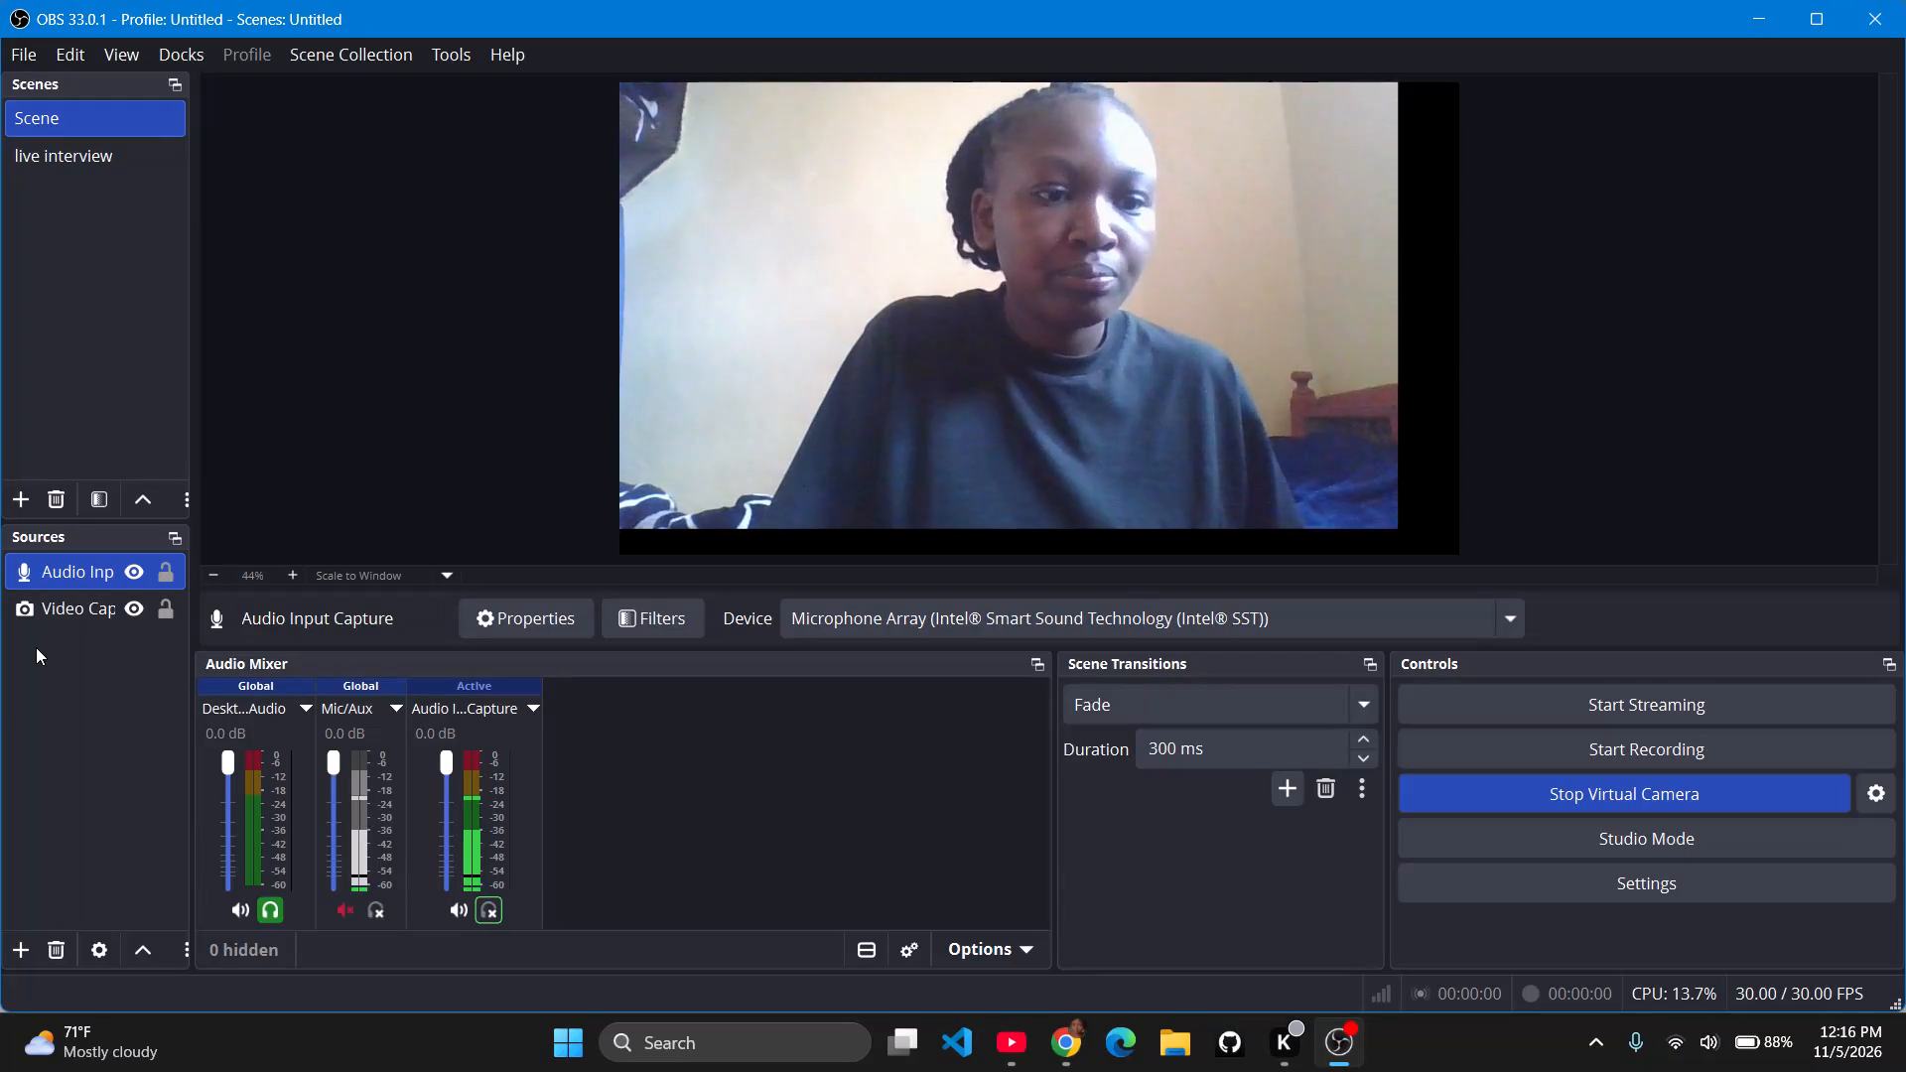
Rename the Audio Input Capture source to "interview".
right_click(55, 577)
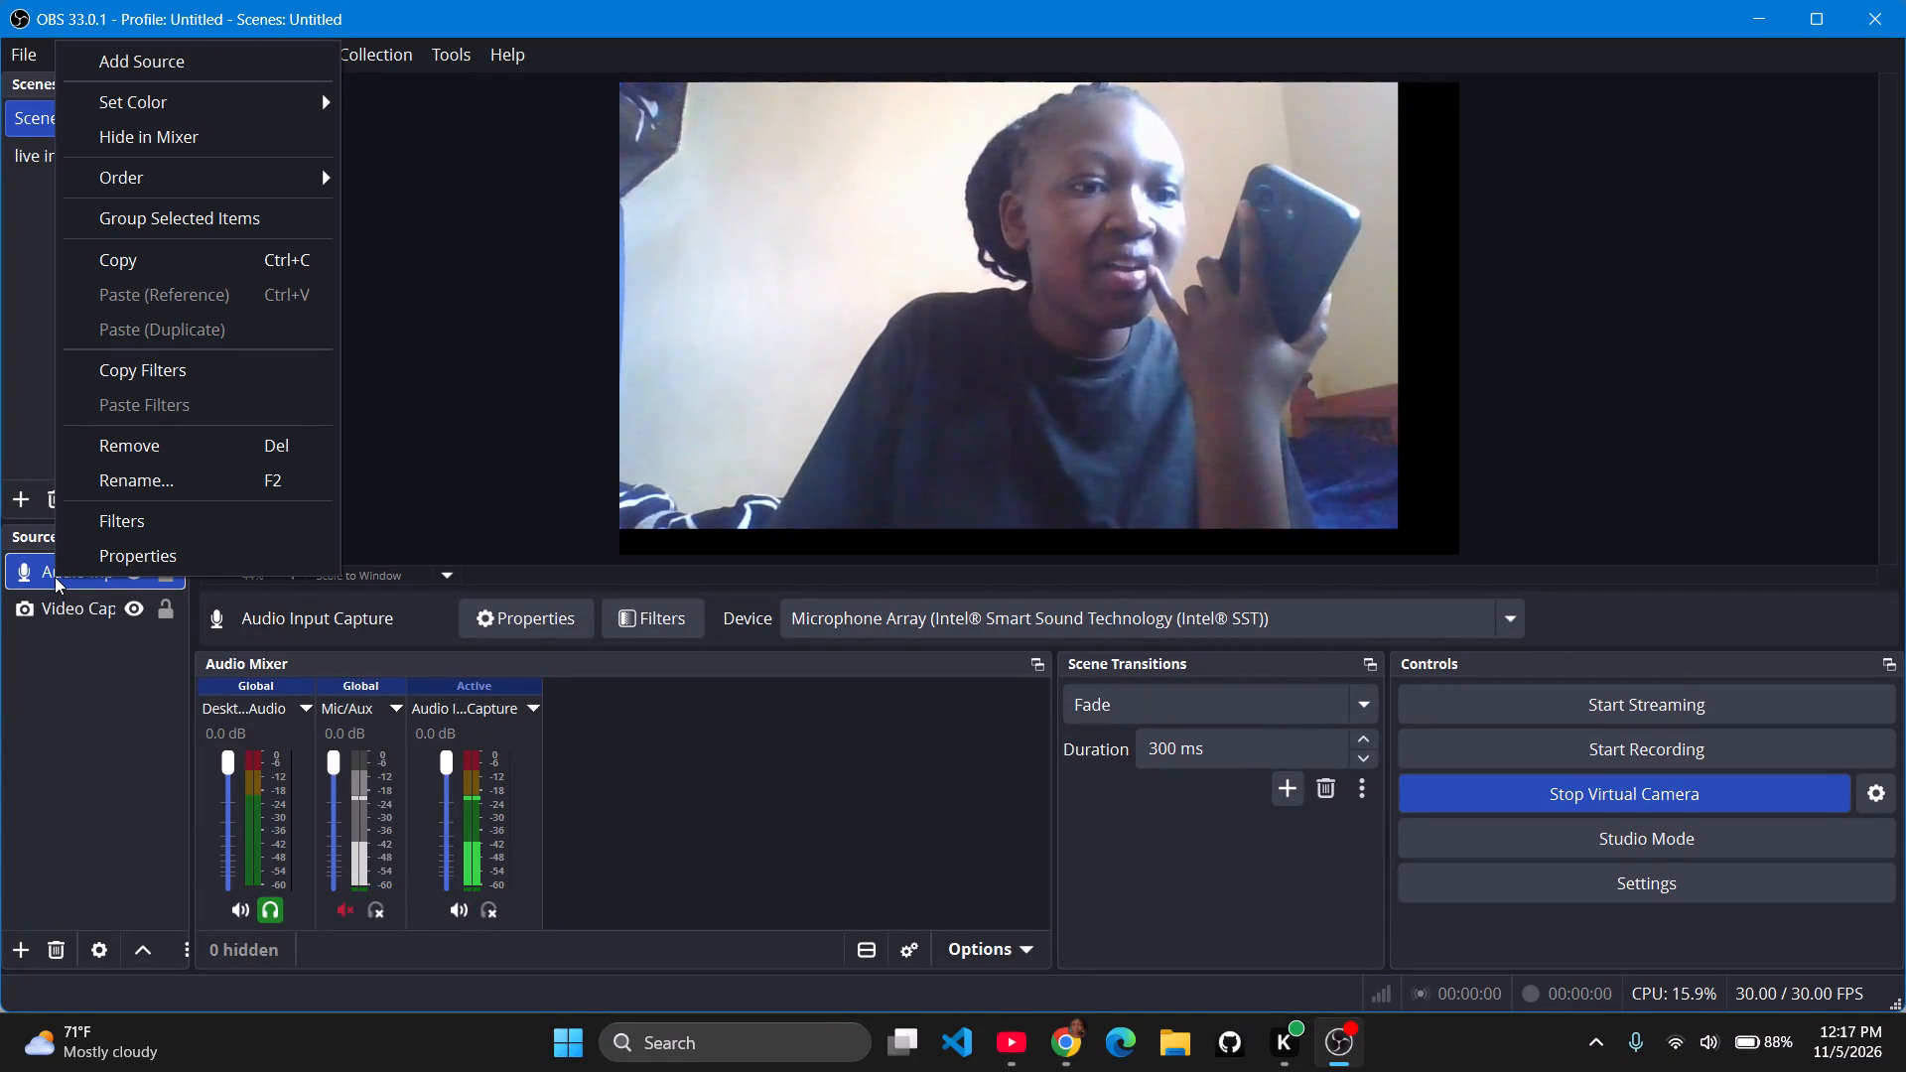
left_click(155, 488)
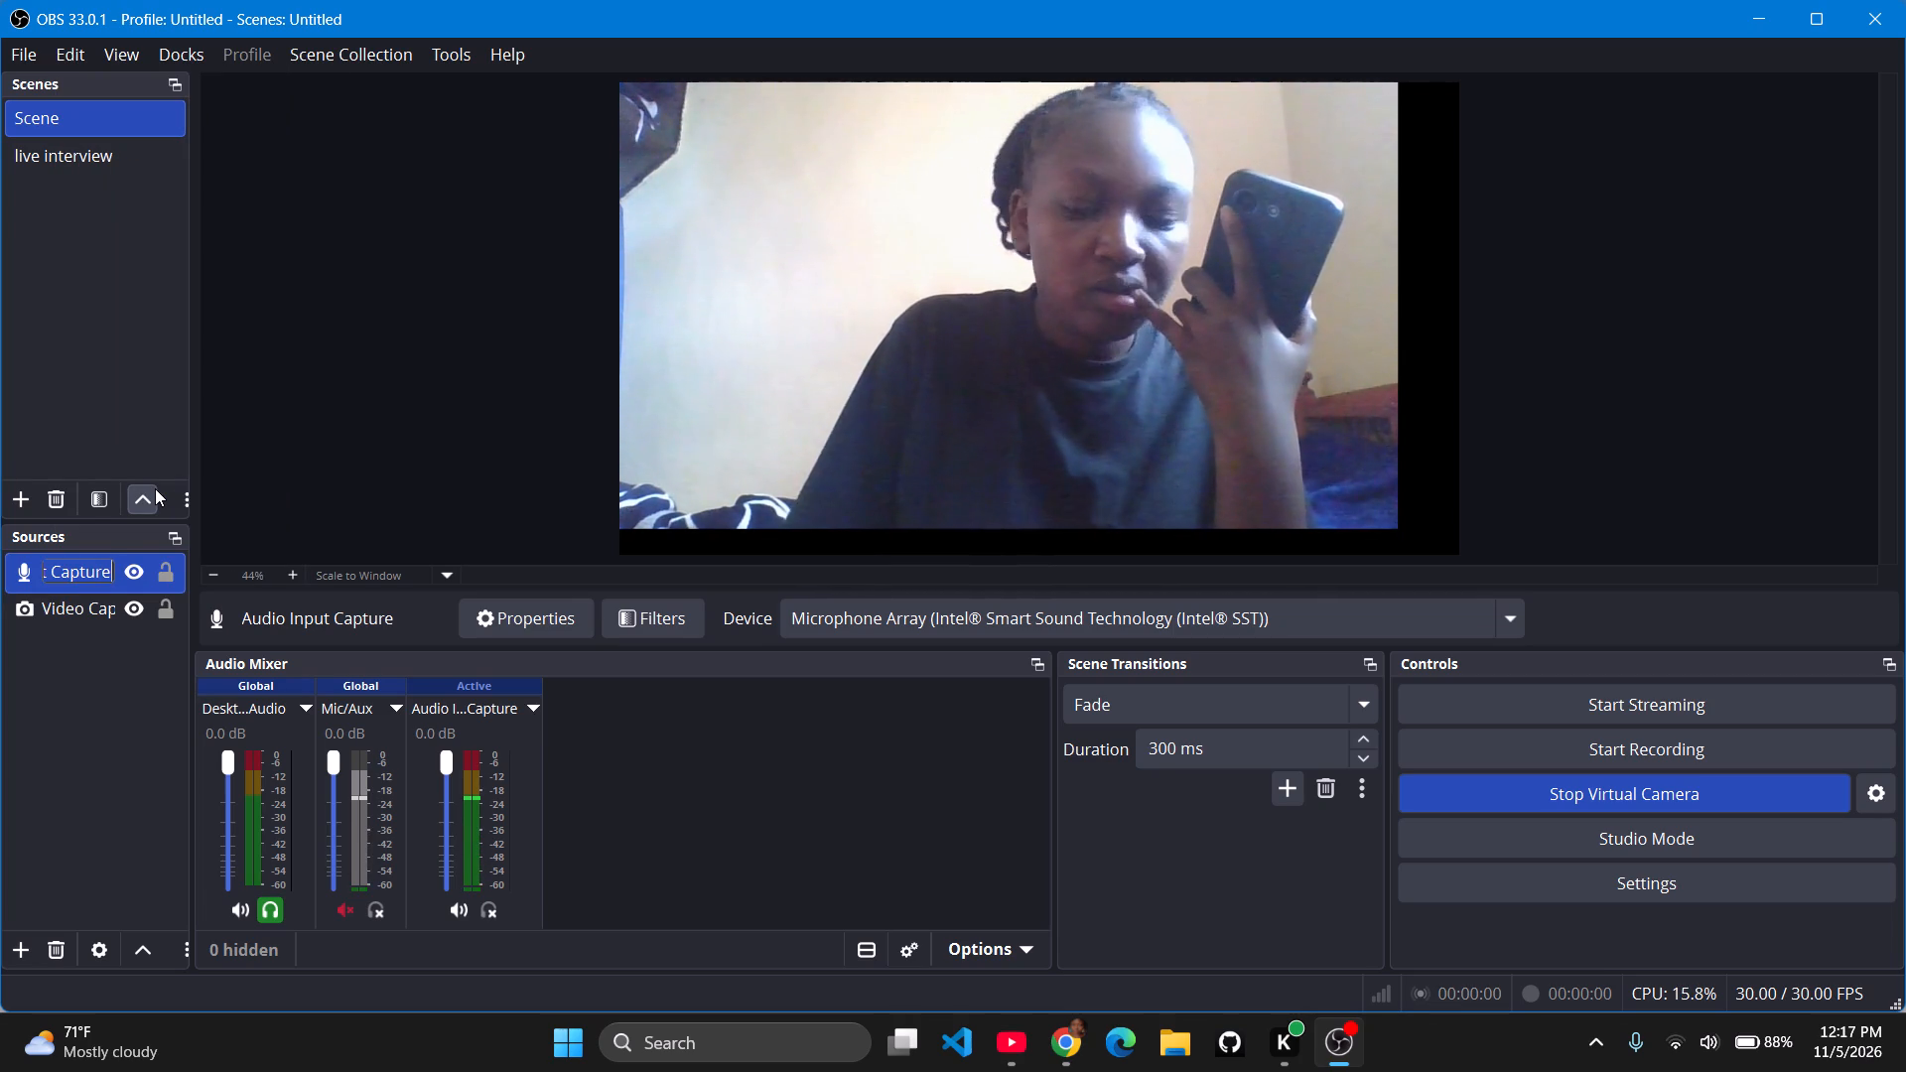
key("BackSpace")
type("interview")
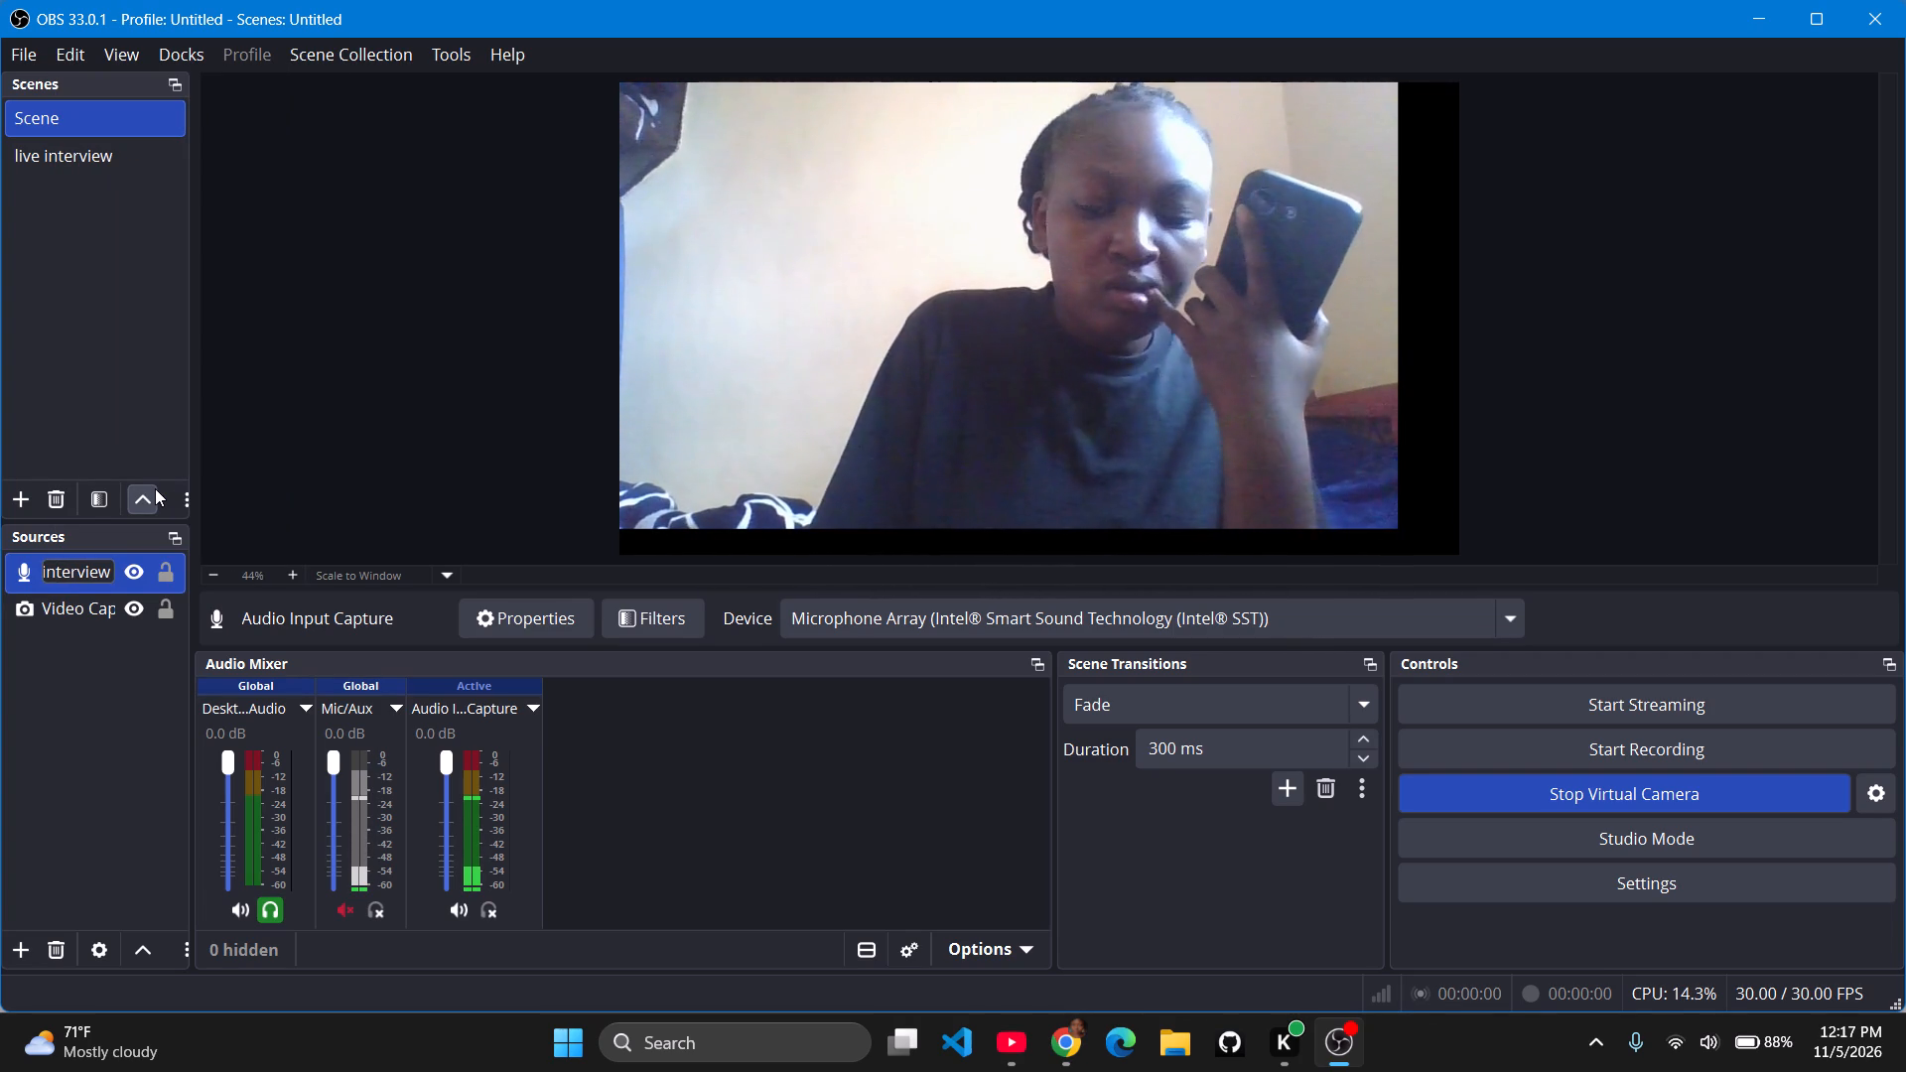
key("Return")
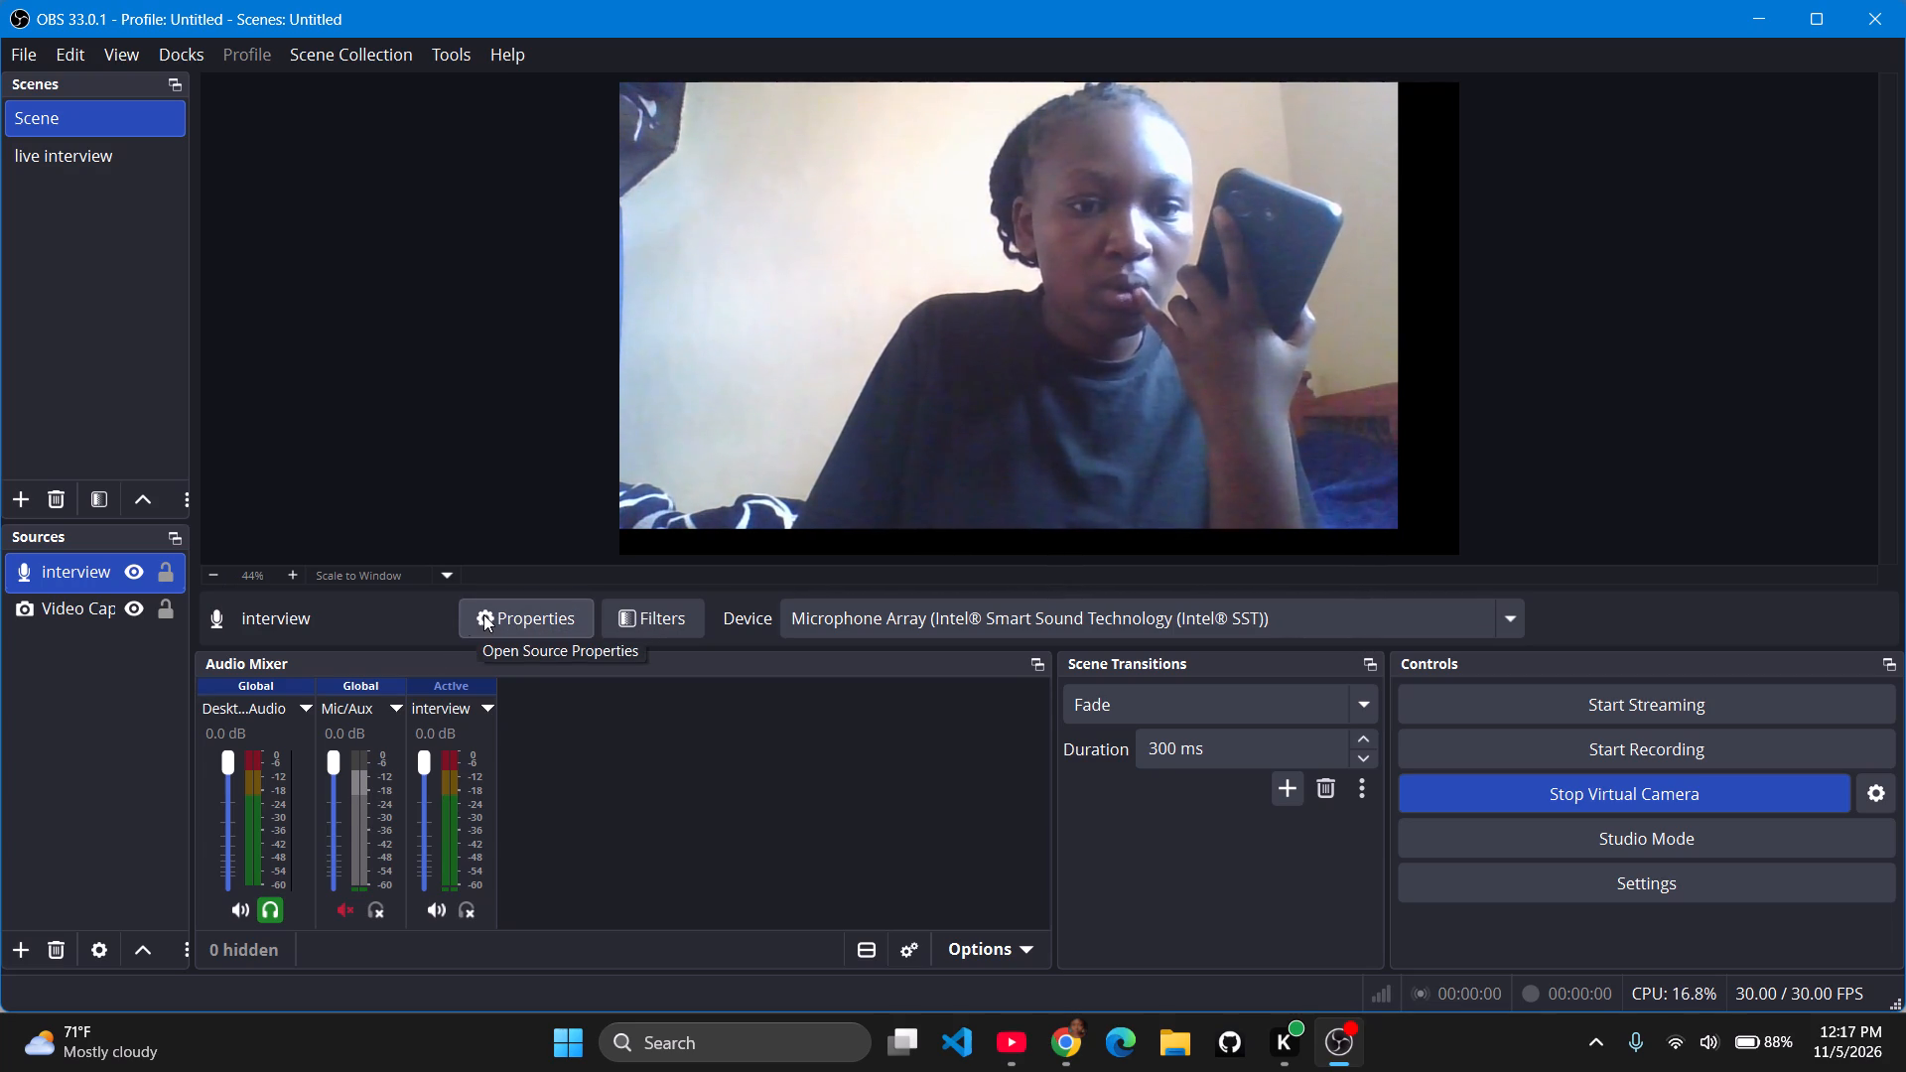
Detach the Sources dock into a floating window and select the interview source in it.
left_click(24, 602)
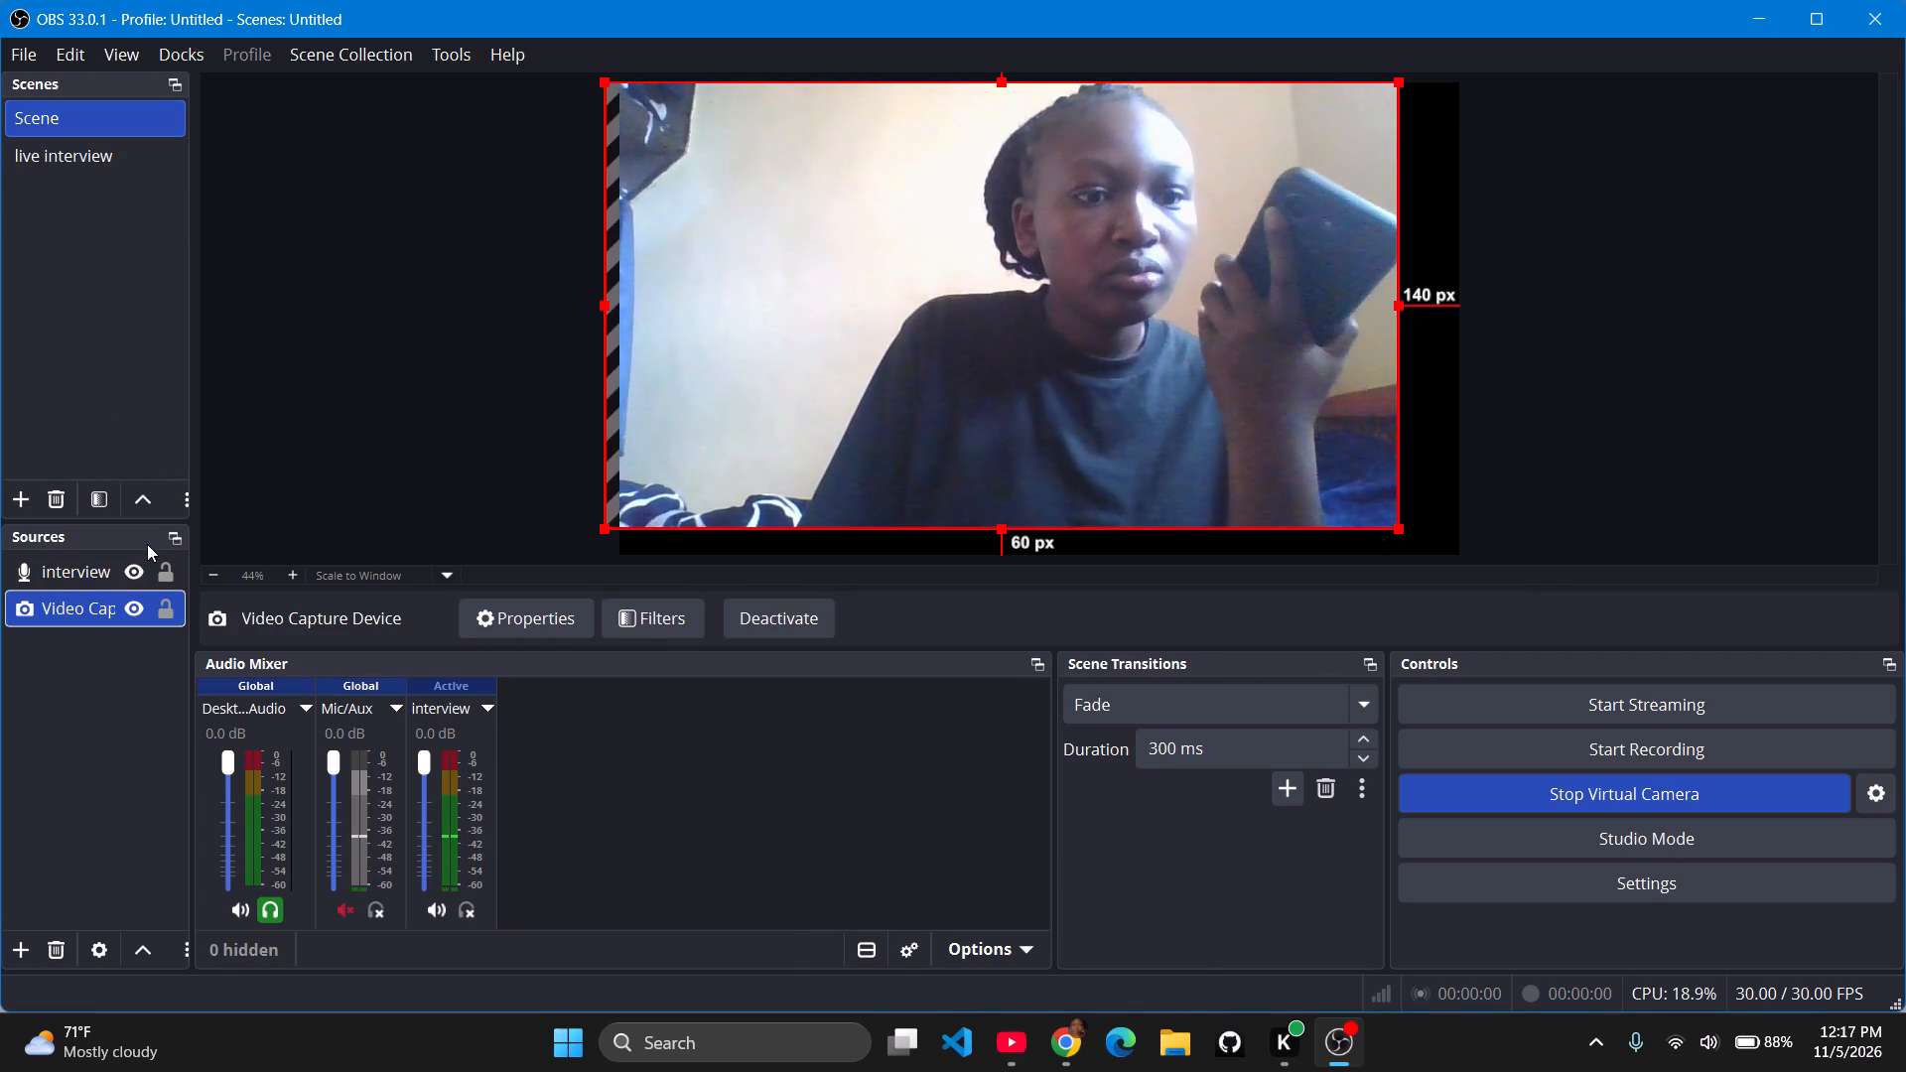
left_click(181, 538)
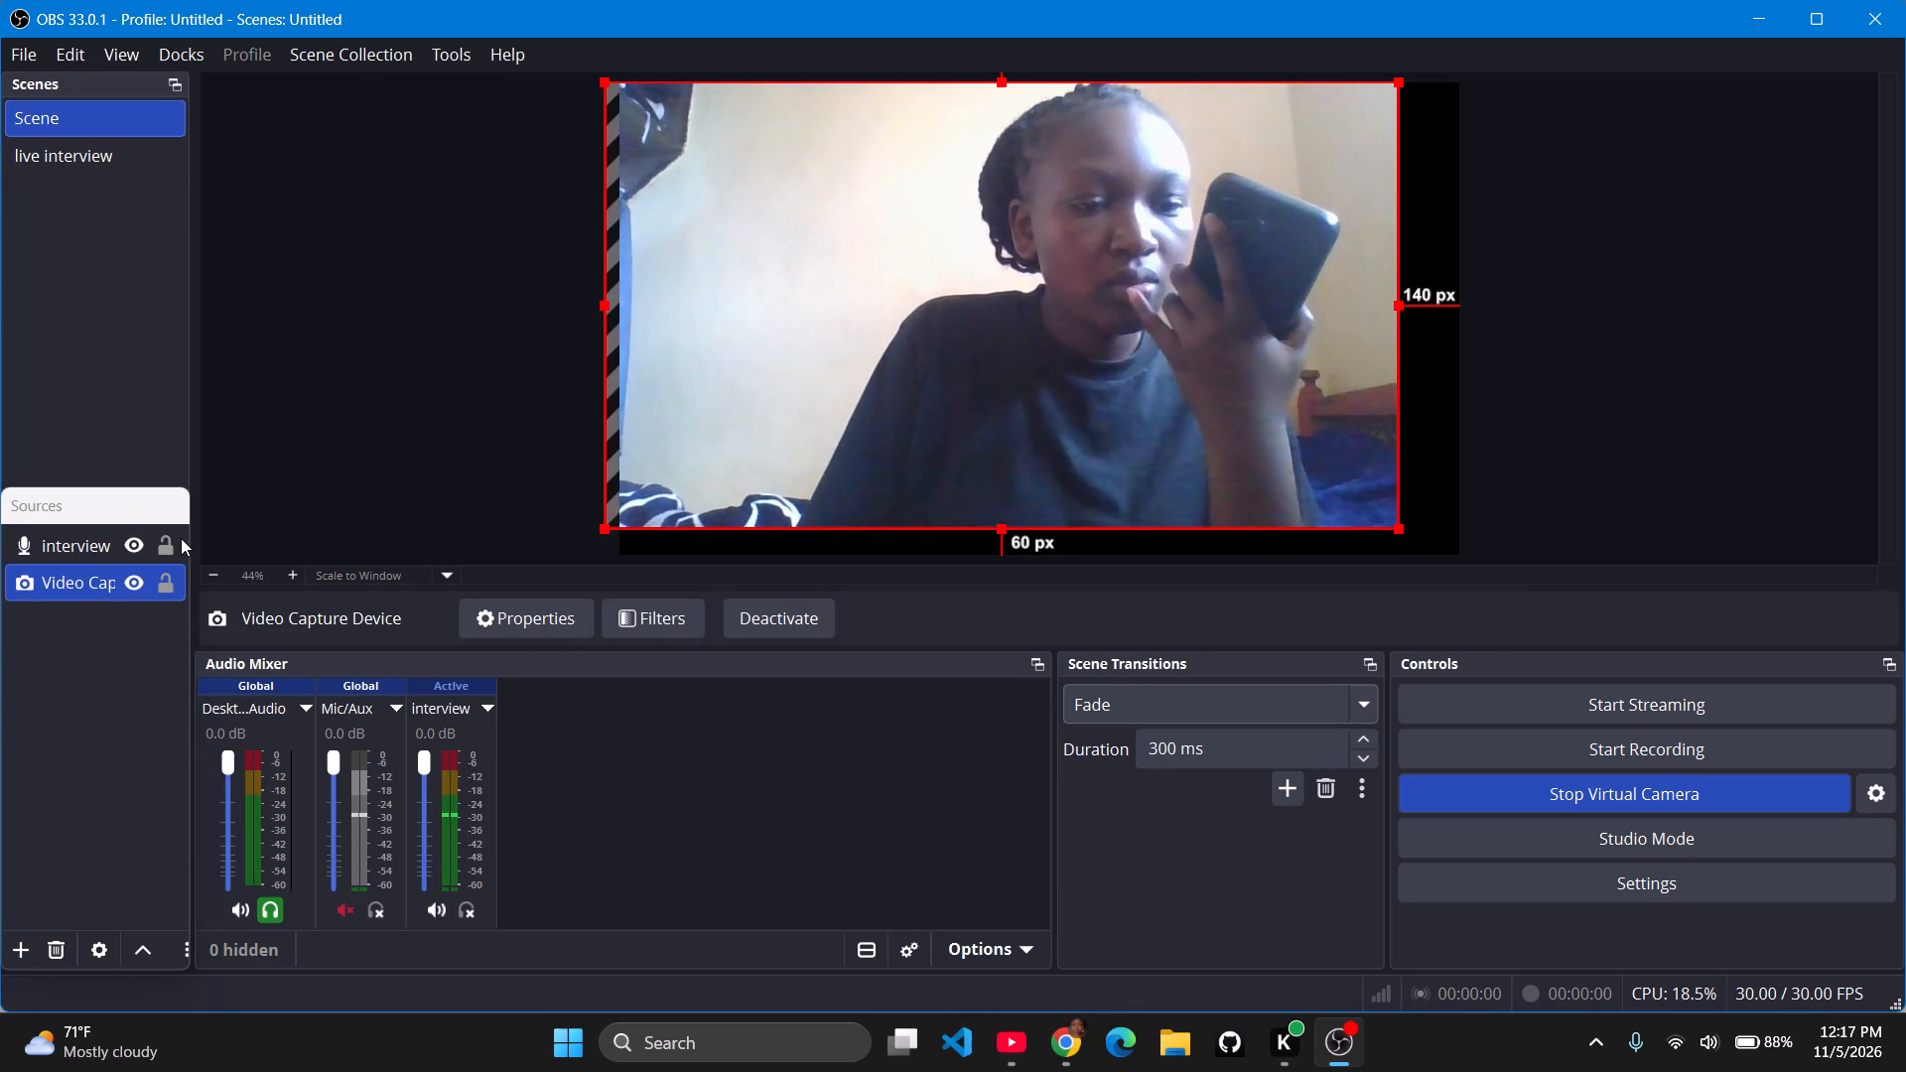
left_click(121, 514)
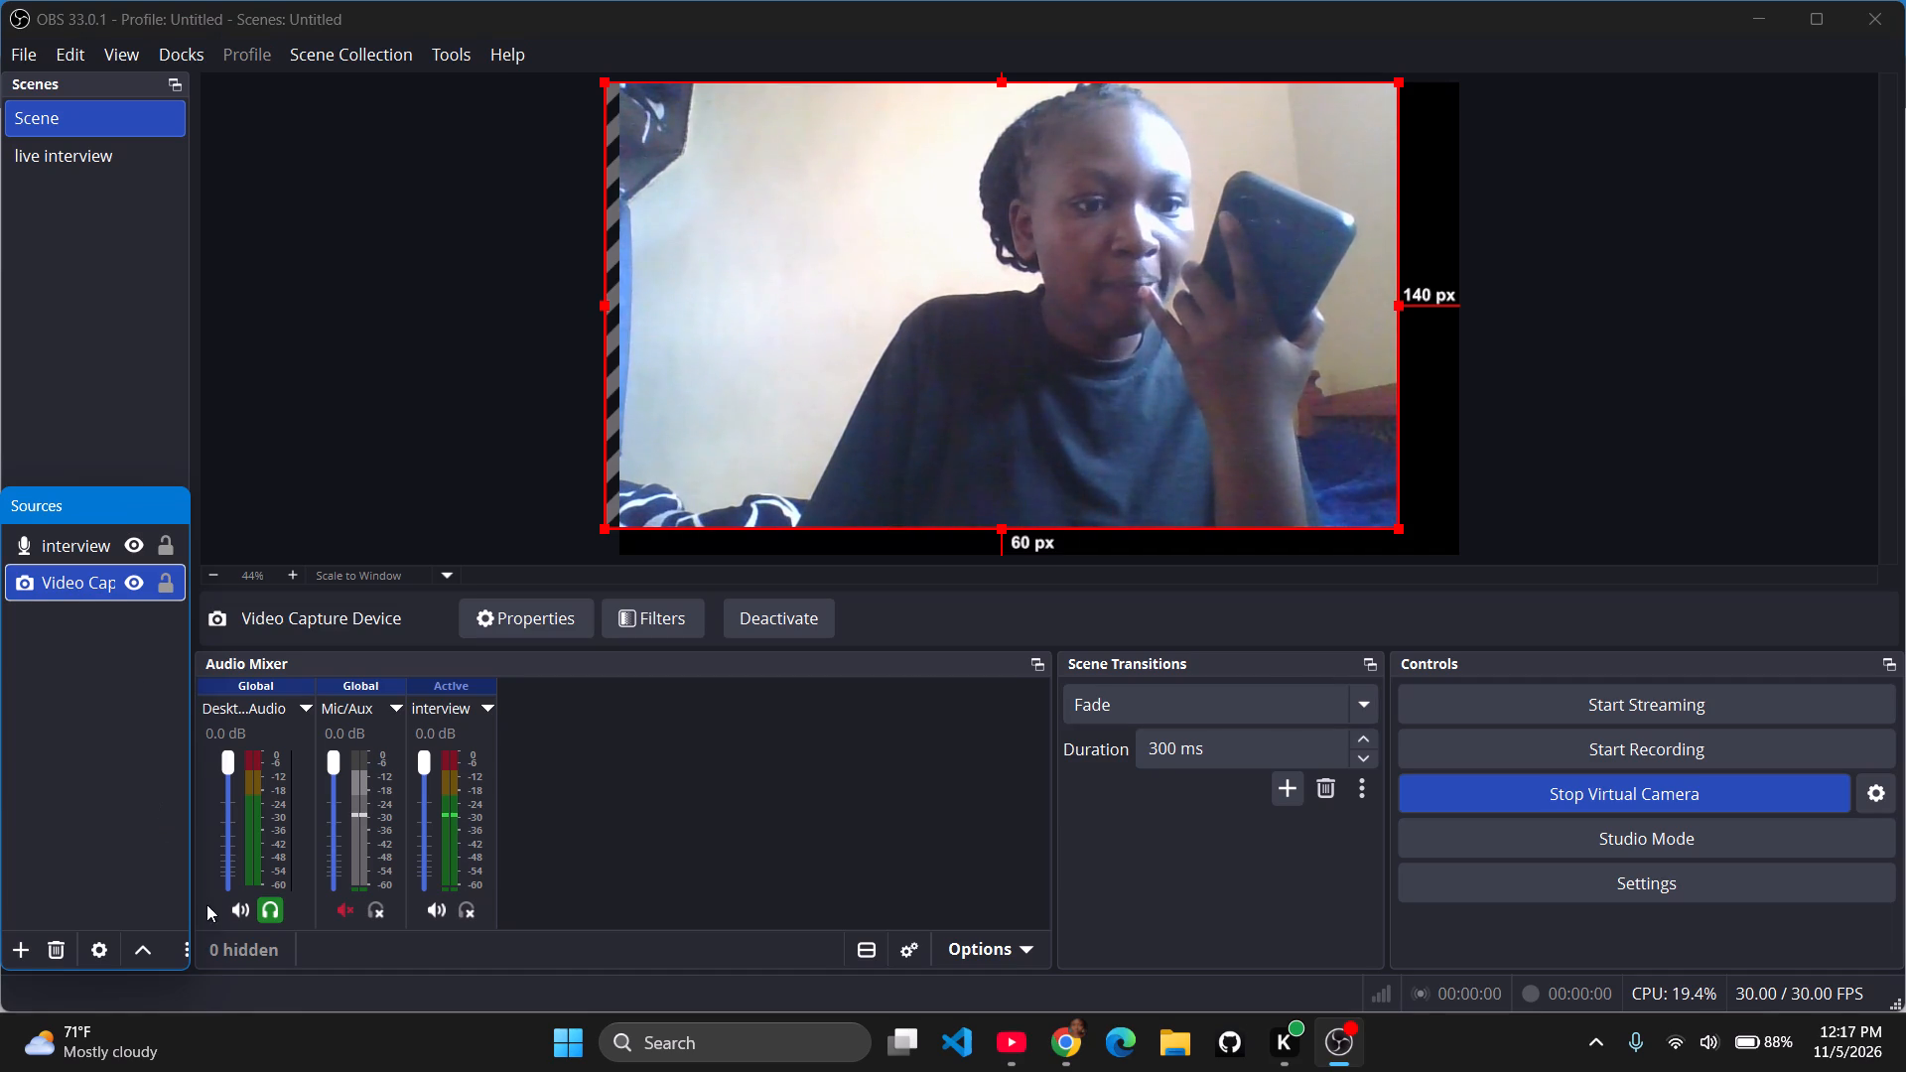
left_click(190, 942)
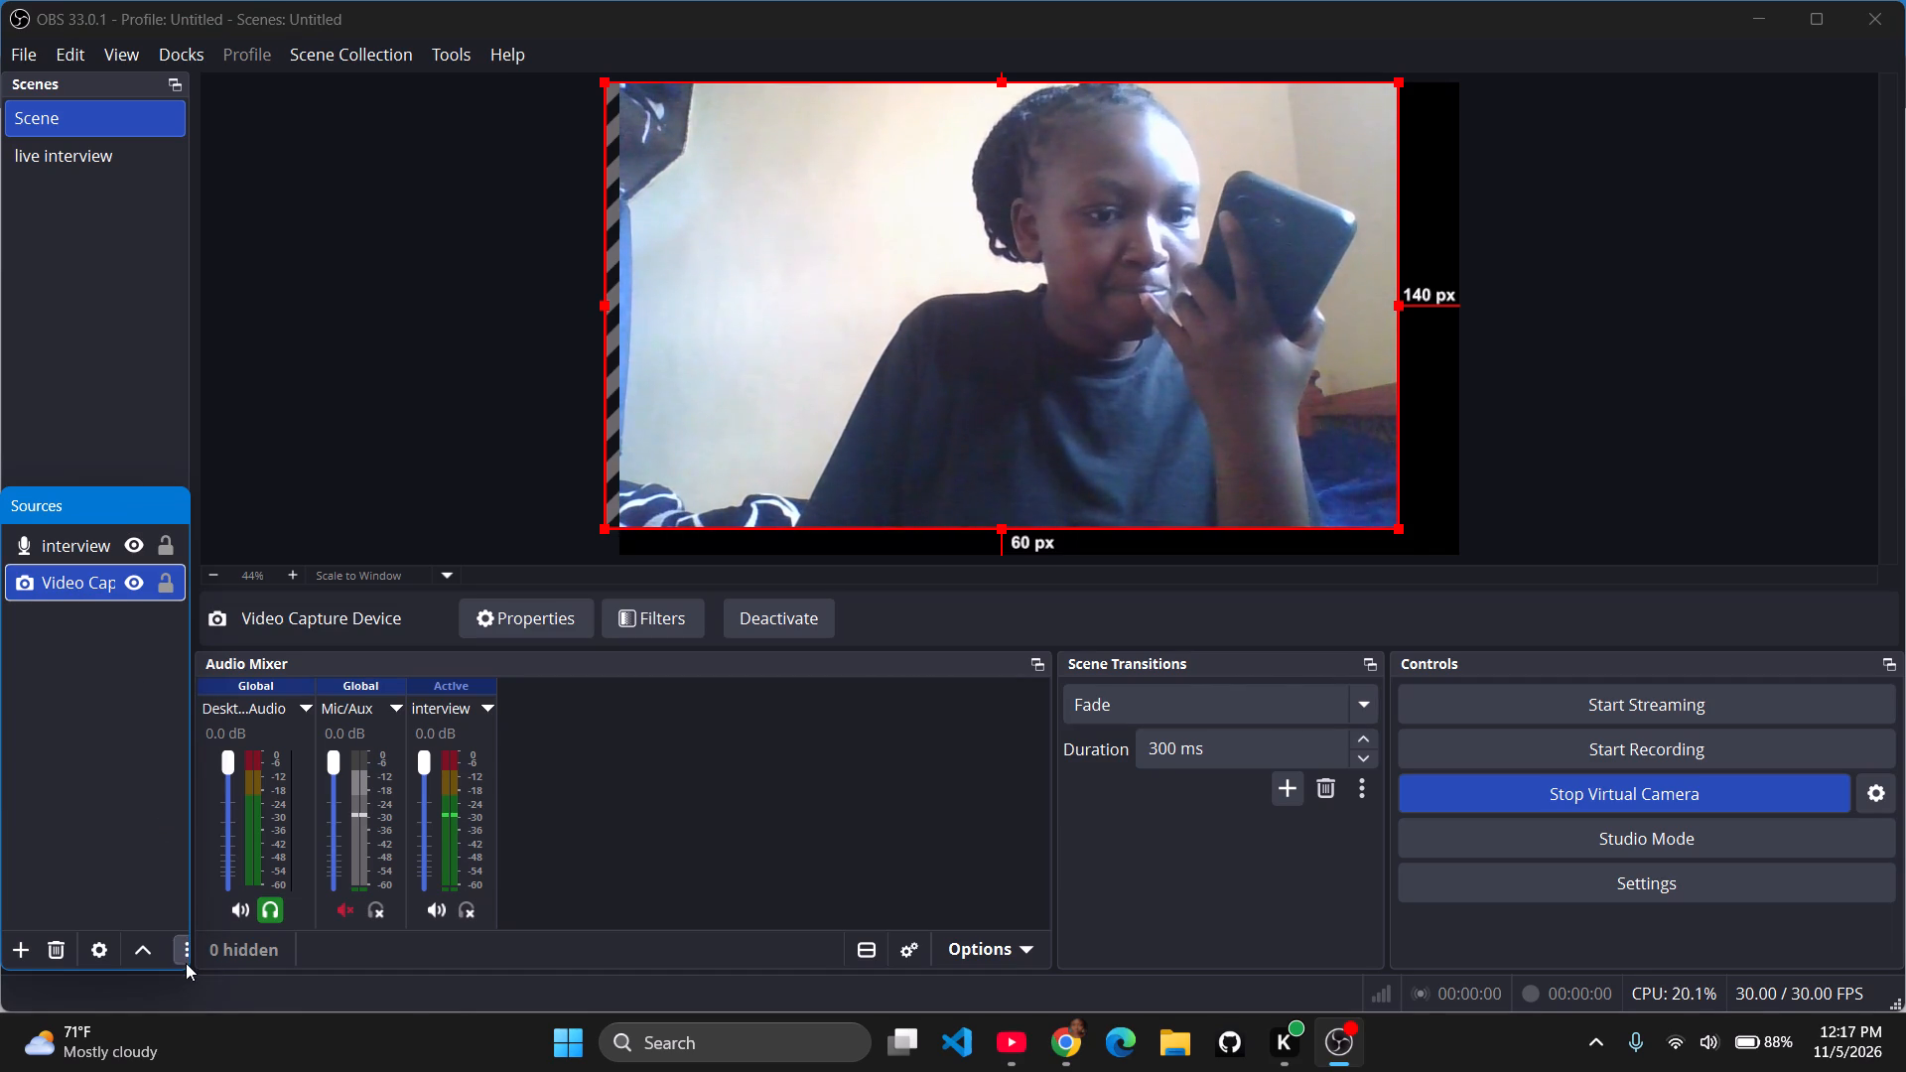
left_click(186, 963)
left_click(186, 963)
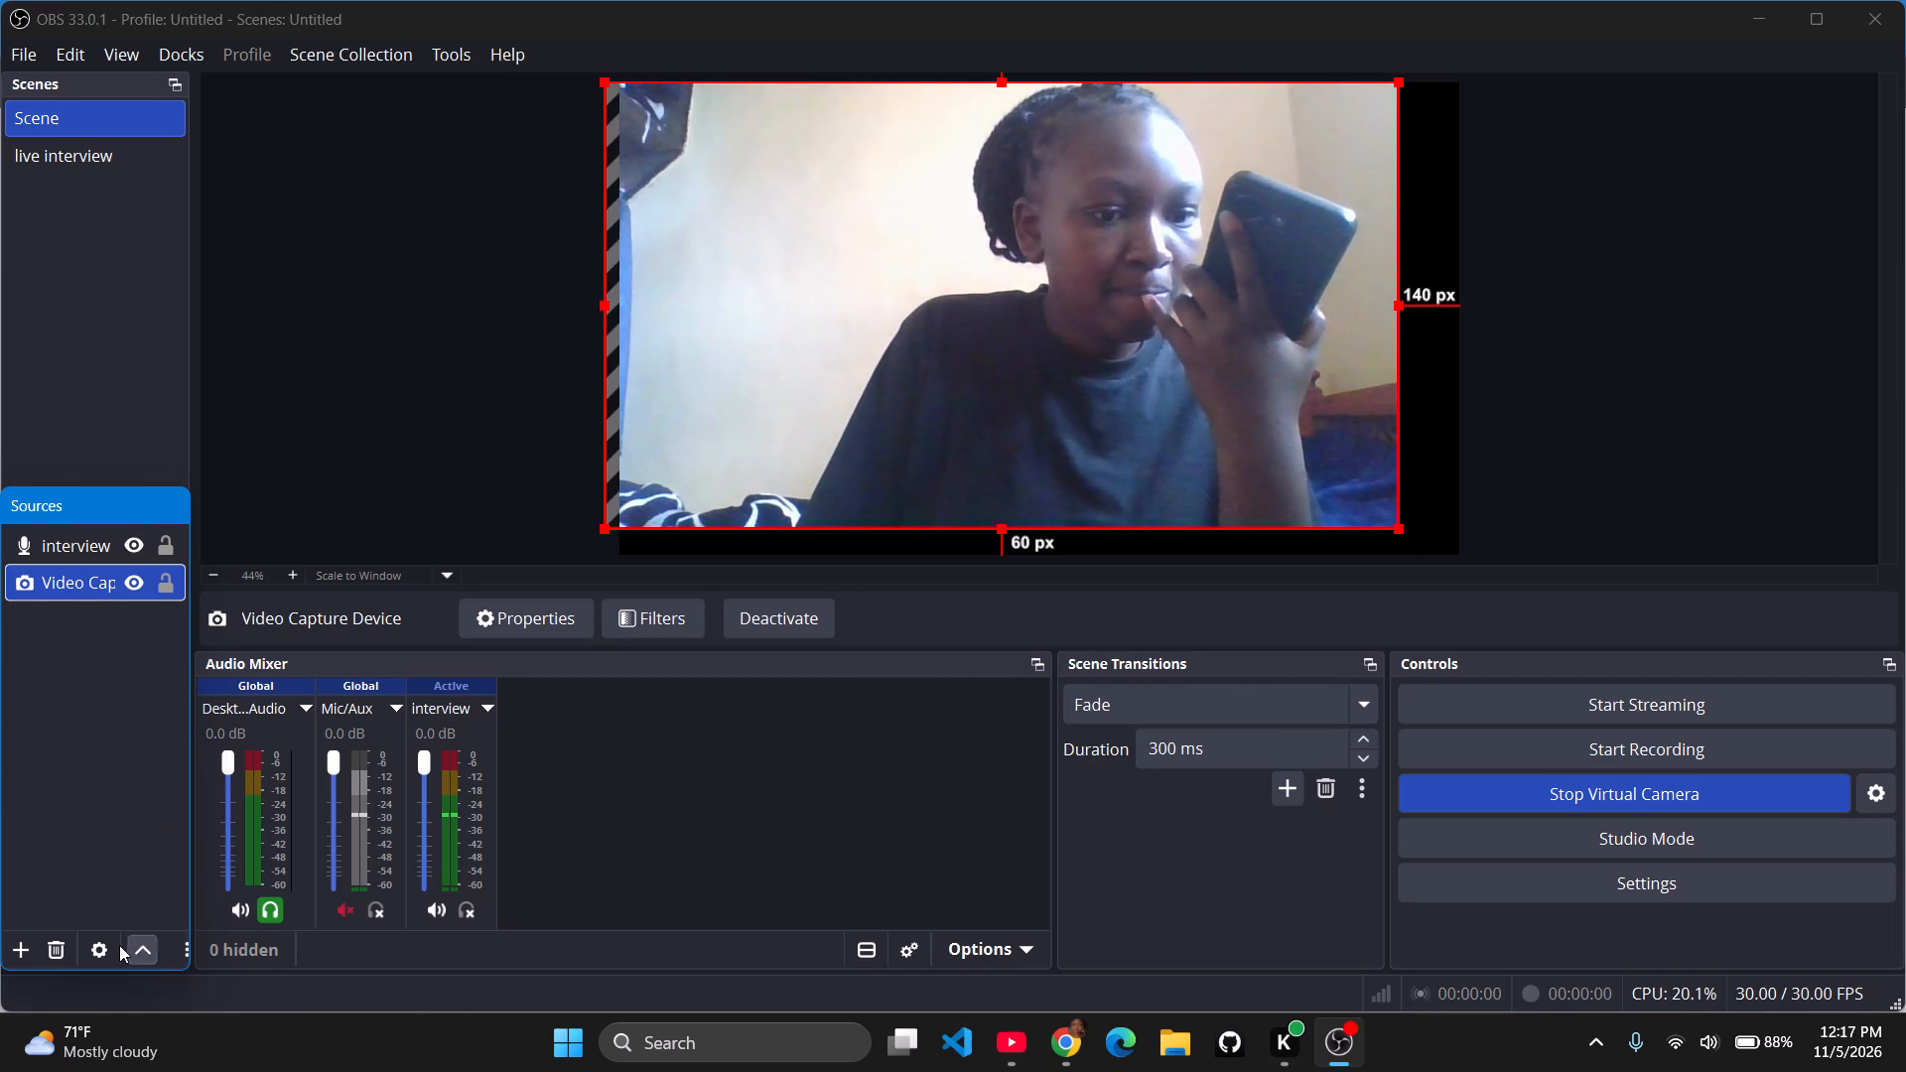
left_click(121, 502)
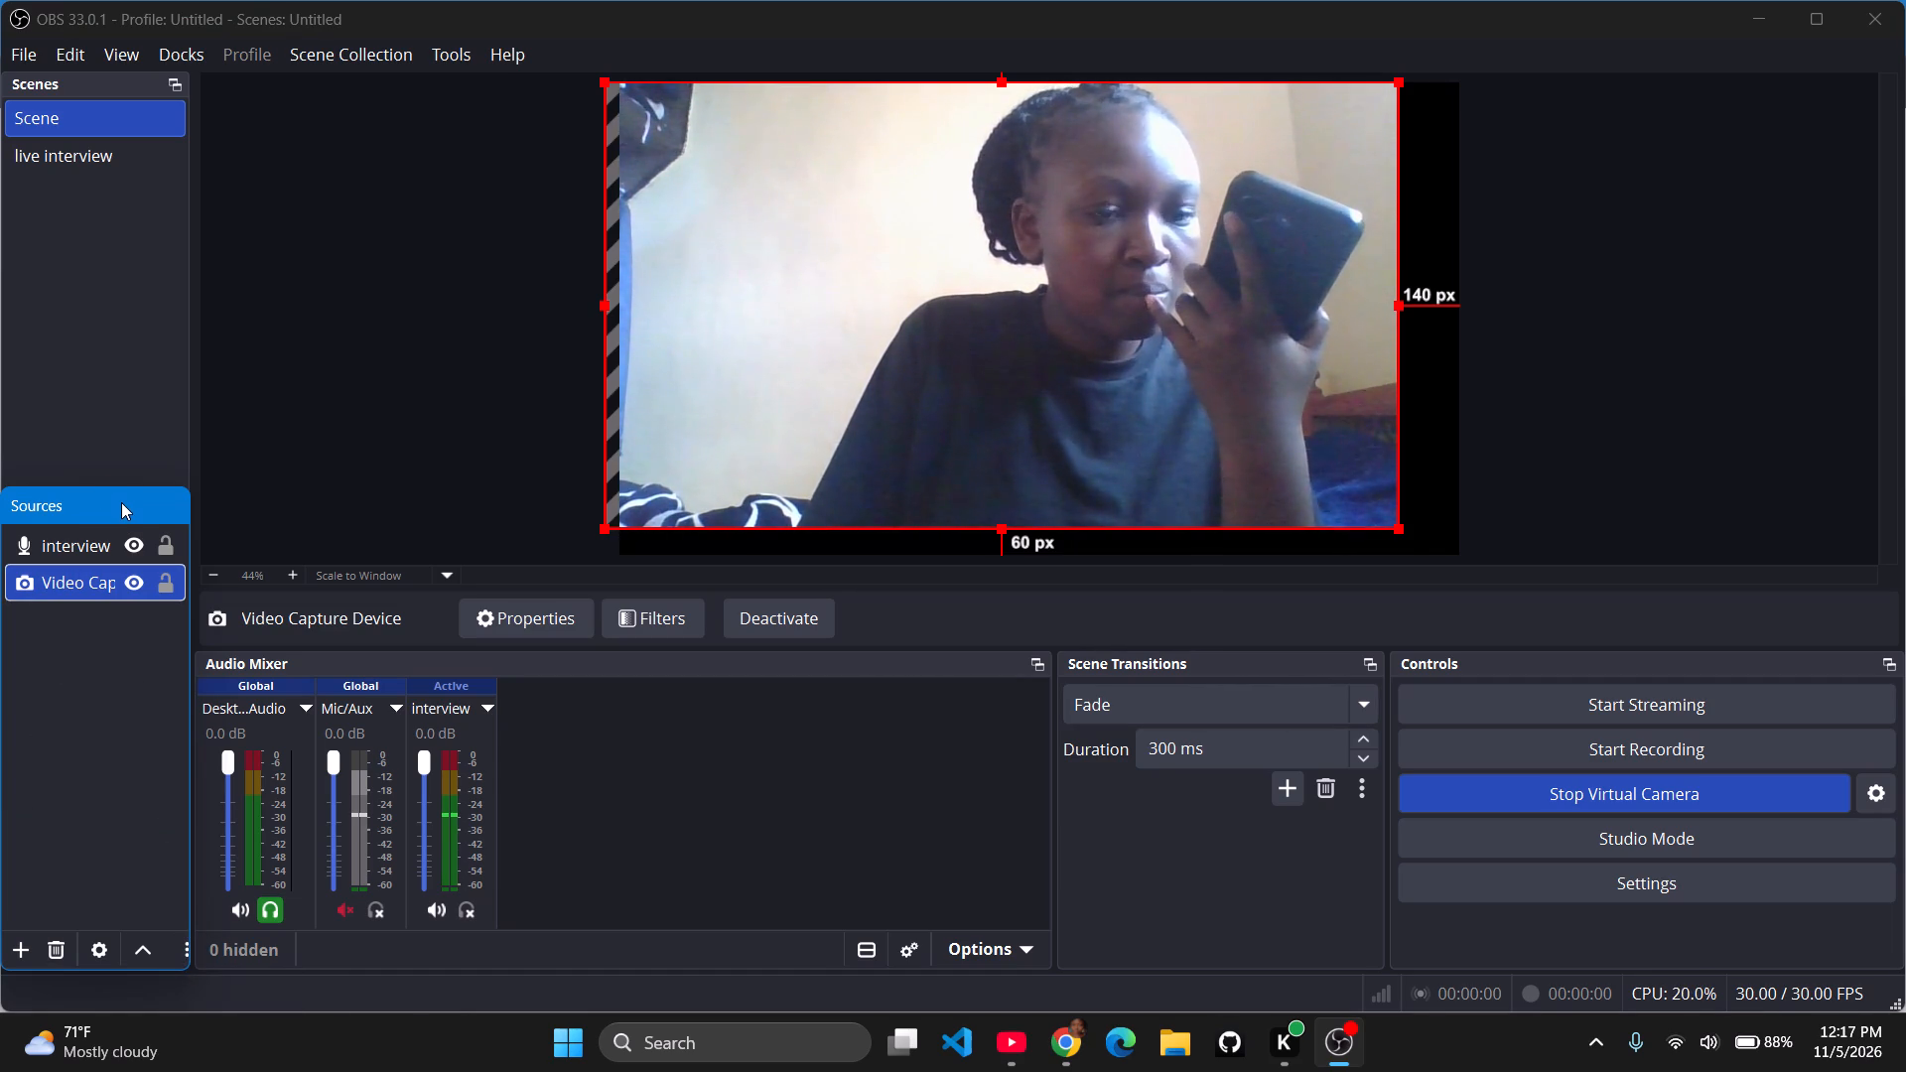
left_click(71, 534)
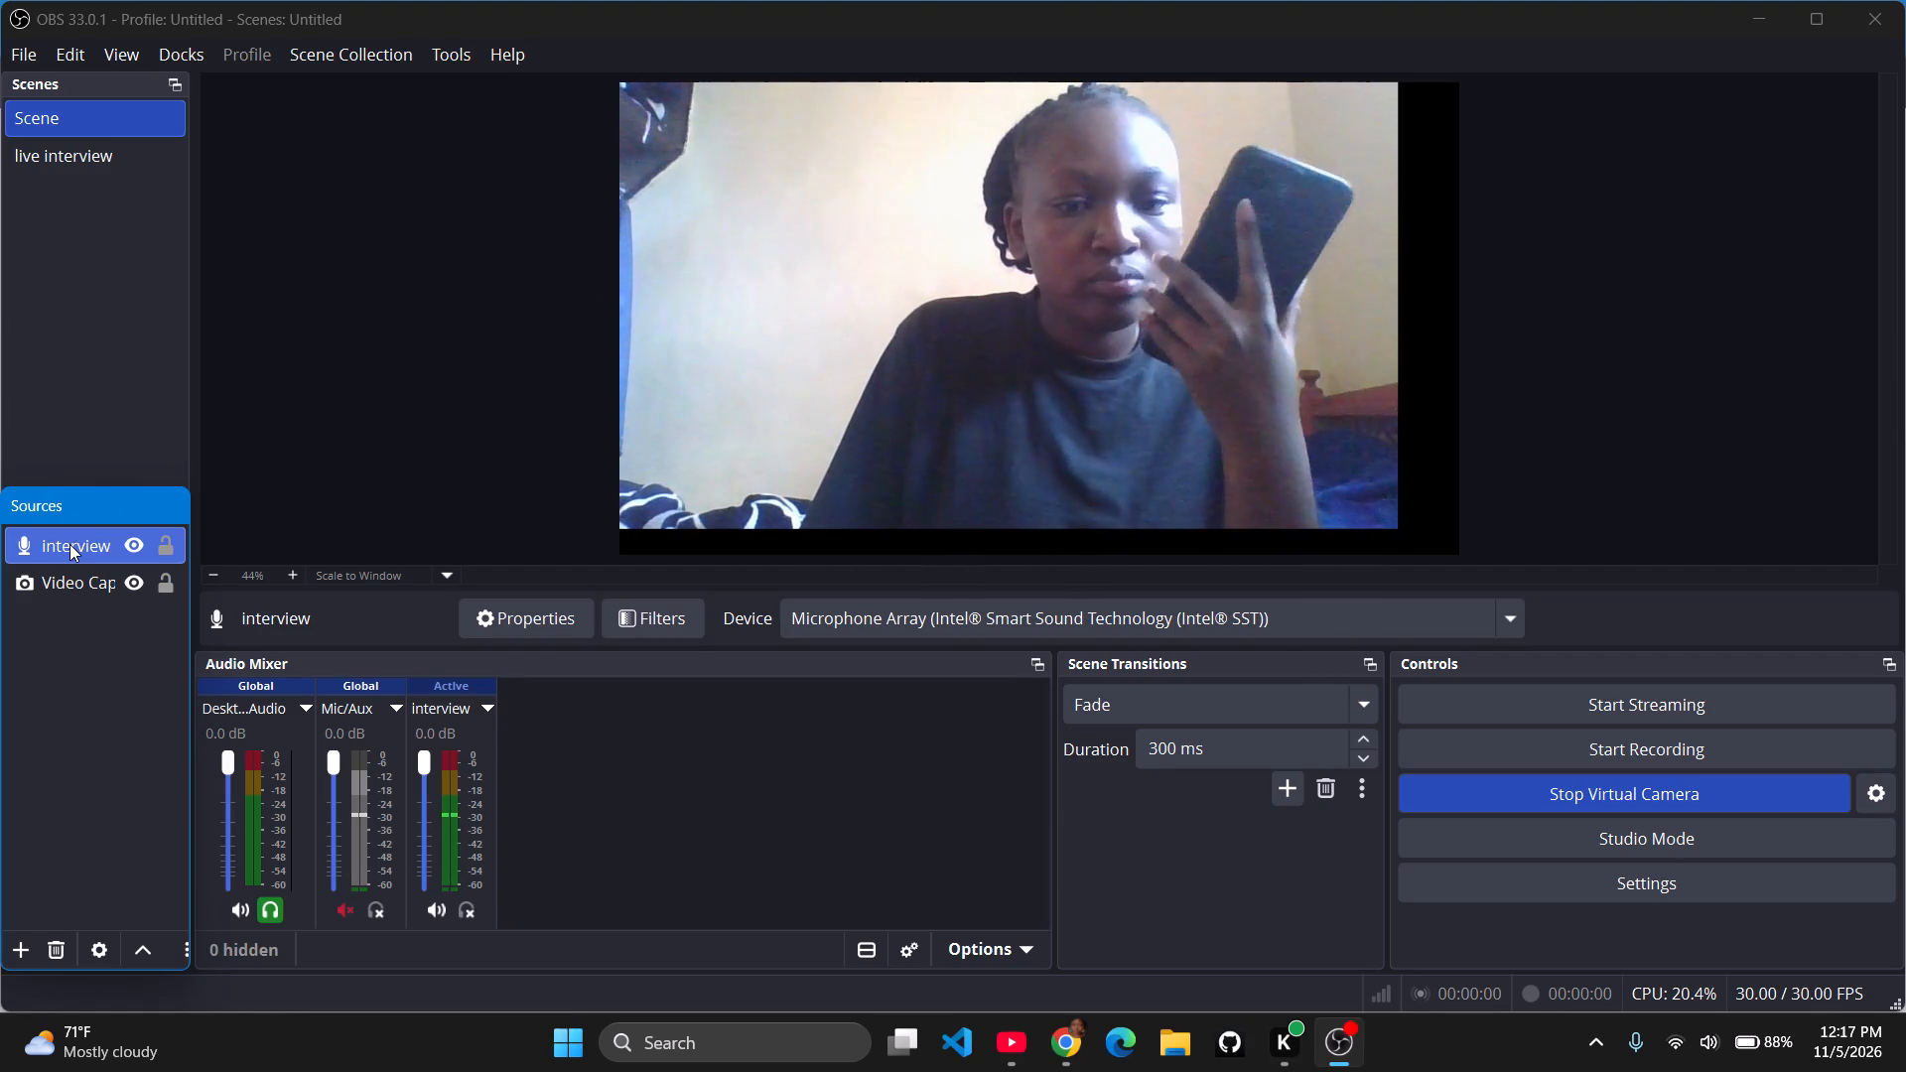
Turn off audio monitoring for Desktop Audio and turn it on for the interview channel in the audio mixer.
left_click(275, 899)
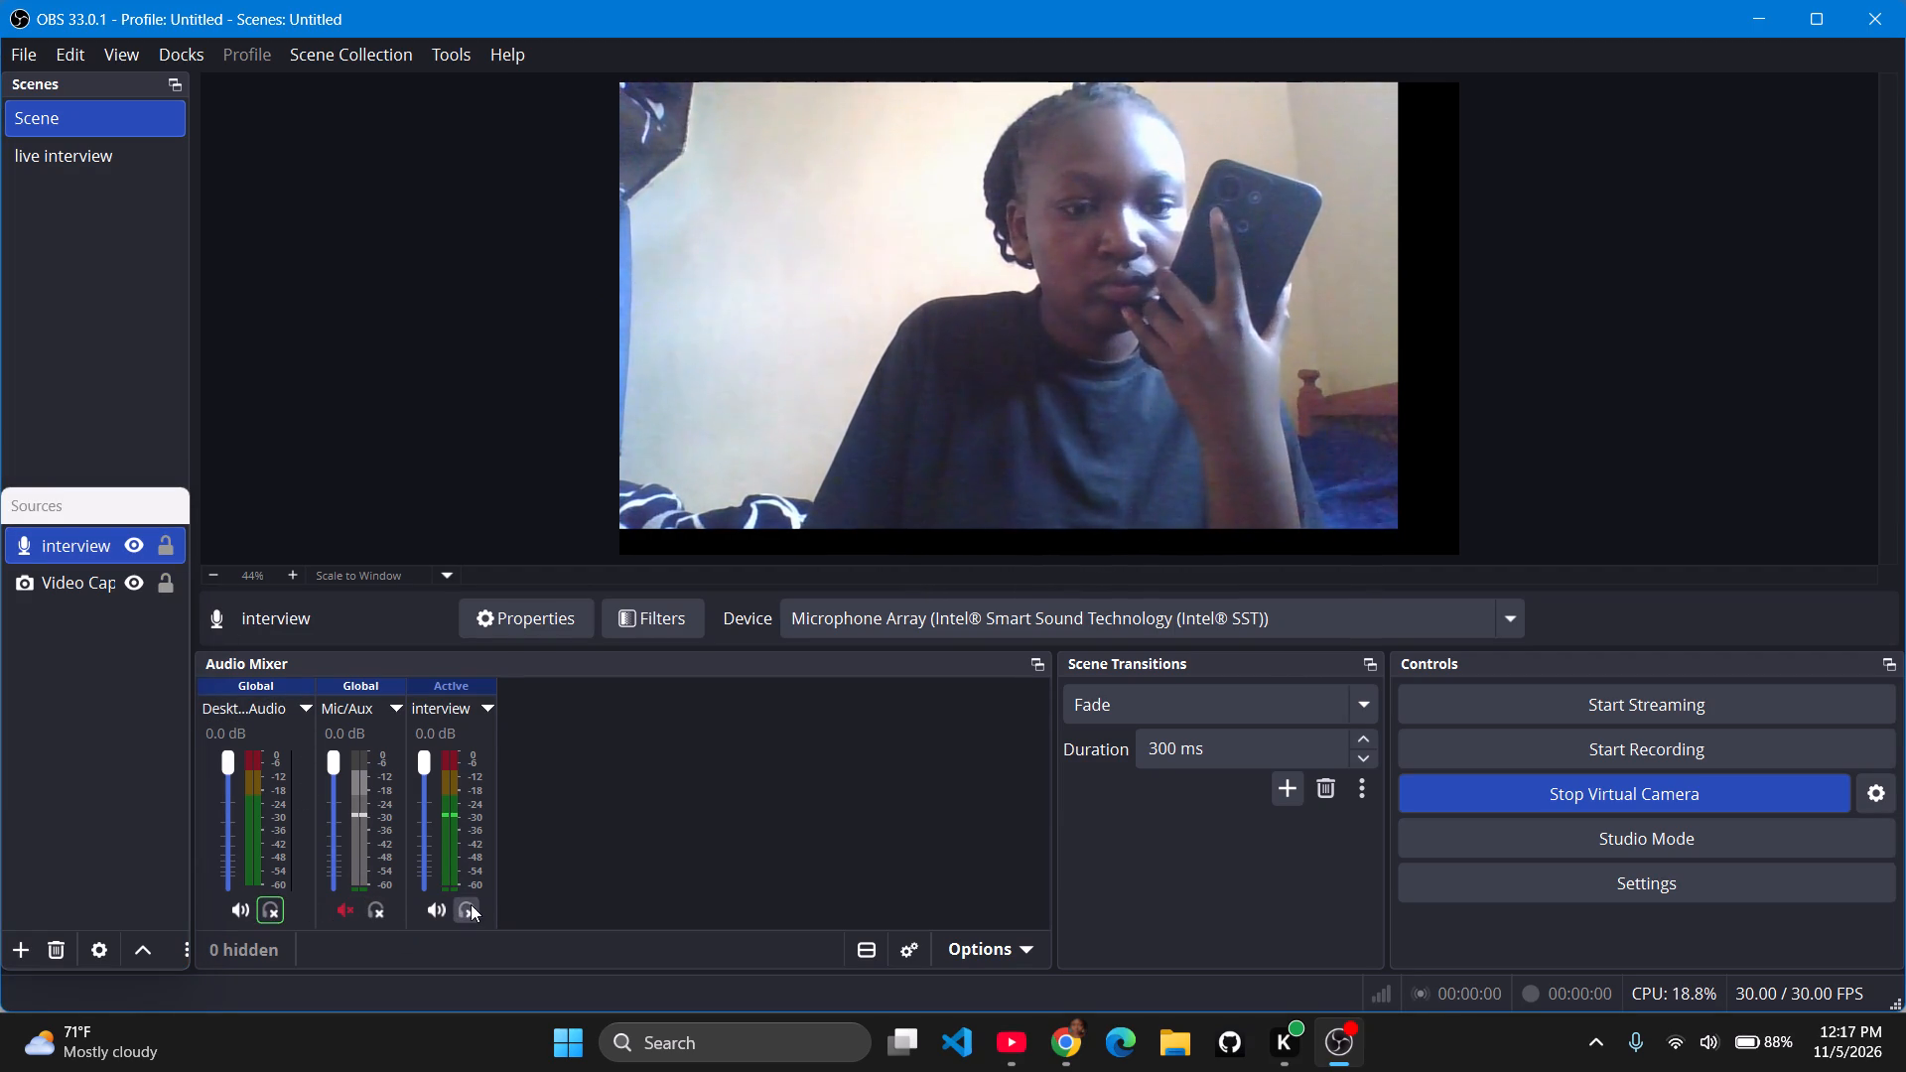
left_click(471, 904)
Unmute the Mic/Aux channel in the audio mixer.
left_click(350, 909)
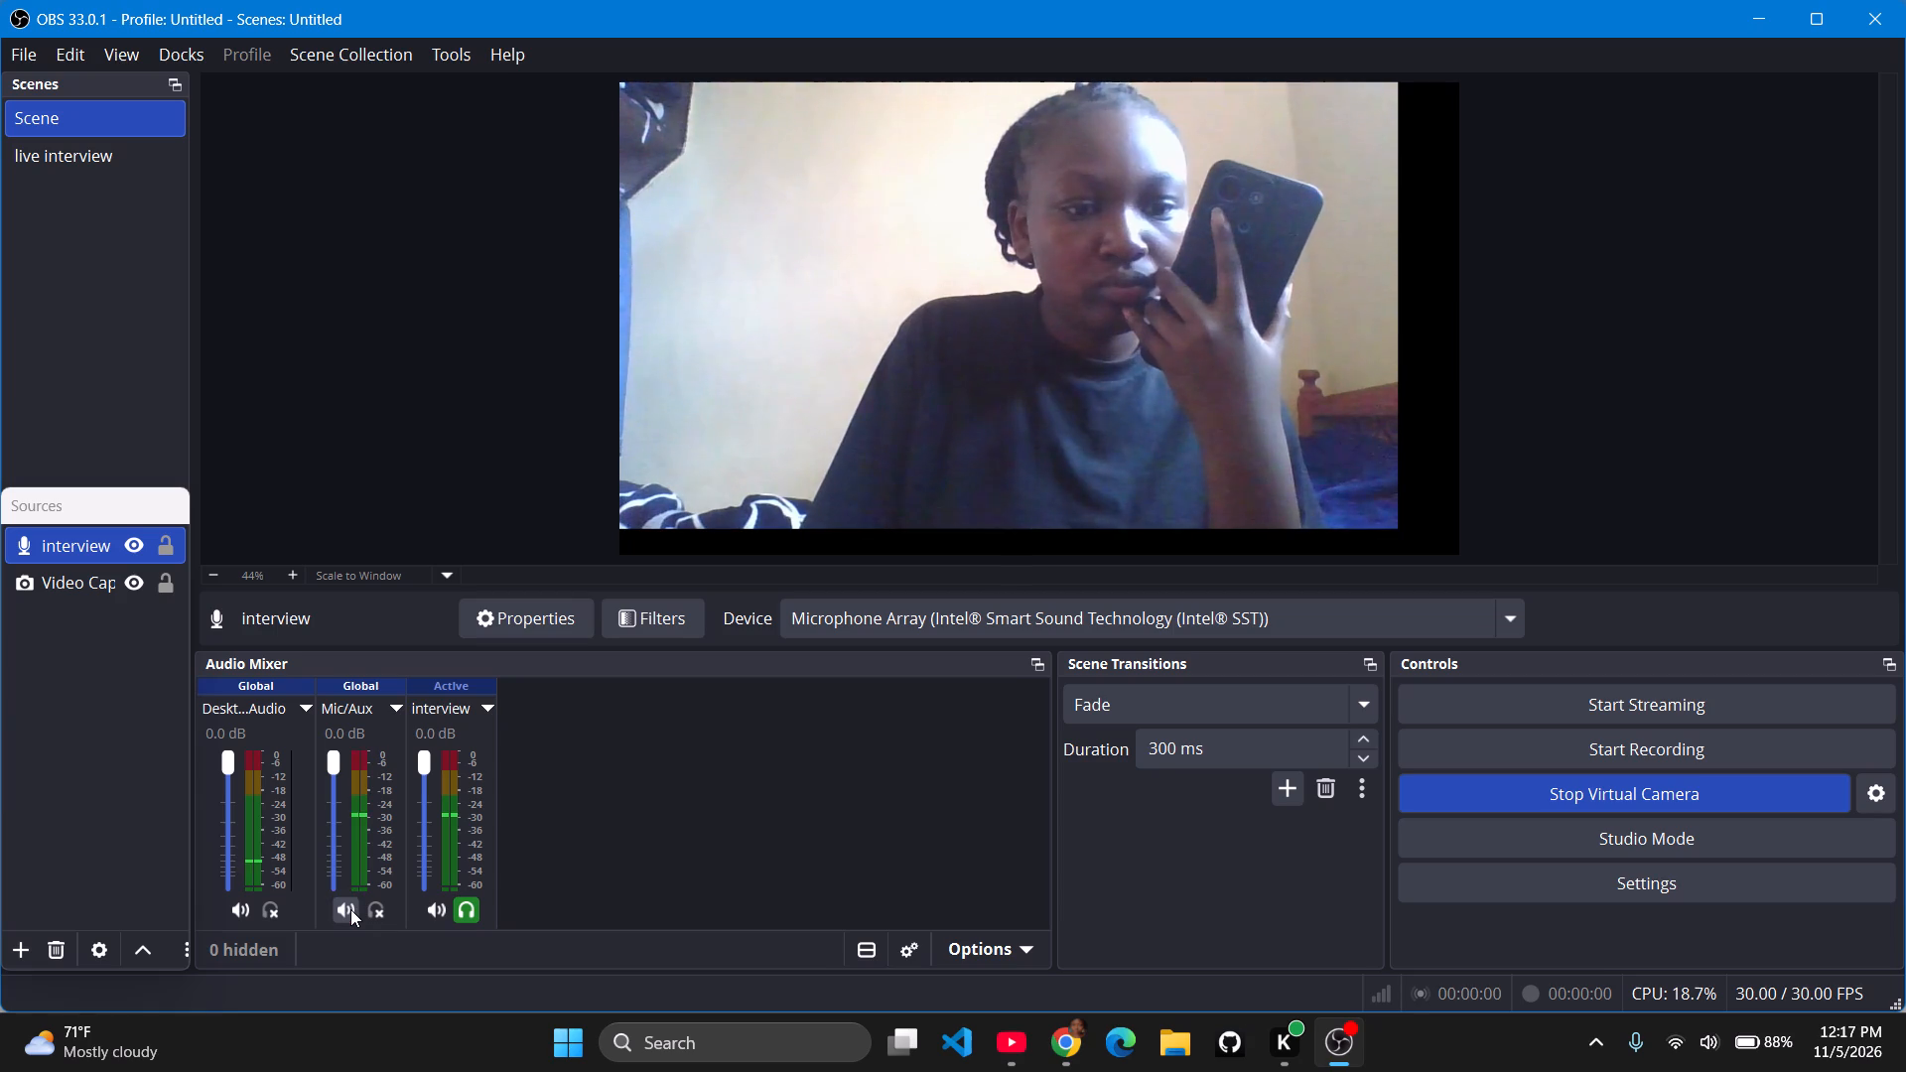
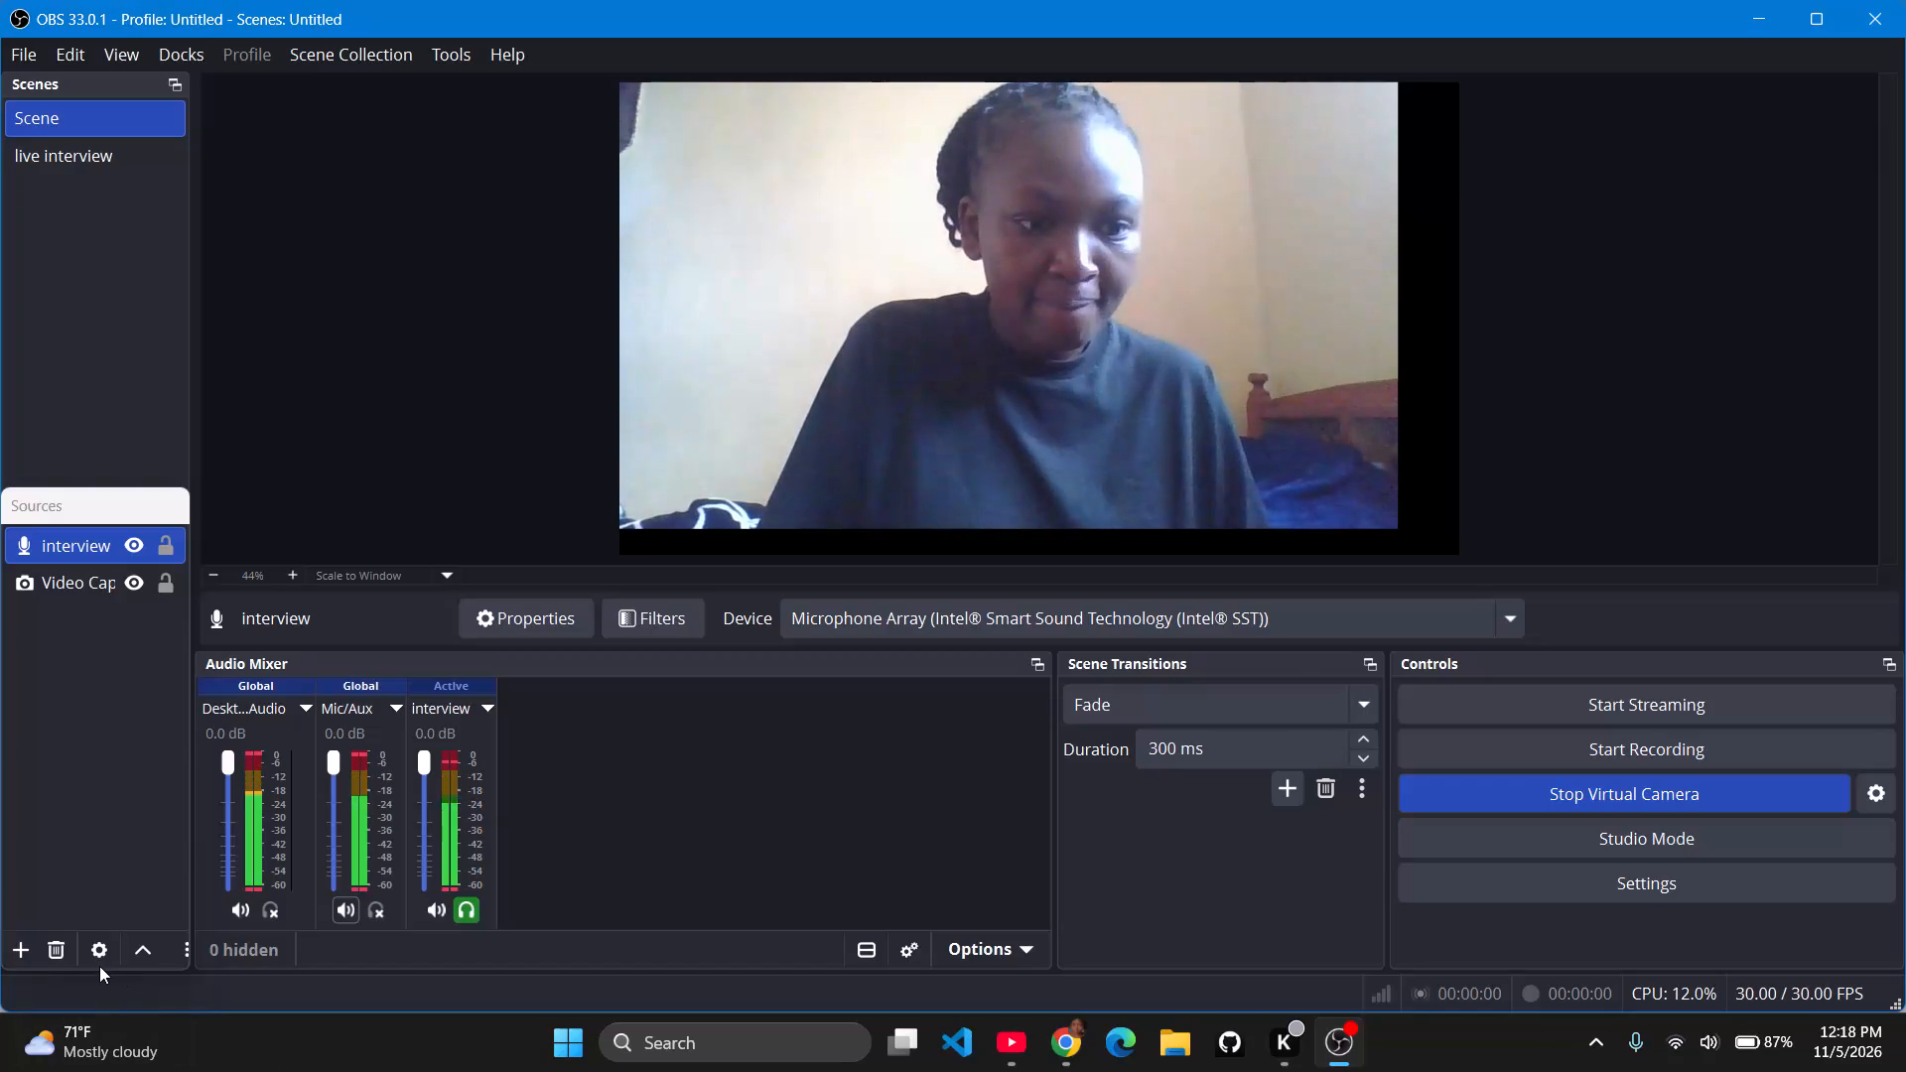
Set the interview source's device to Microphone Array (Intel Smart Sound Technology) in its properties.
left_click(94, 966)
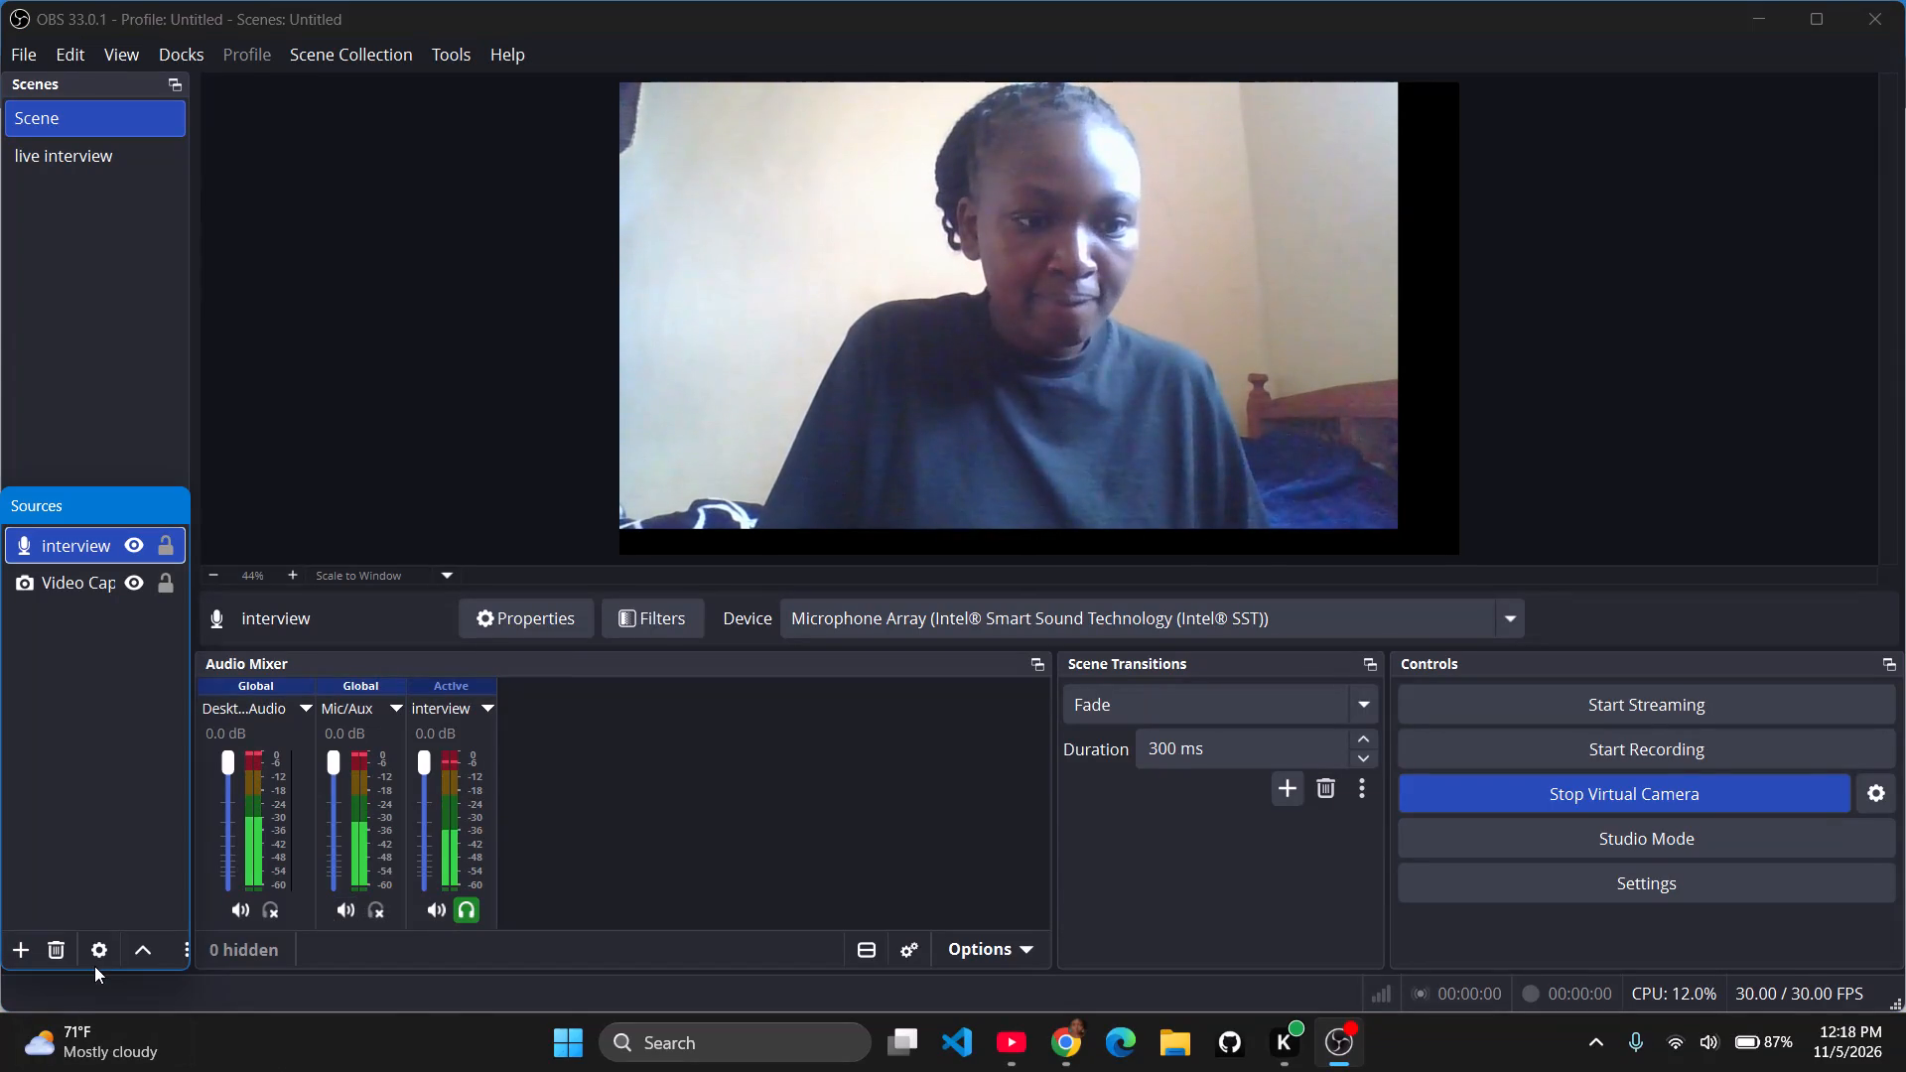
left_click(94, 954)
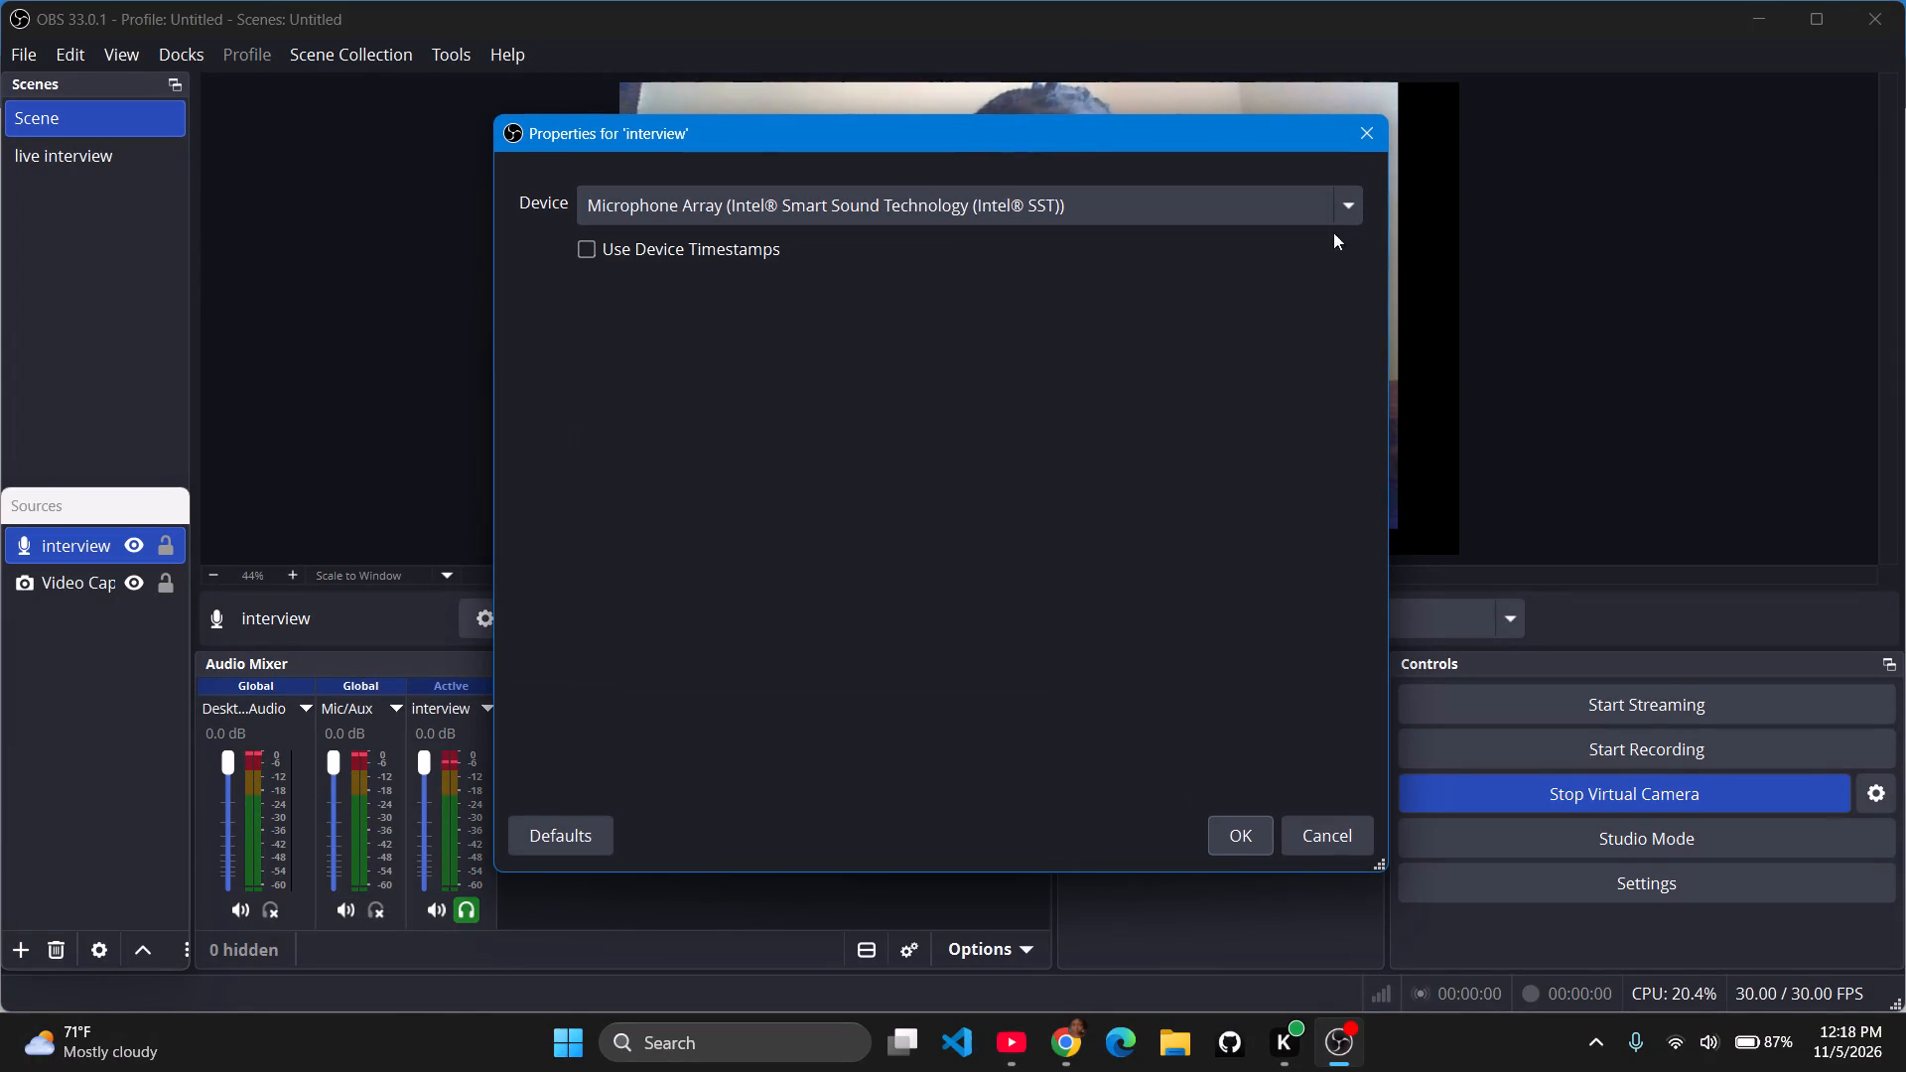
left_click(1352, 205)
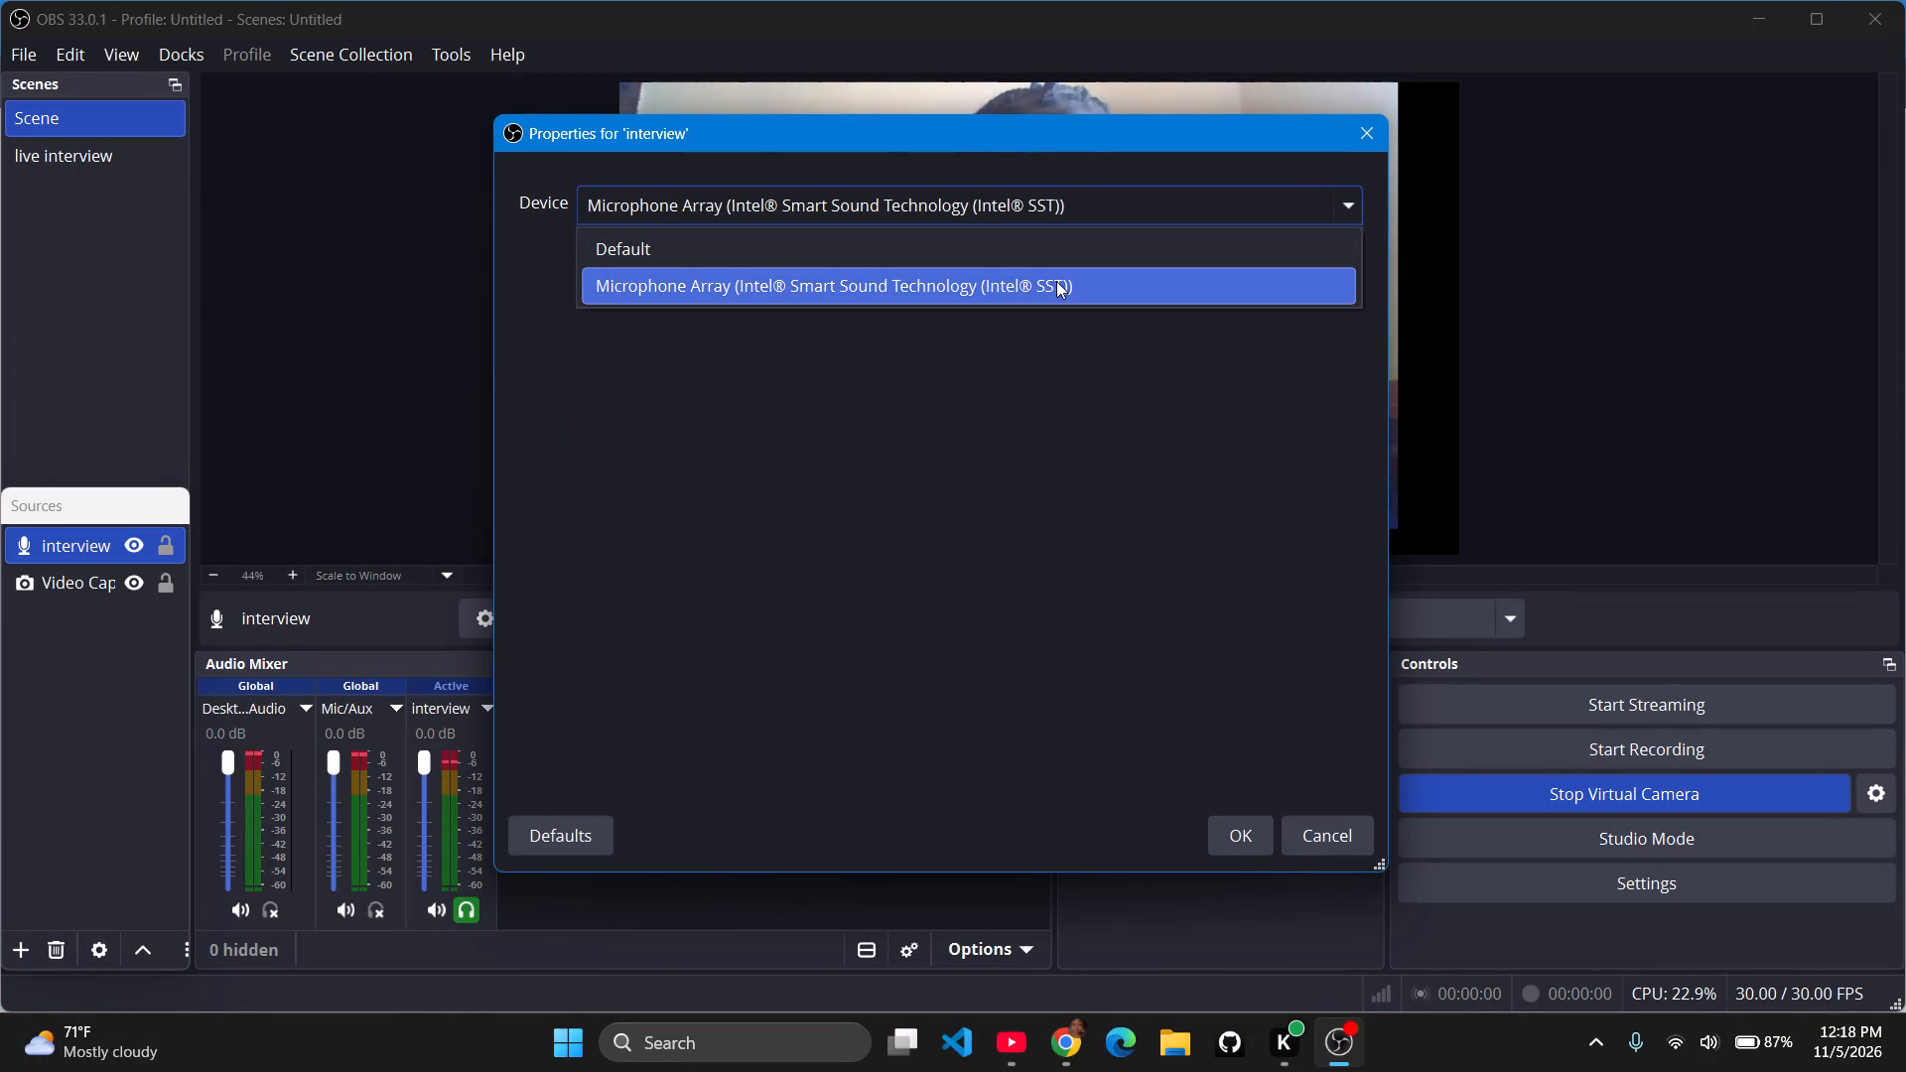
left_click(1056, 281)
left_click(1255, 825)
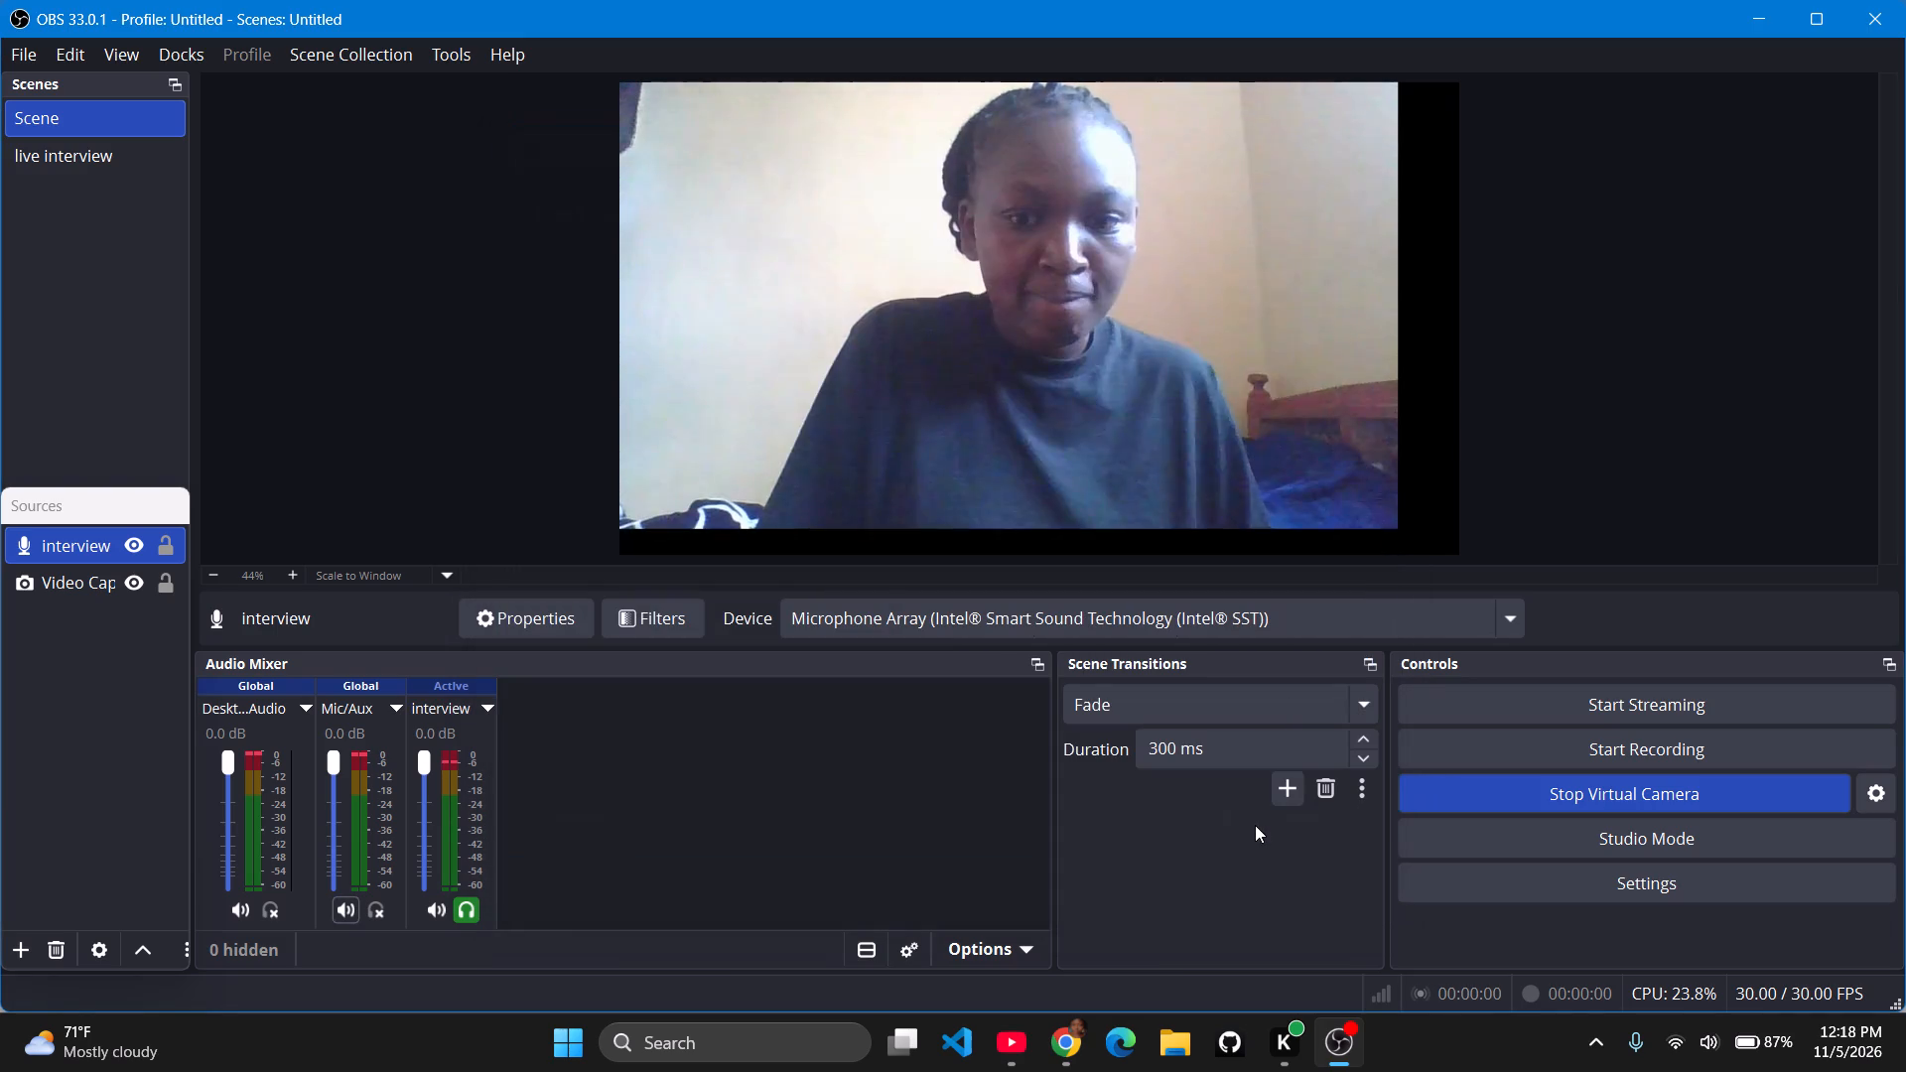
Set the global Mic/Auxiliary Audio device to Disabled in the audio settings.
left_click(1654, 884)
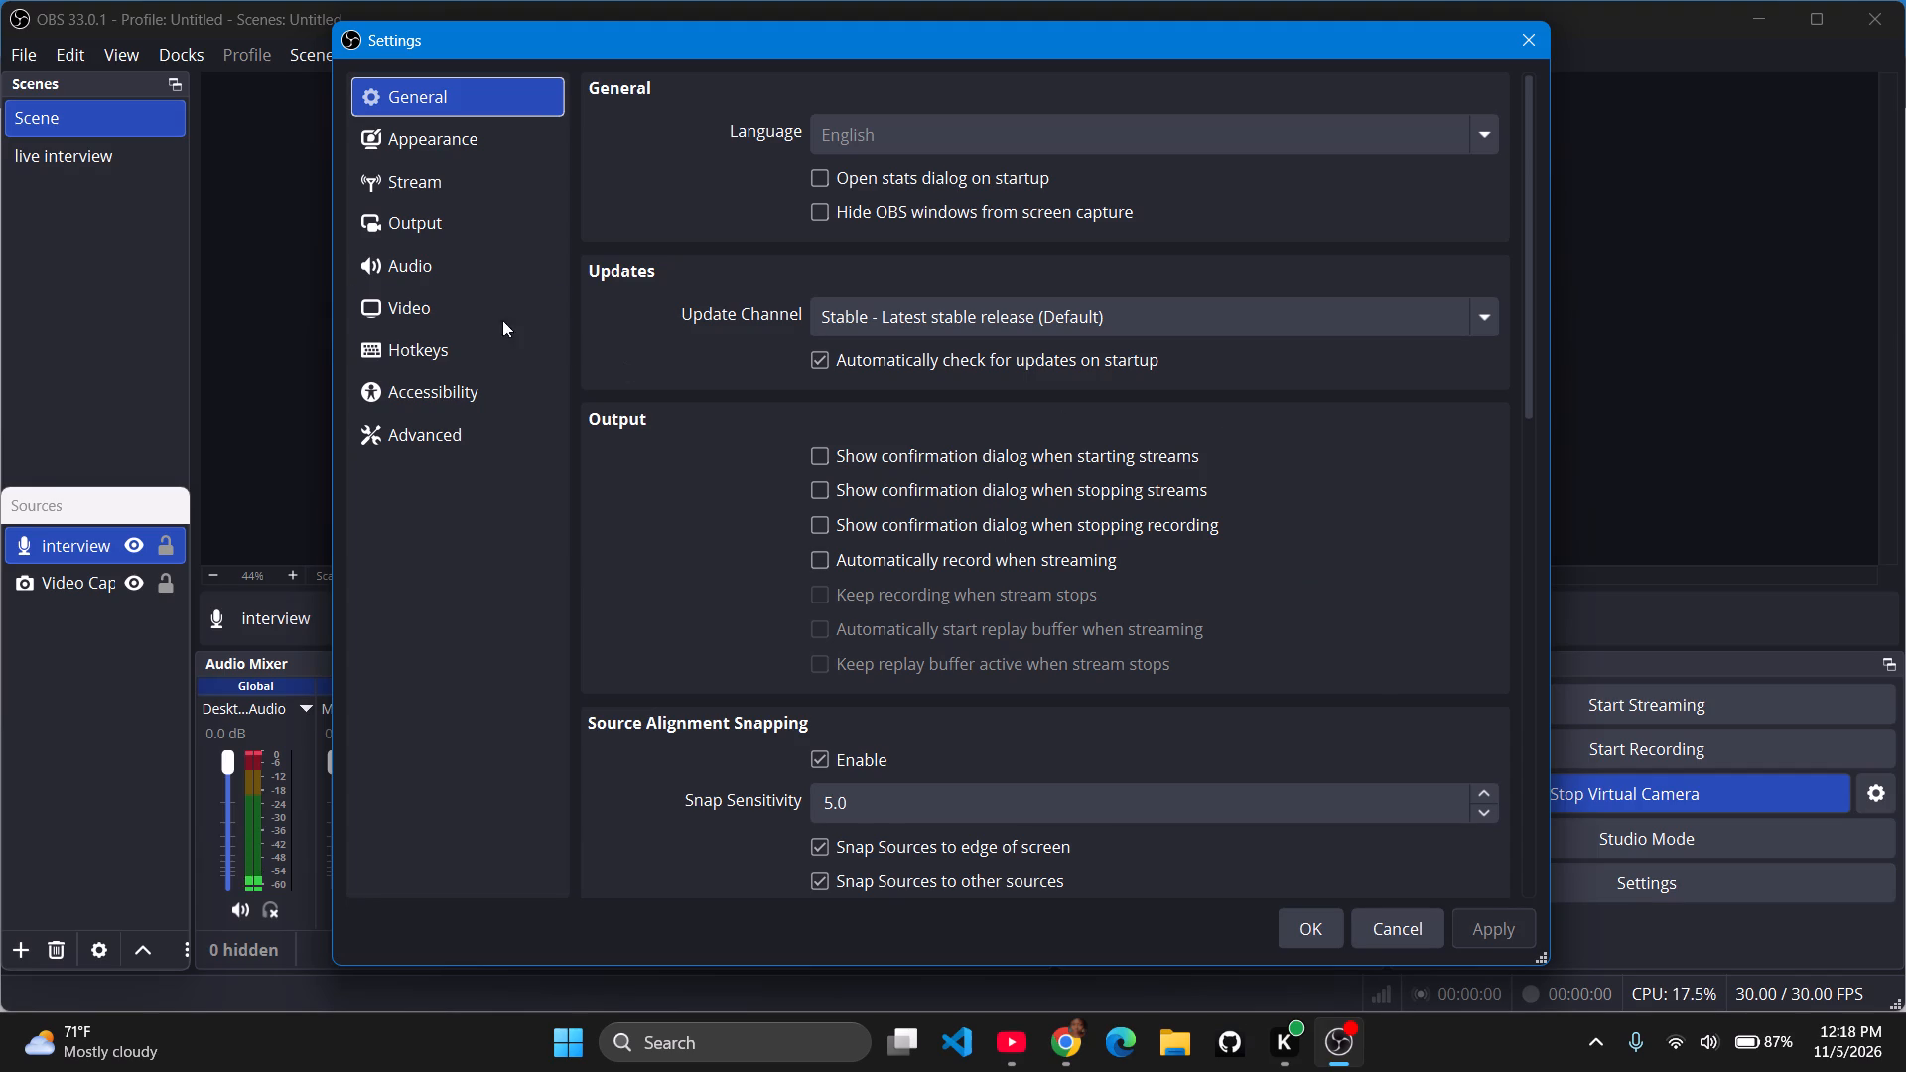
left_click(387, 255)
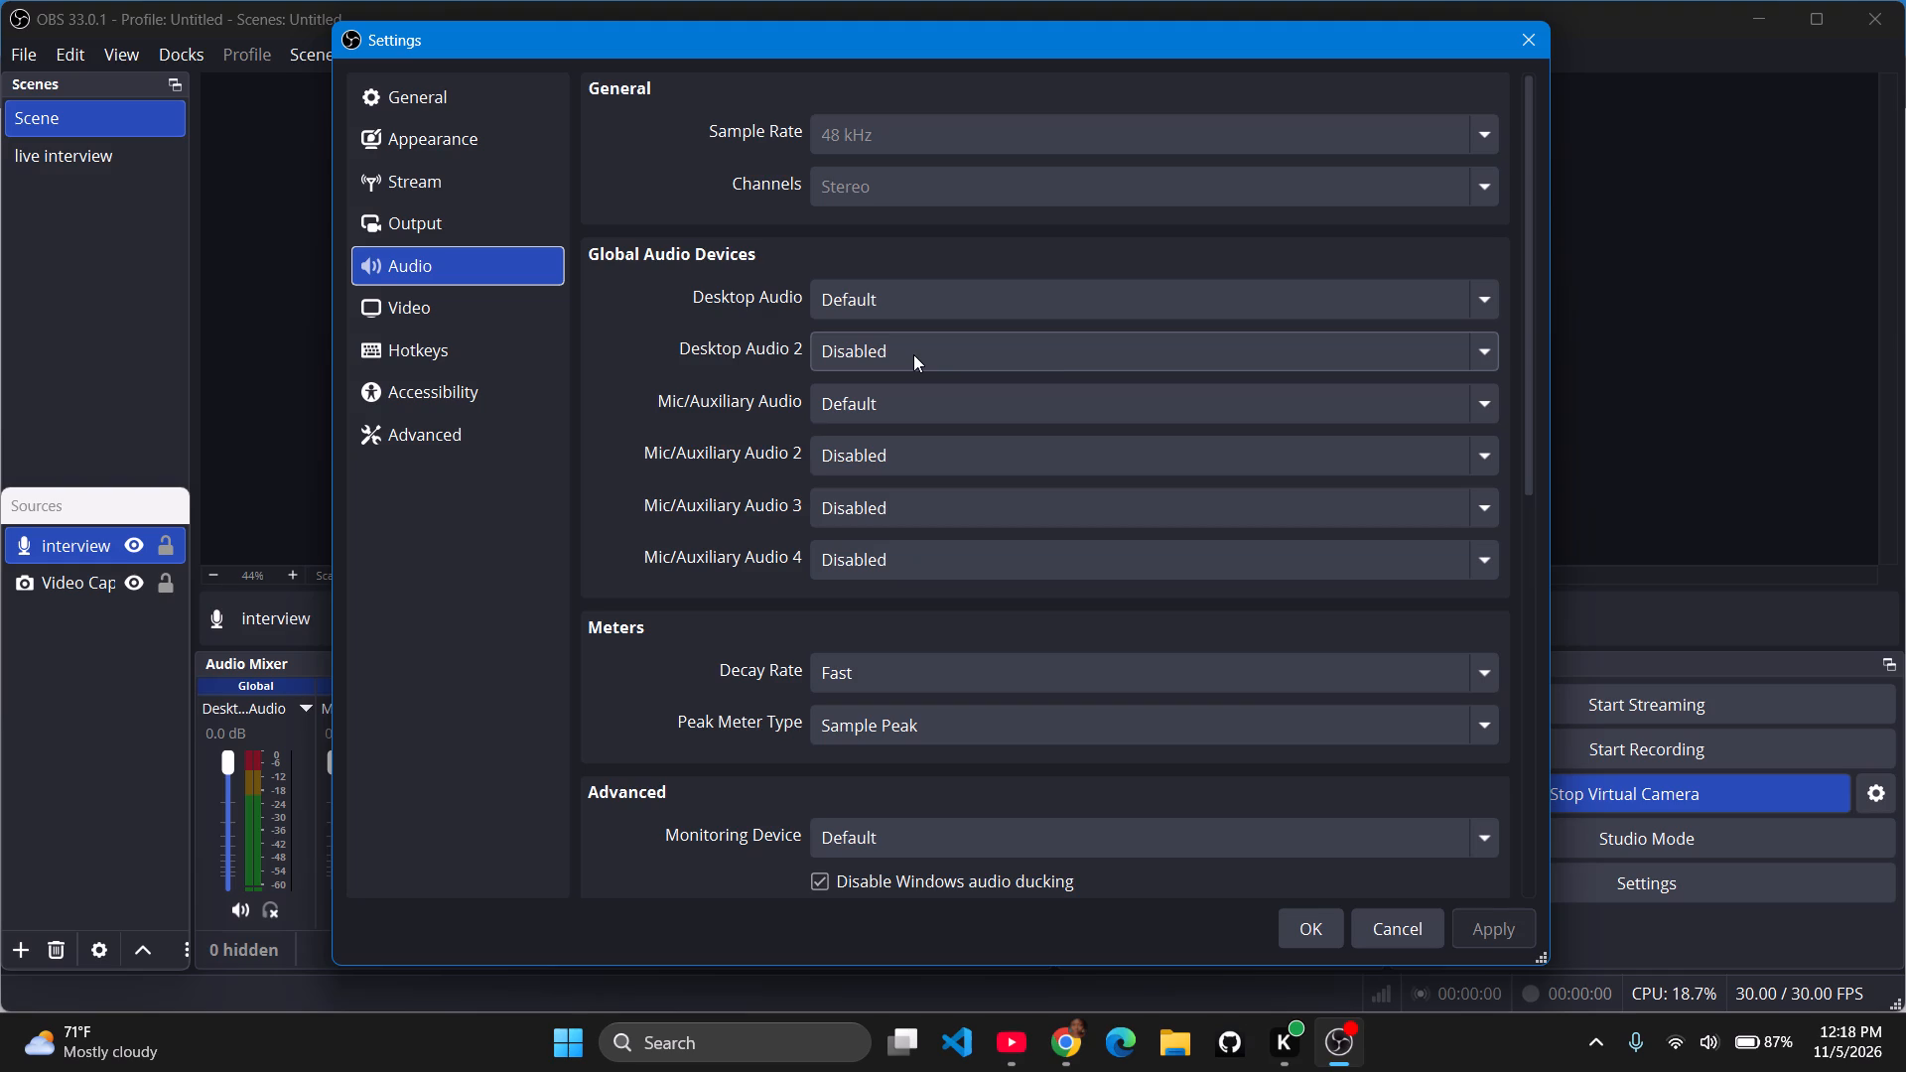
left_click(1475, 402)
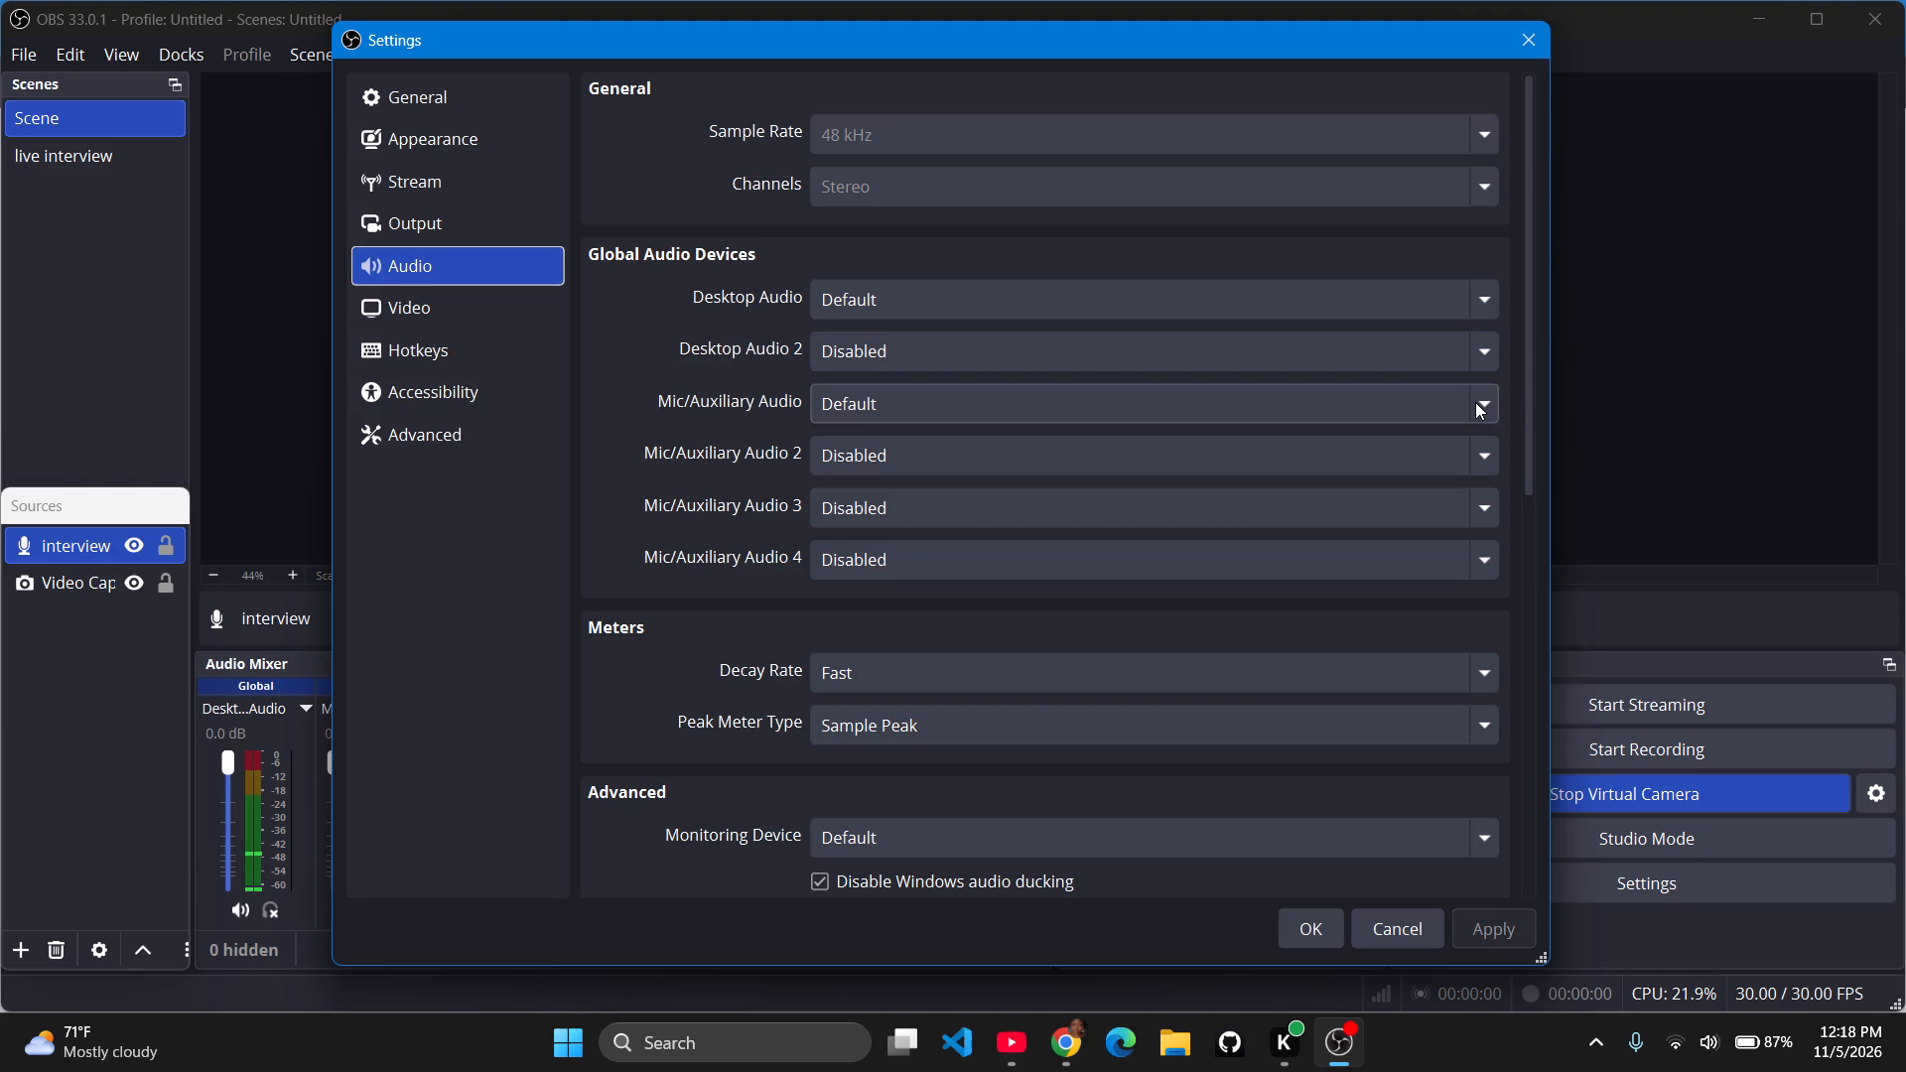
left_click(1013, 465)
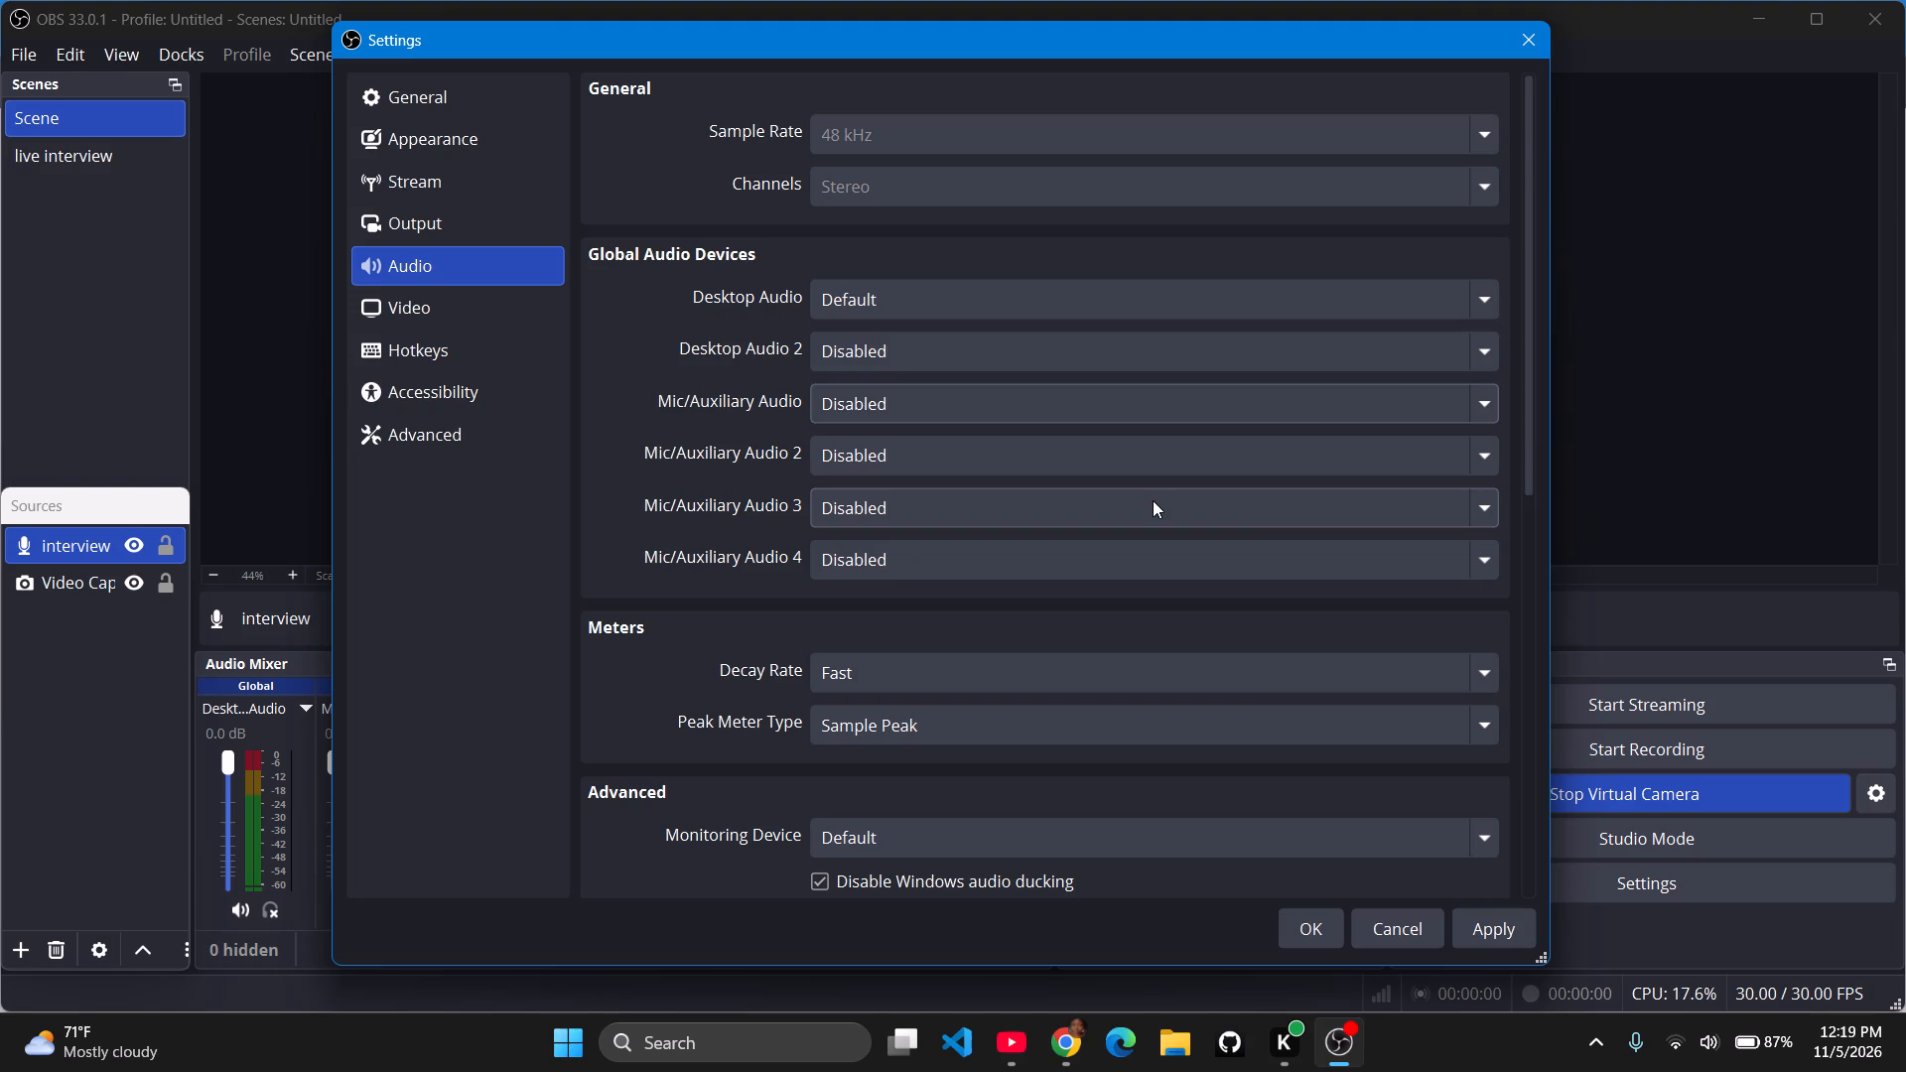
scroll(1153, 500, "down", 1)
scroll(1153, 500, "up", 3)
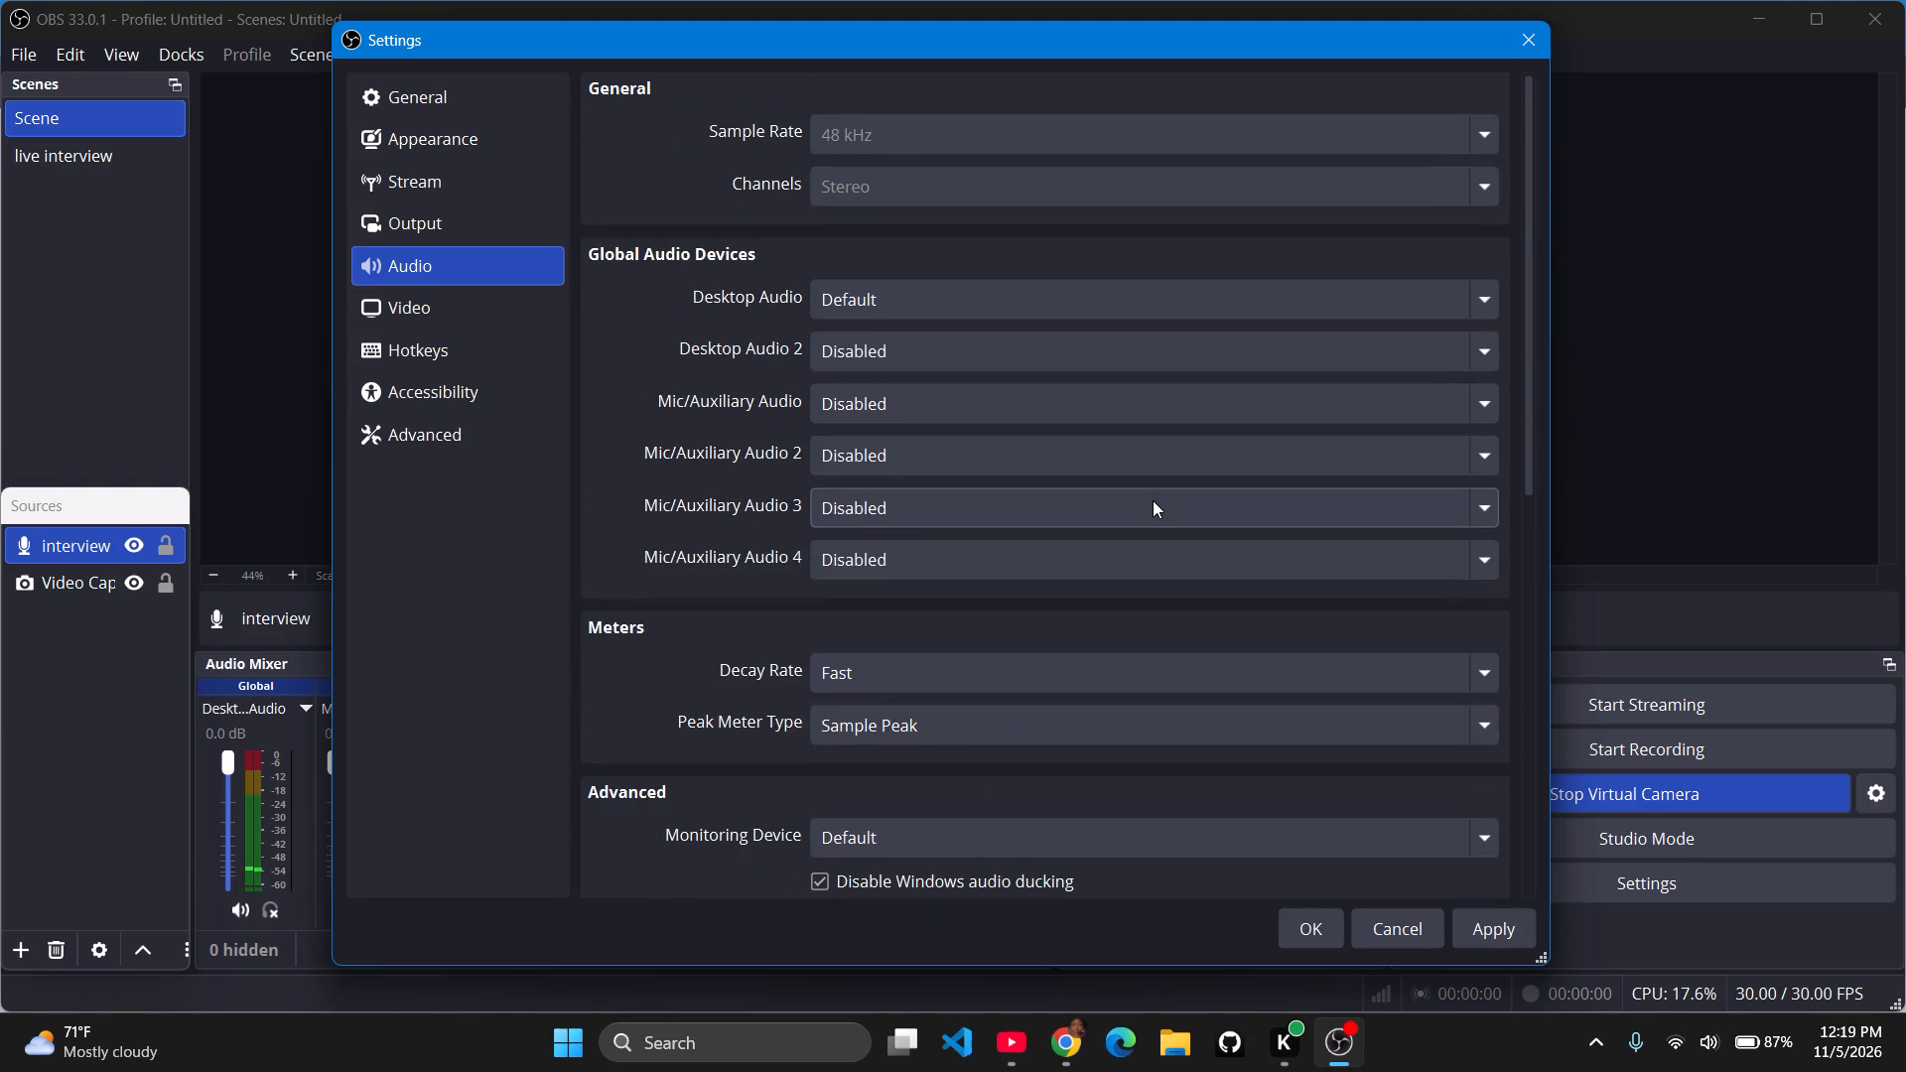
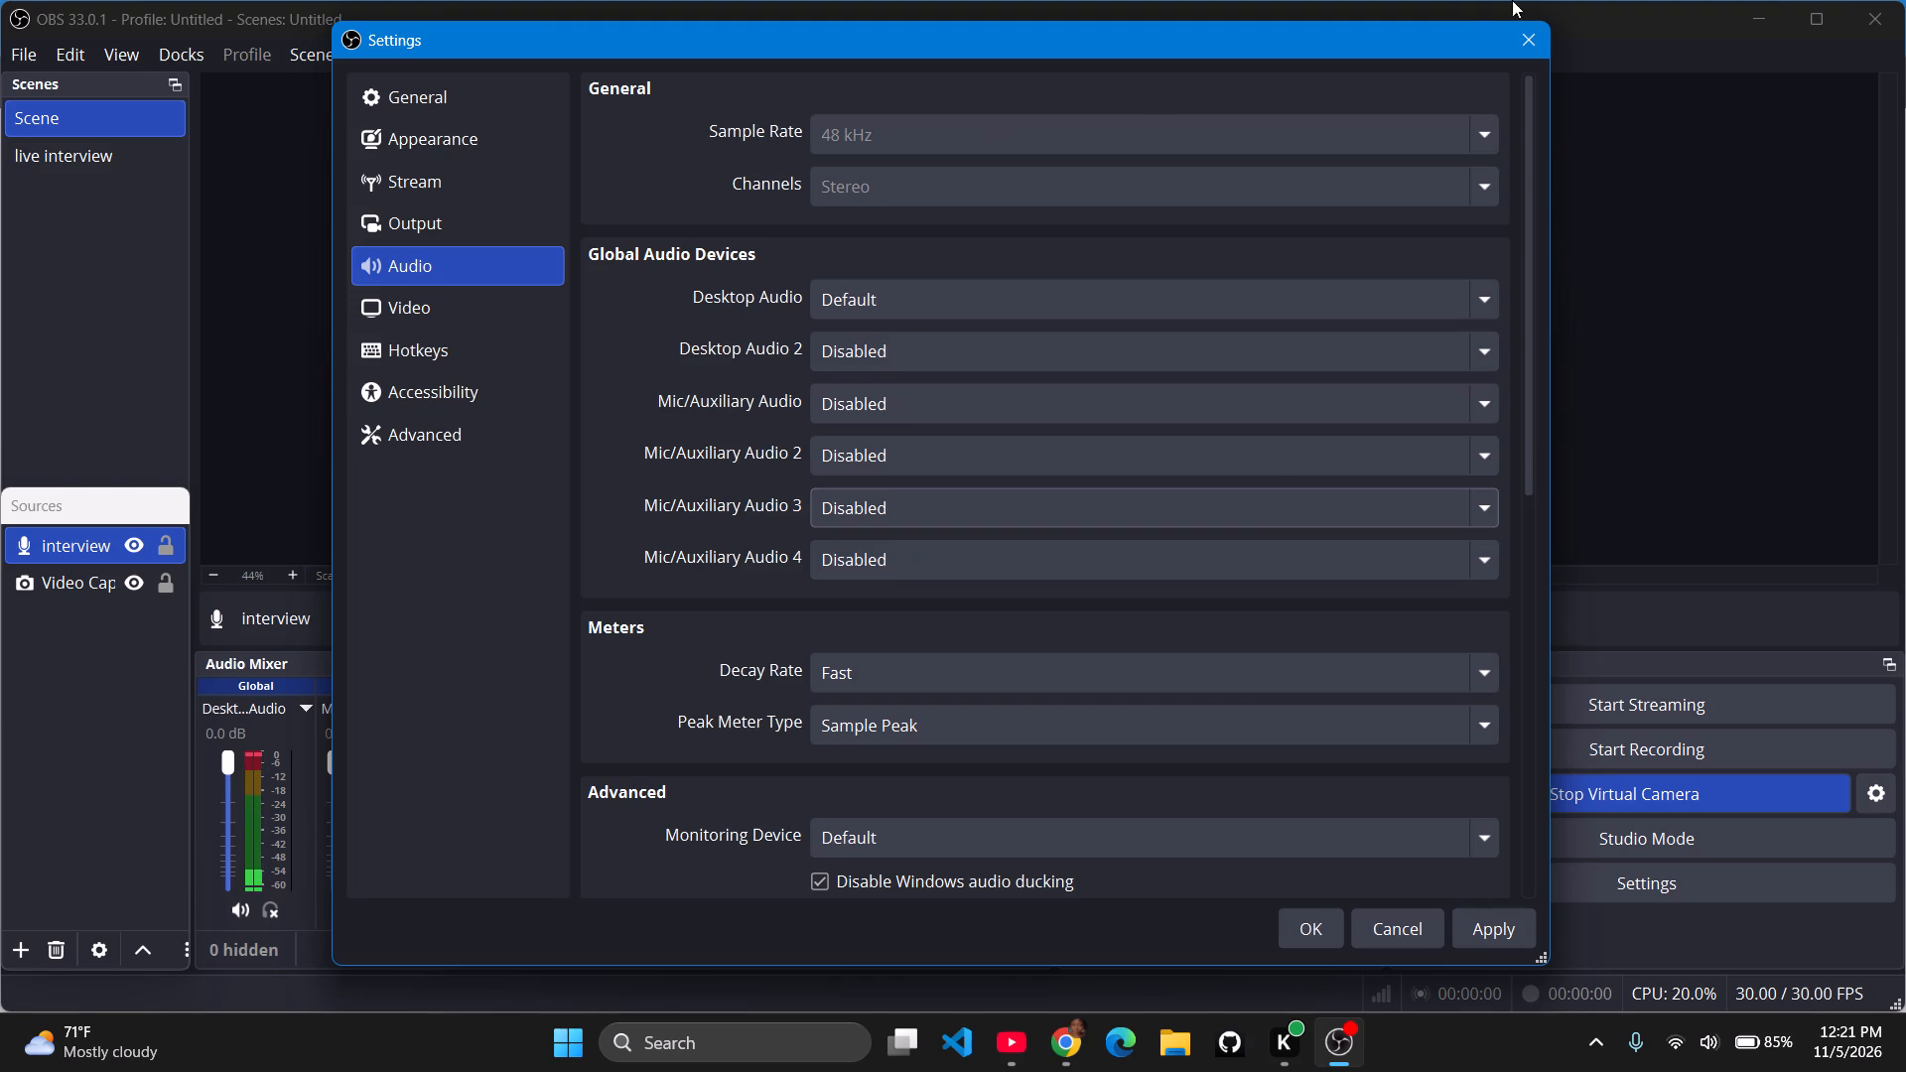
Close the settings and save the changed global audio devices.
left_click(1533, 35)
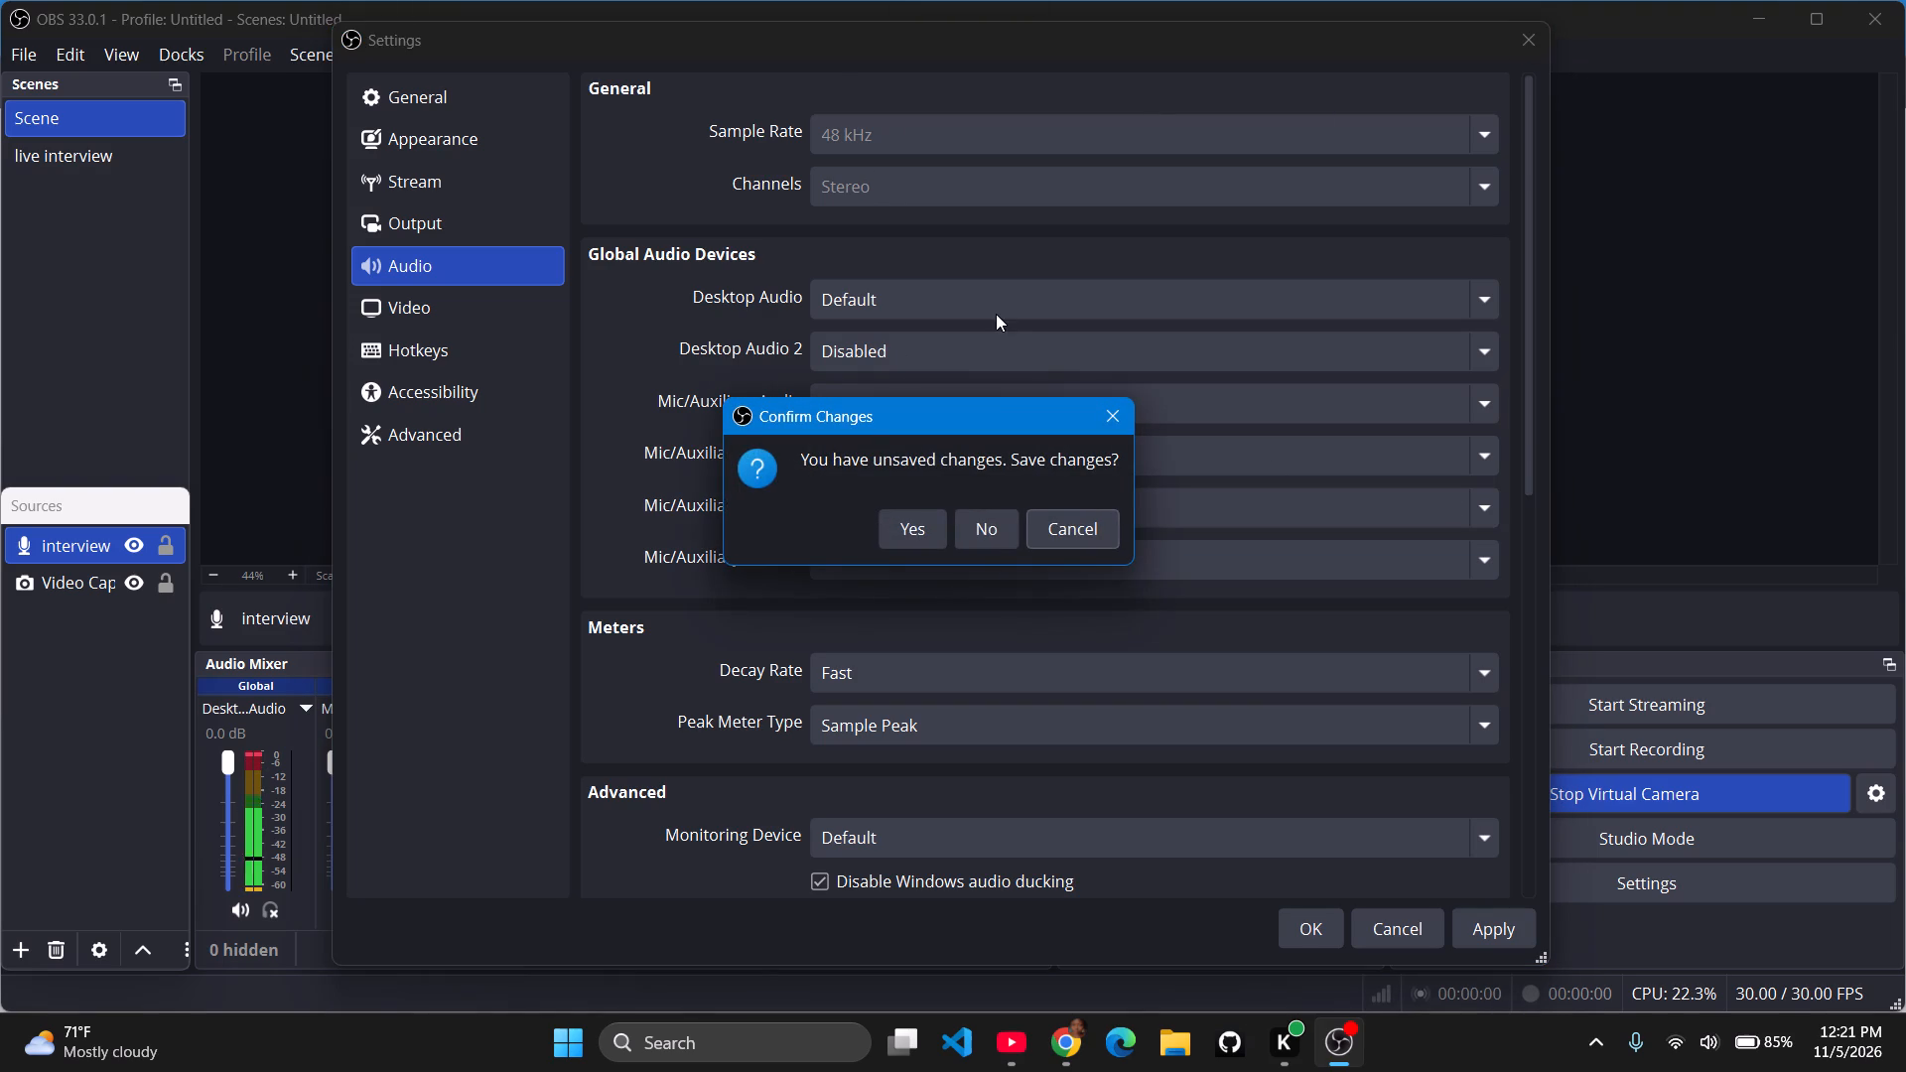
left_click(925, 525)
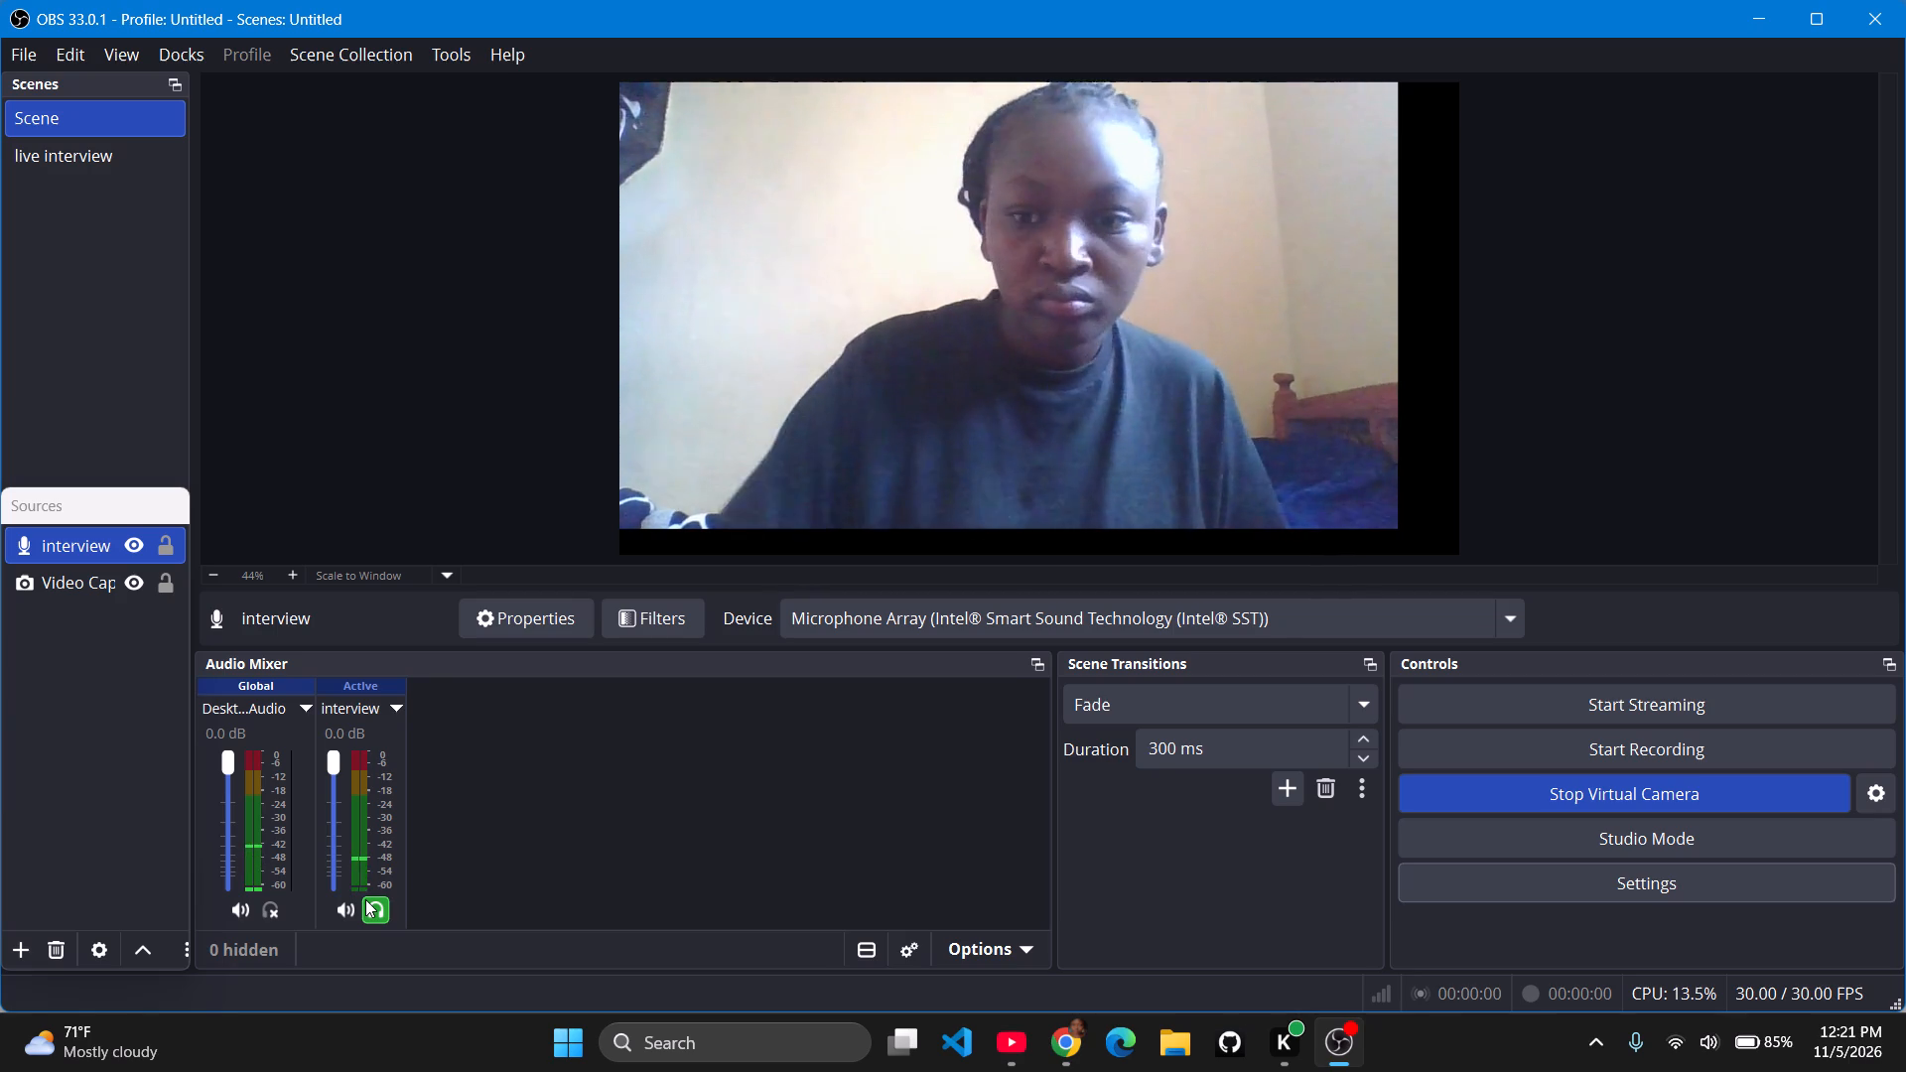
Examine the streaming and recording output settings, including the available output modes, video encoders and audio encoders.
left_click(1661, 874)
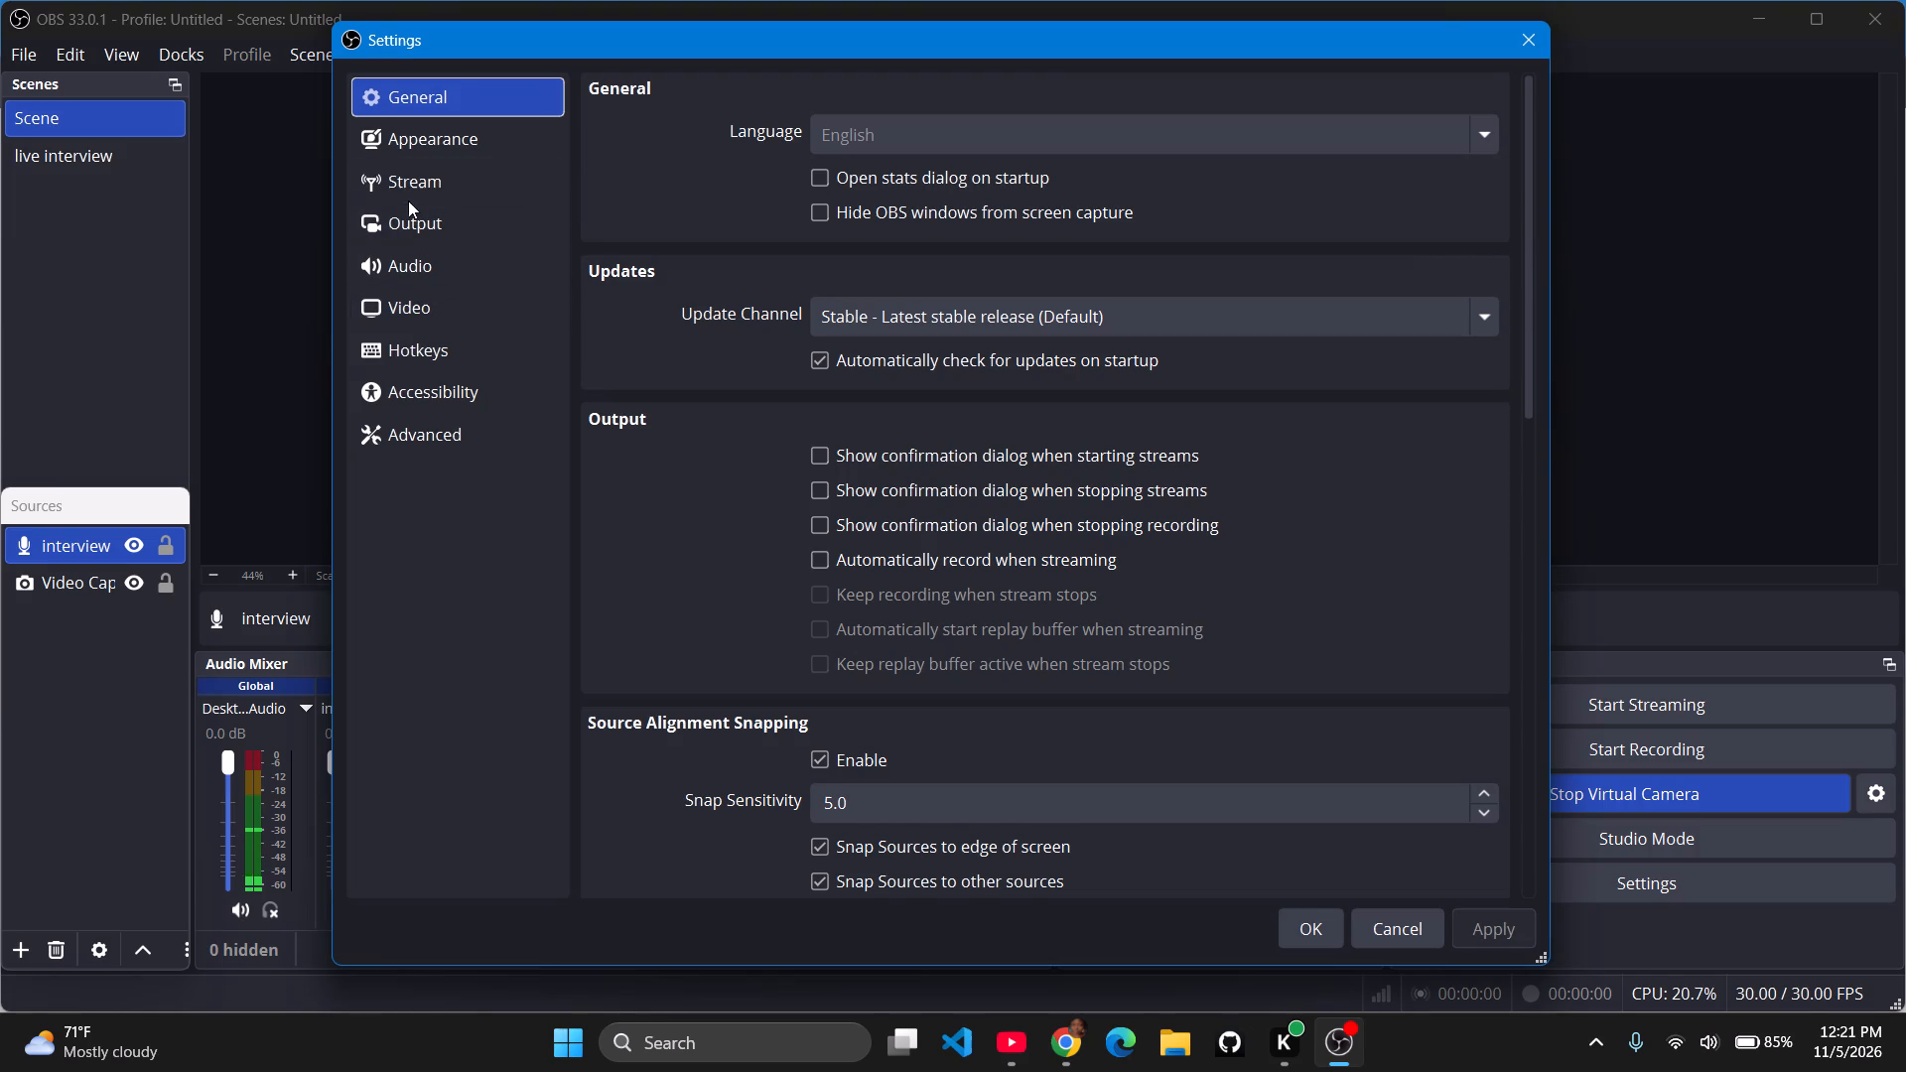
left_click(406, 230)
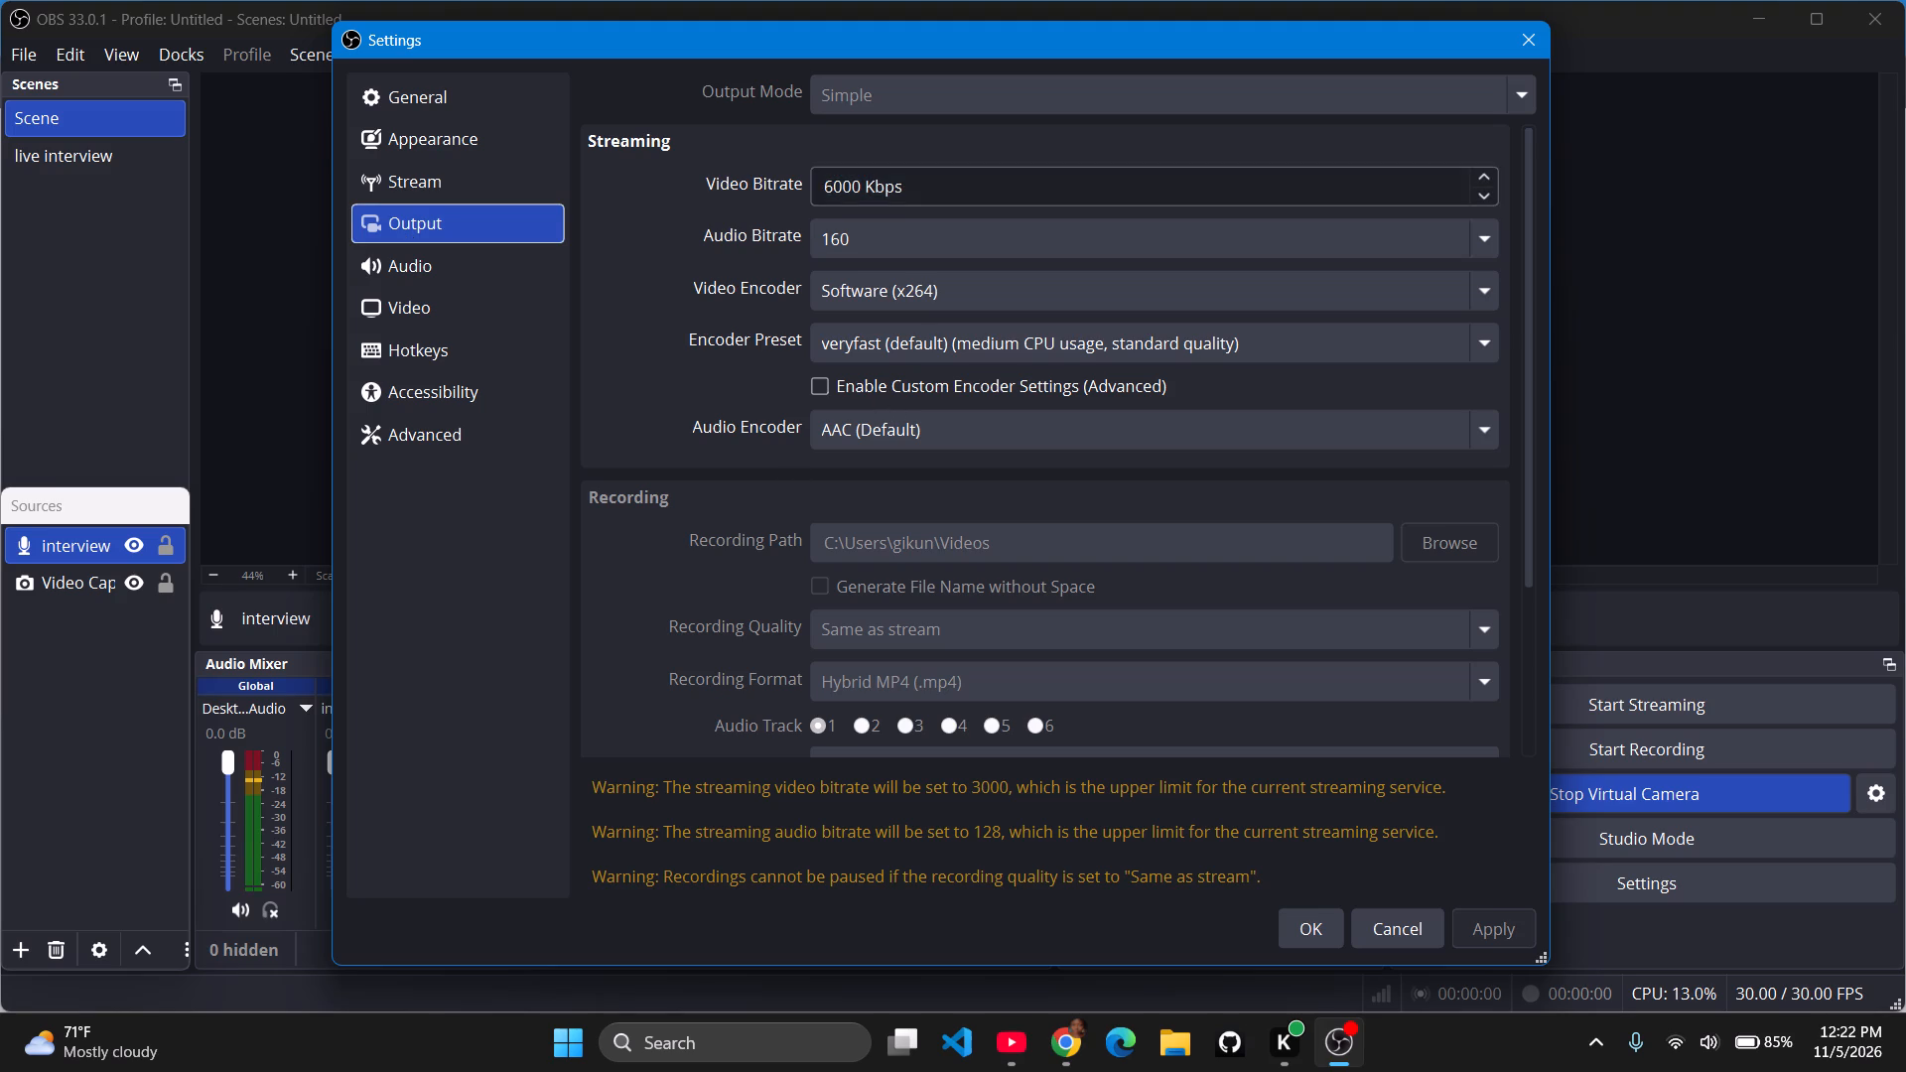
scroll(885, 485, "down", 2)
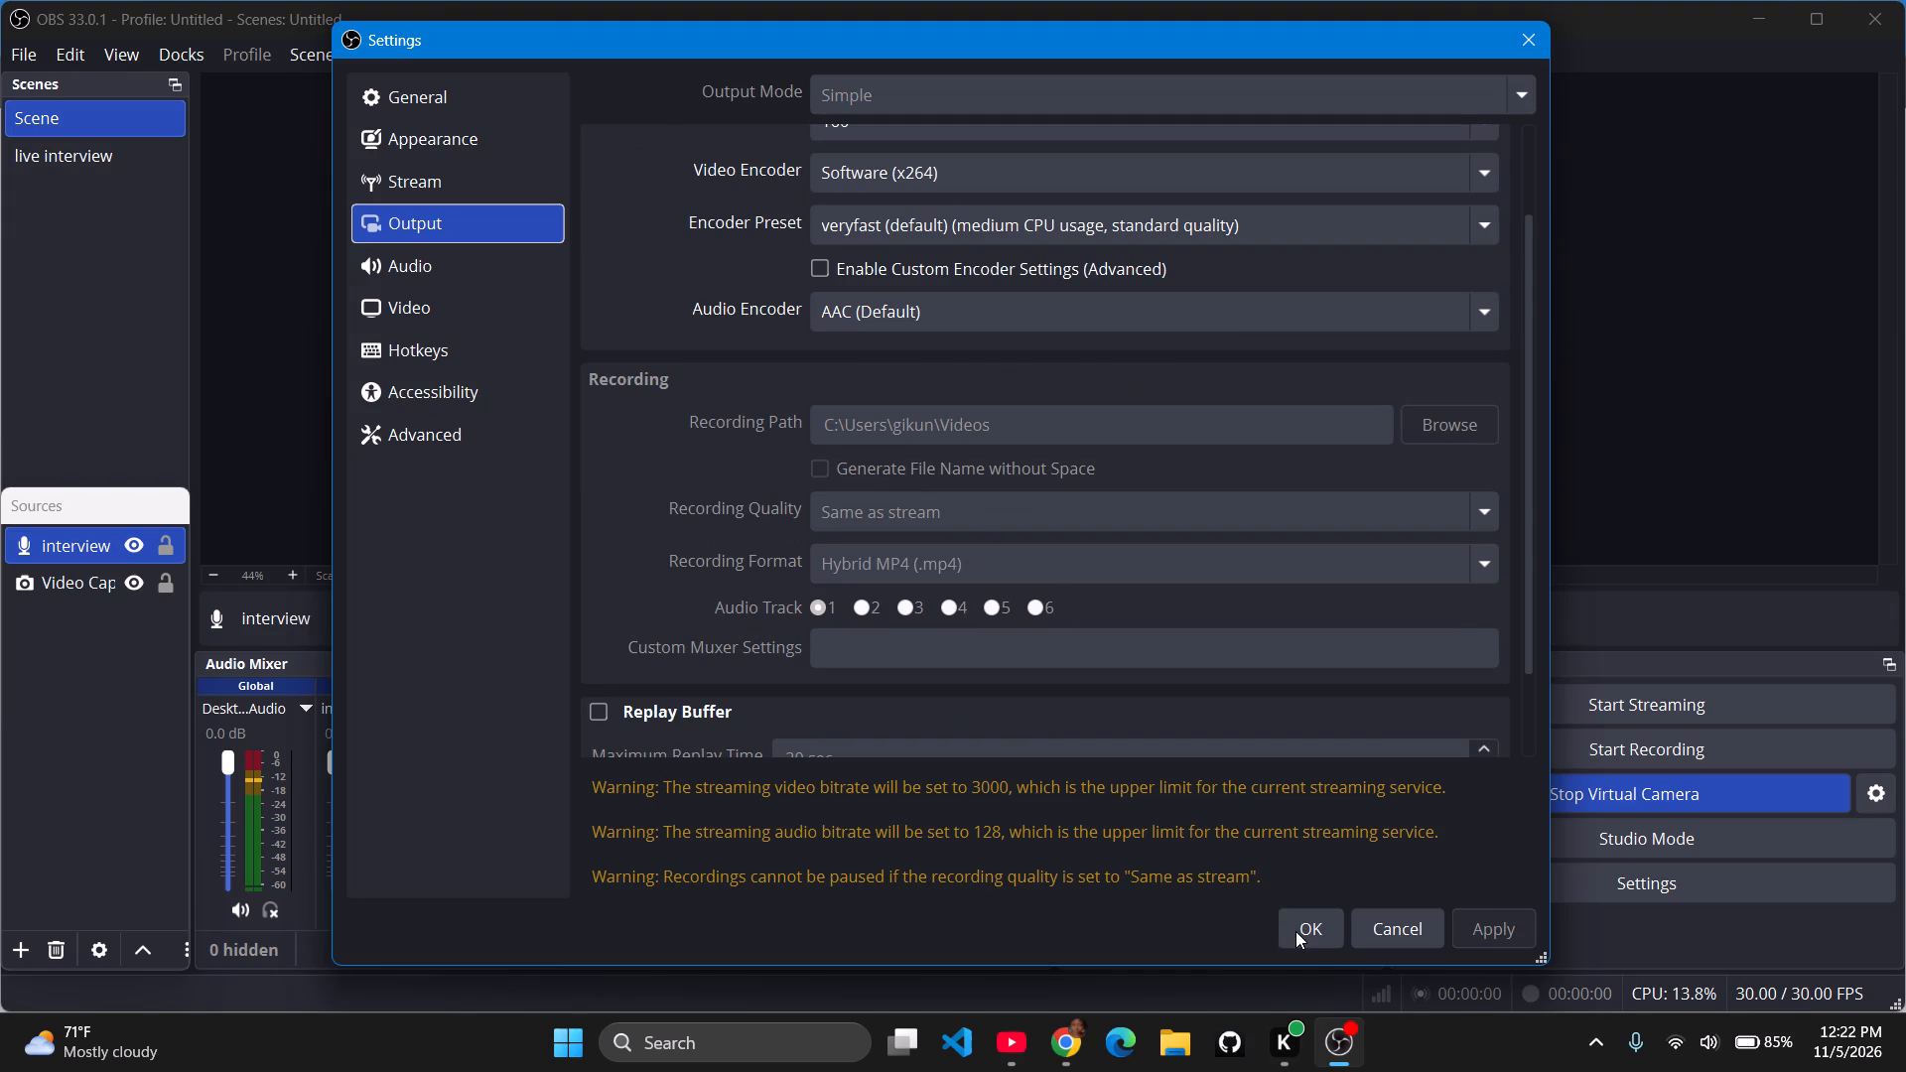
scroll(1251, 595, "up", 1)
scroll(940, 419, "up", 1)
left_click(1520, 86)
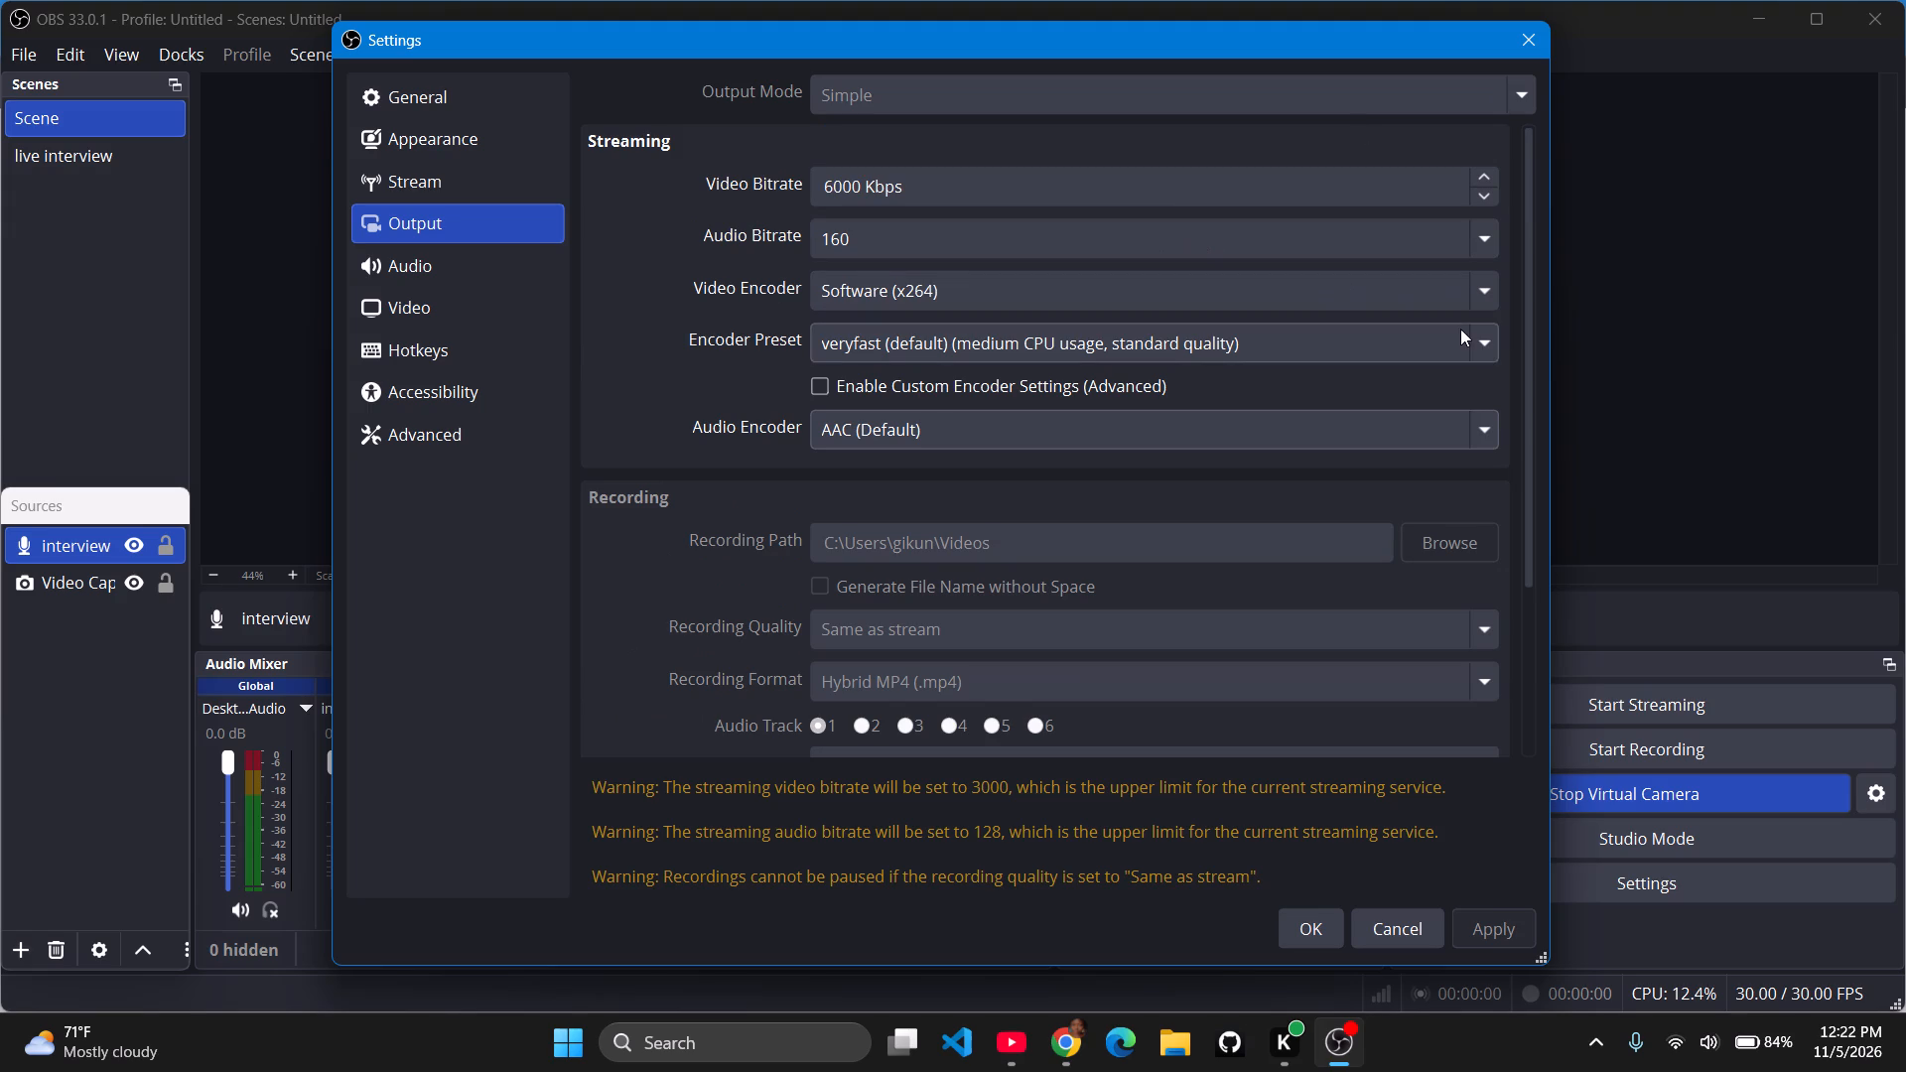
left_click(1485, 286)
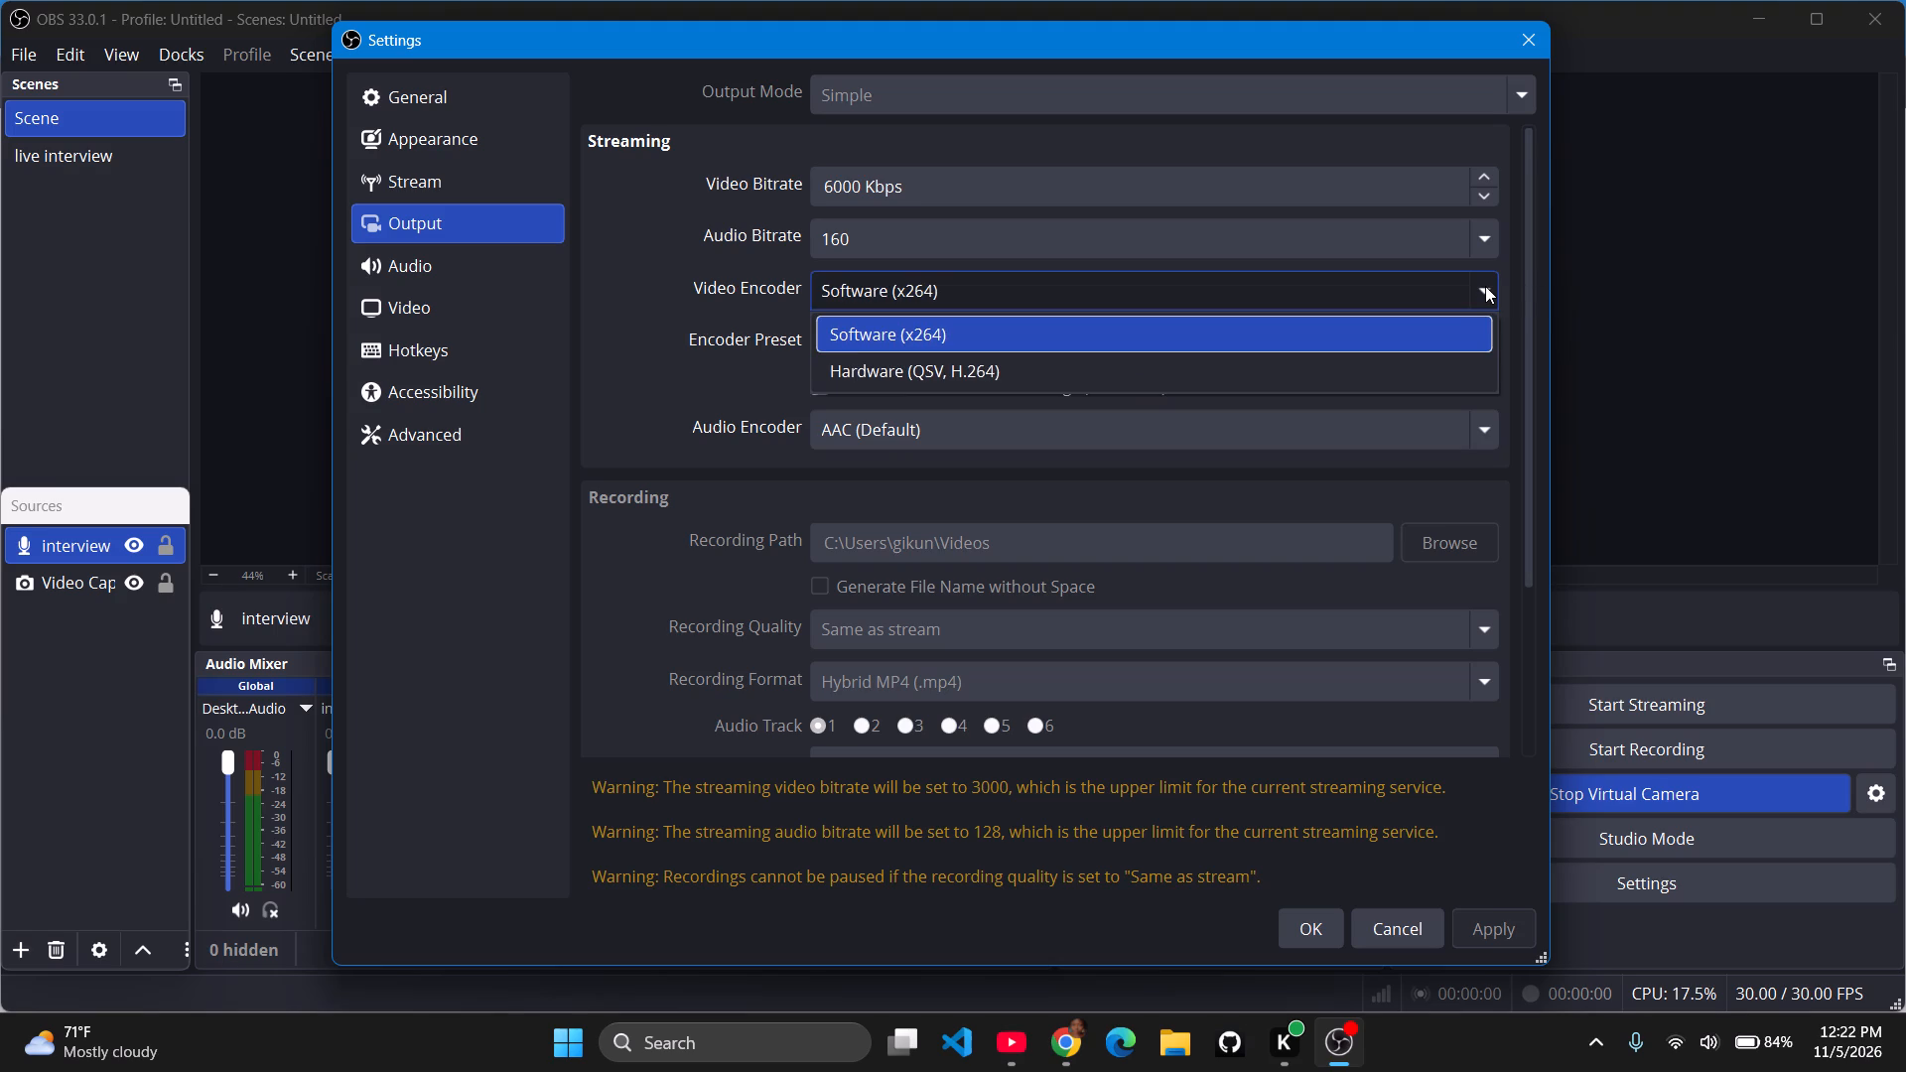
left_click(1124, 283)
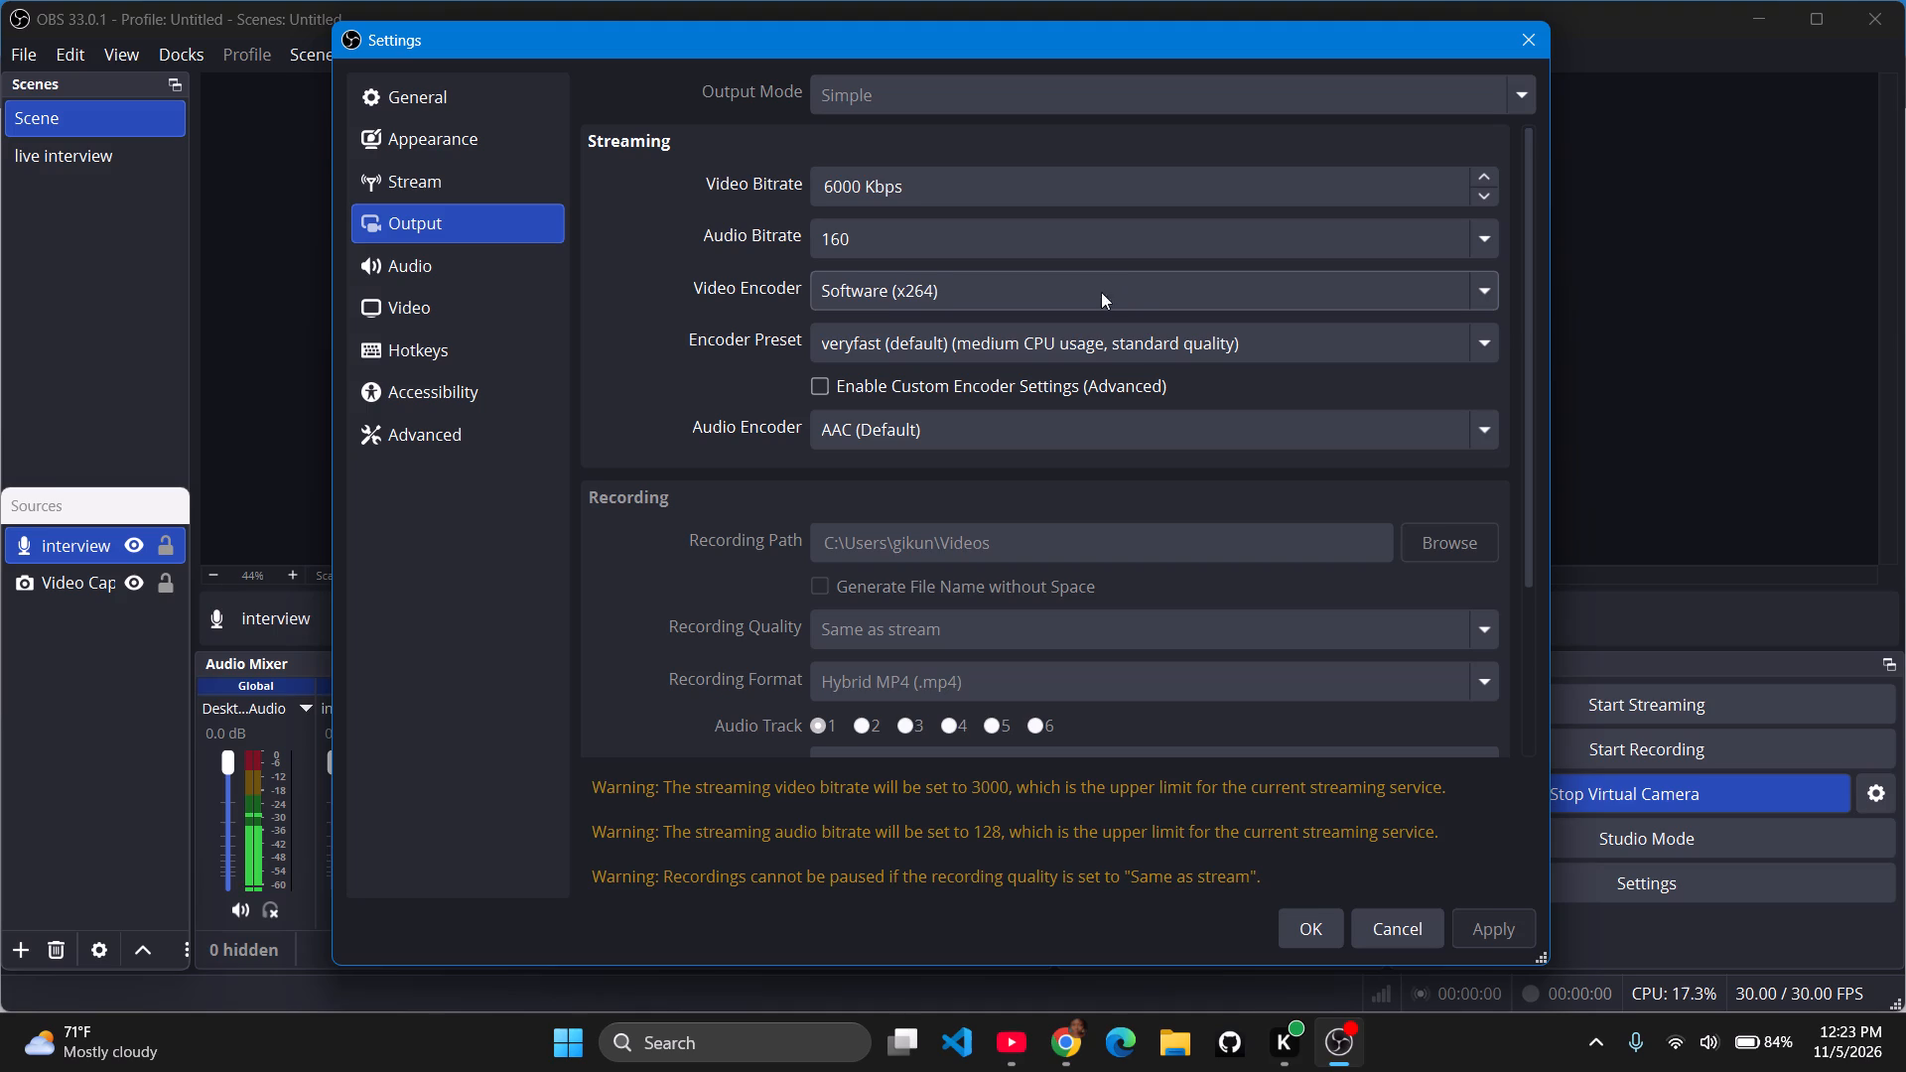
left_click(1472, 437)
left_click(1205, 538)
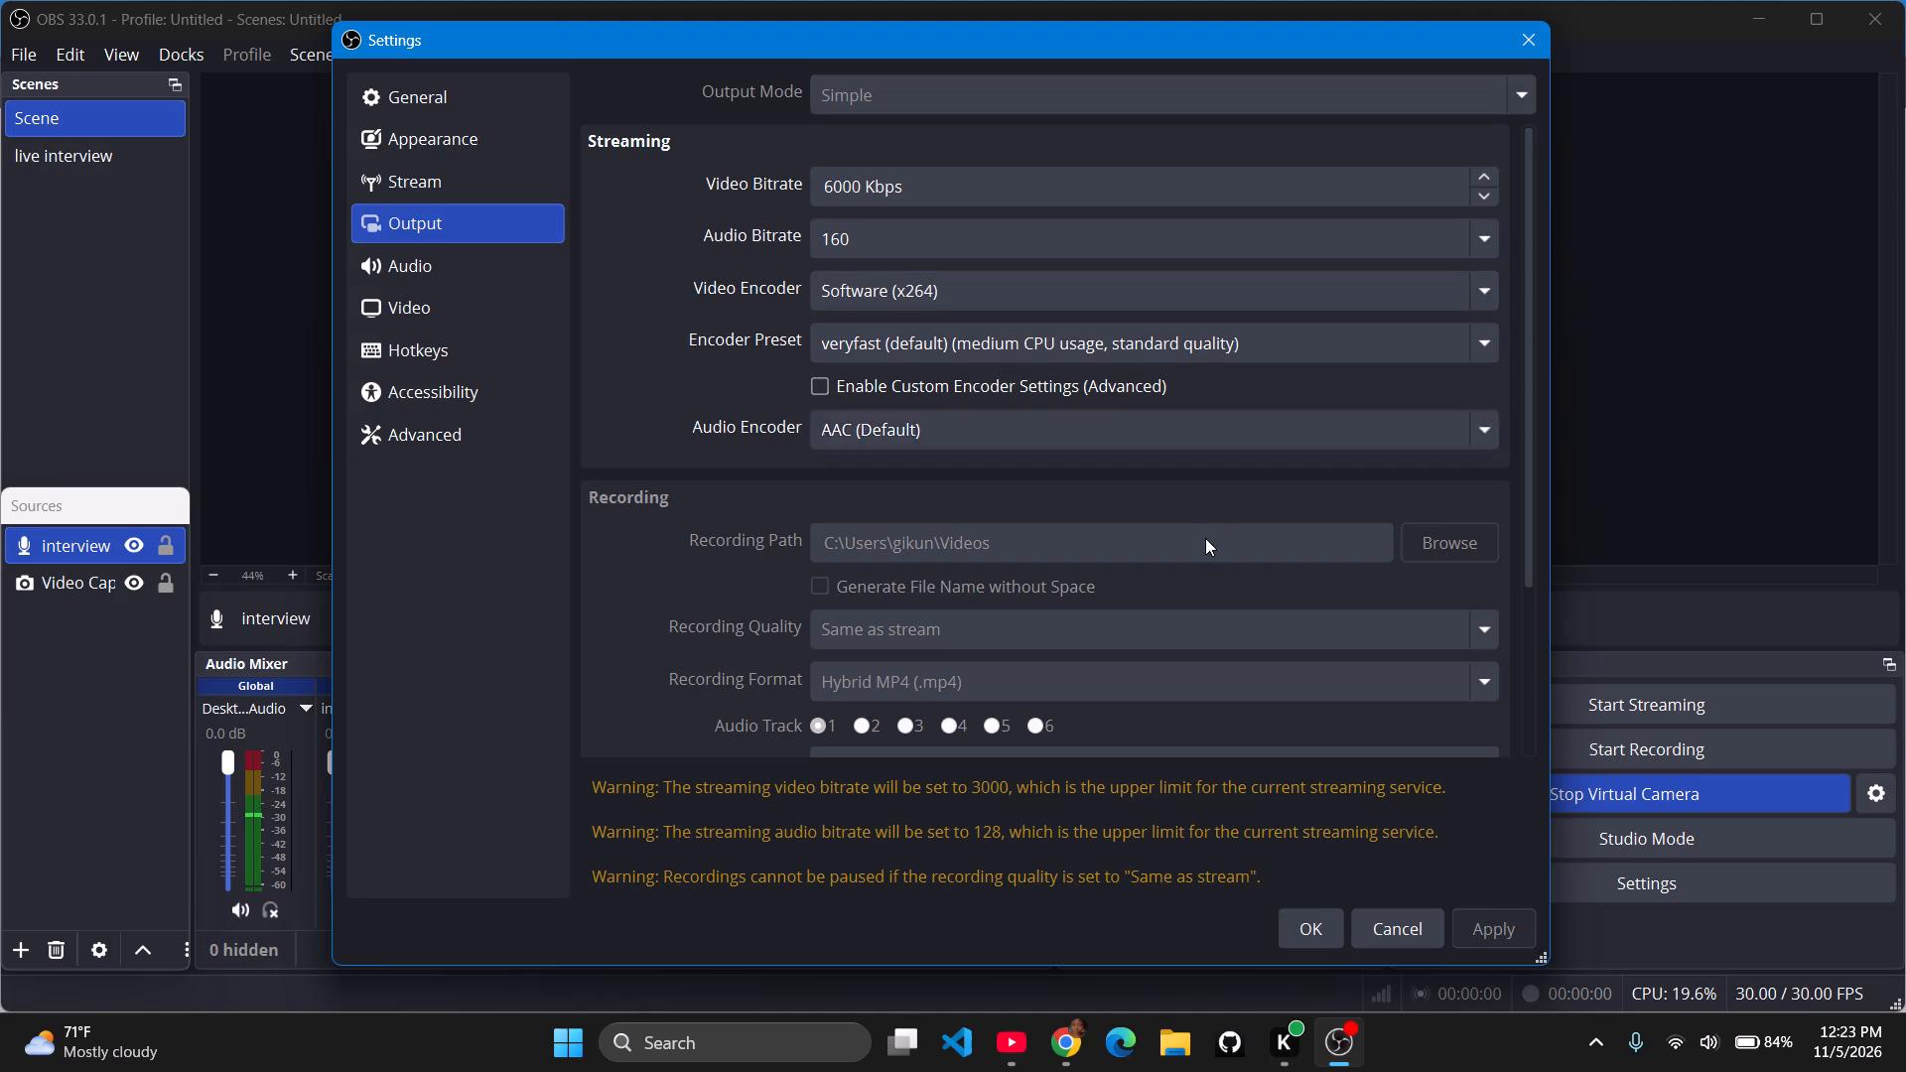
left_click(1303, 926)
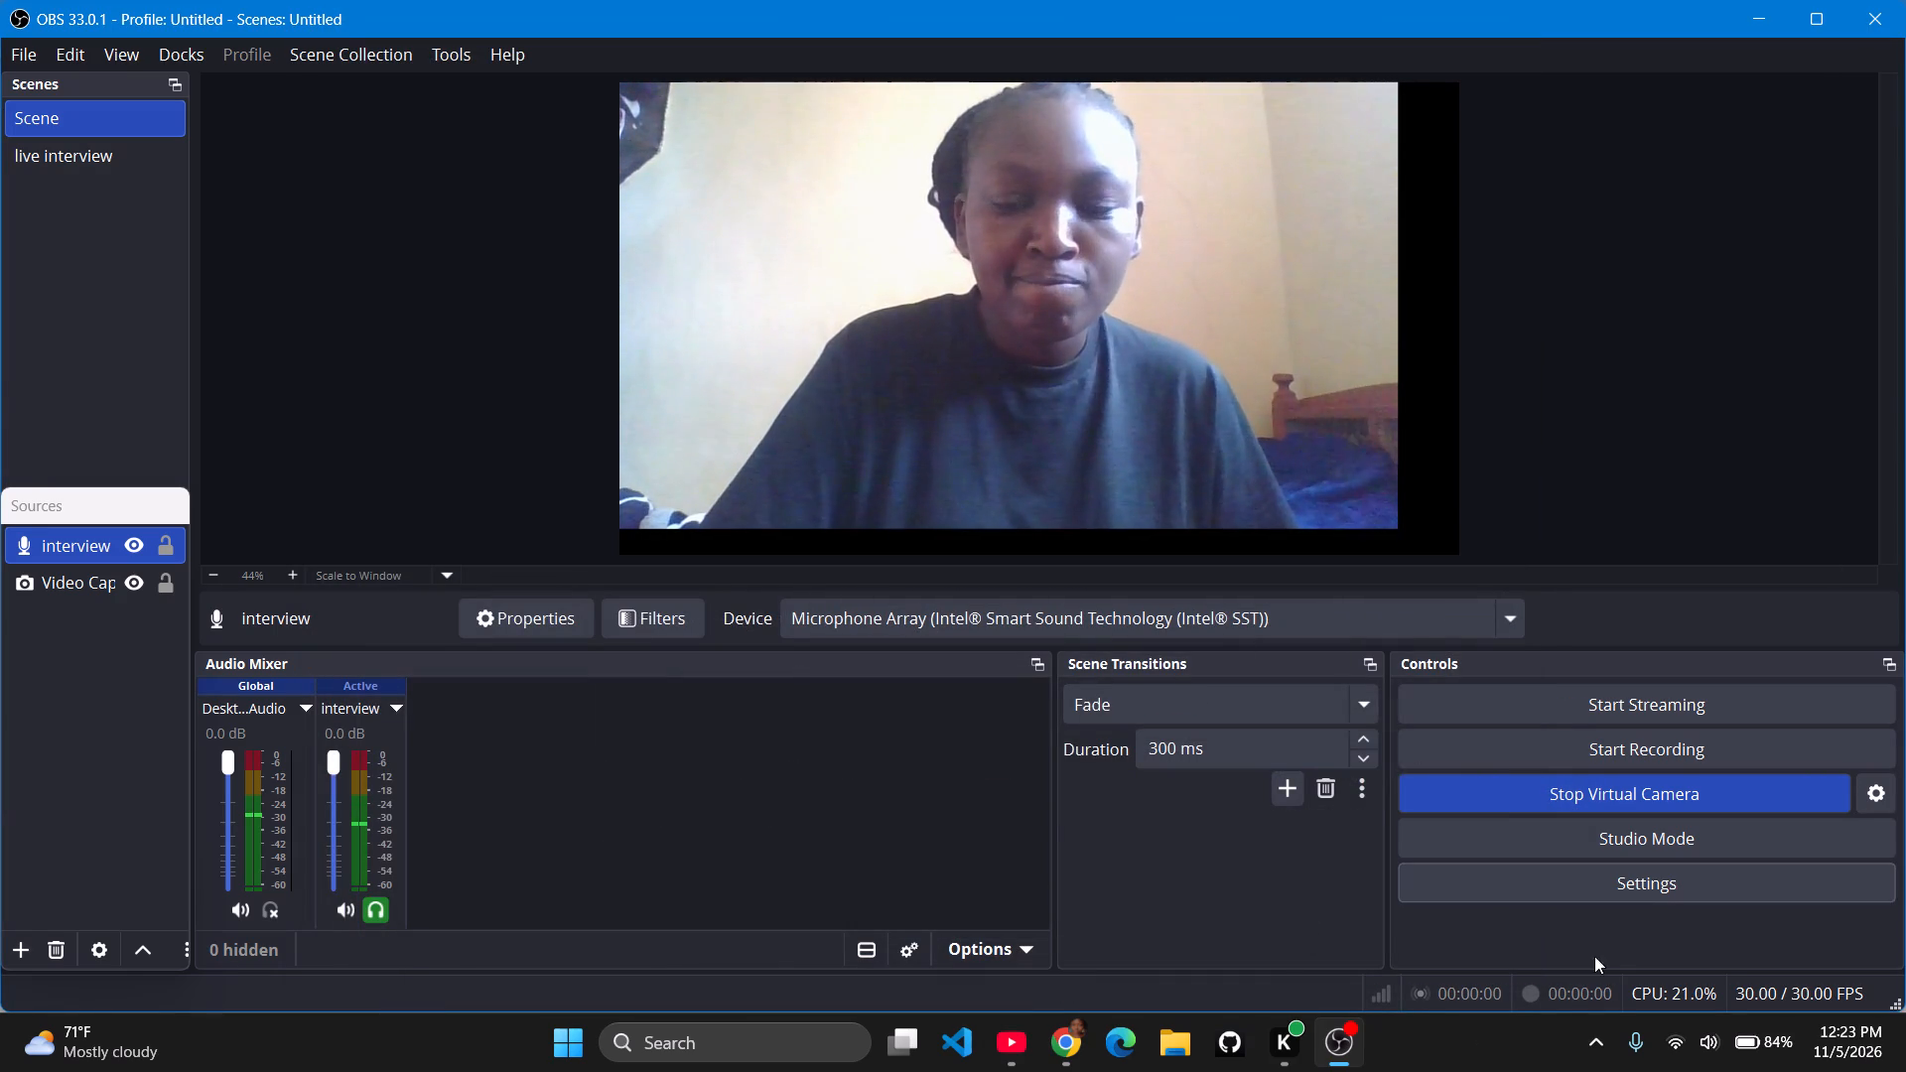
Review the output settings down to Replay Buffer, plus the video settings for canvas resolution, output resolution and frame rate.
left_click(1638, 873)
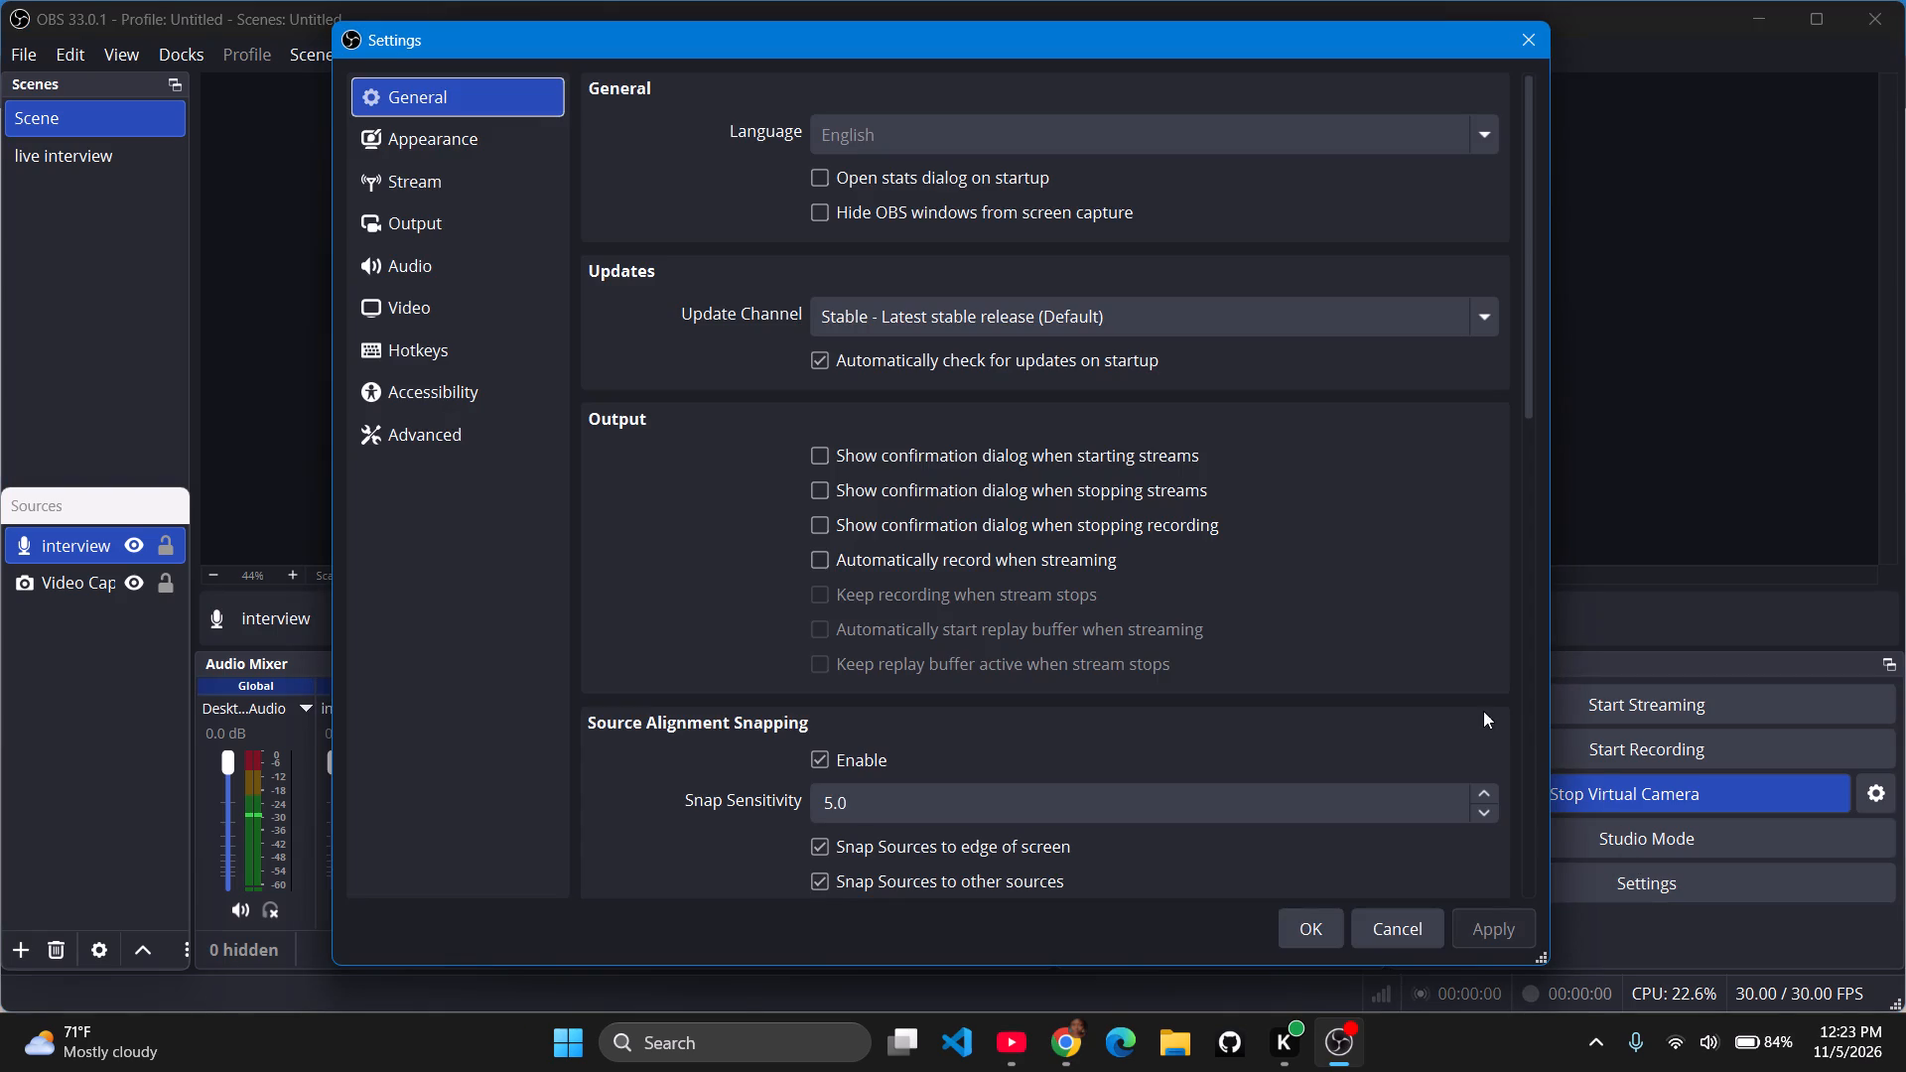
scroll(1037, 392, "down", 1)
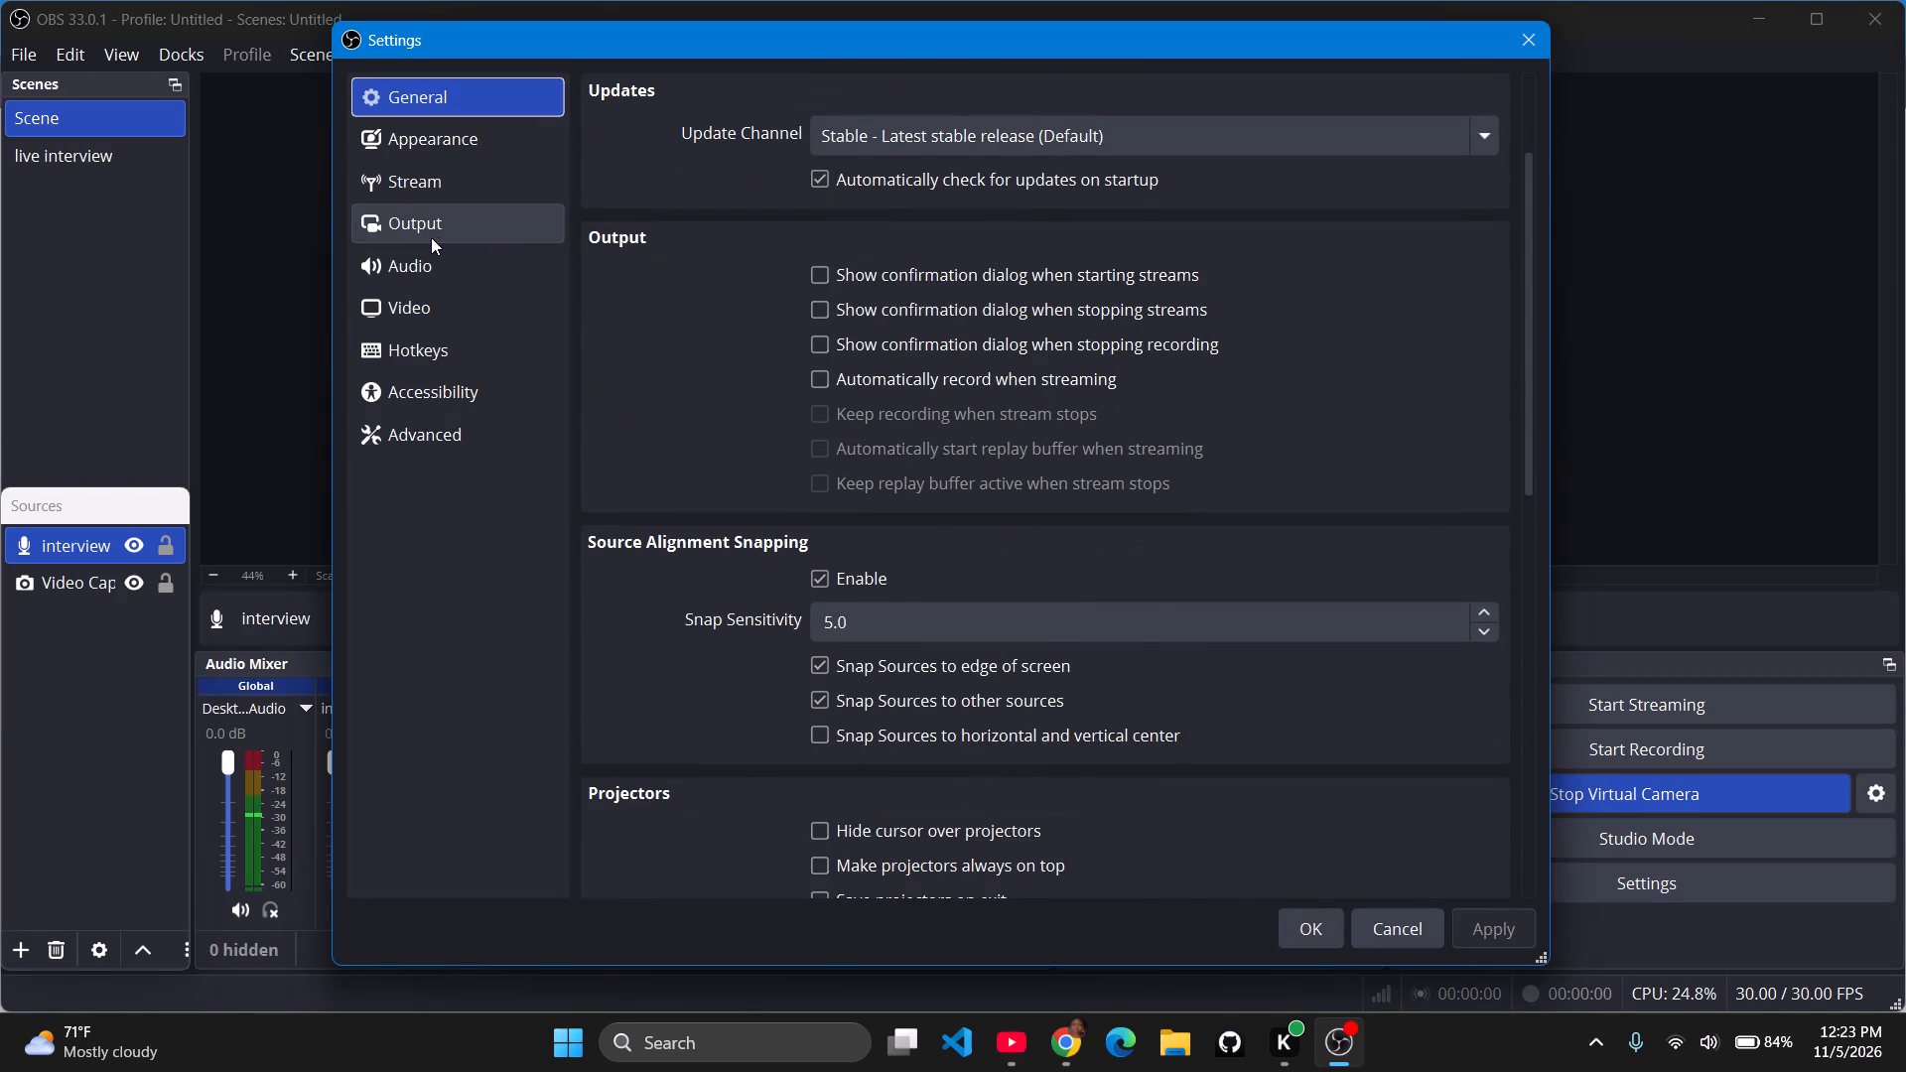
left_click(431, 237)
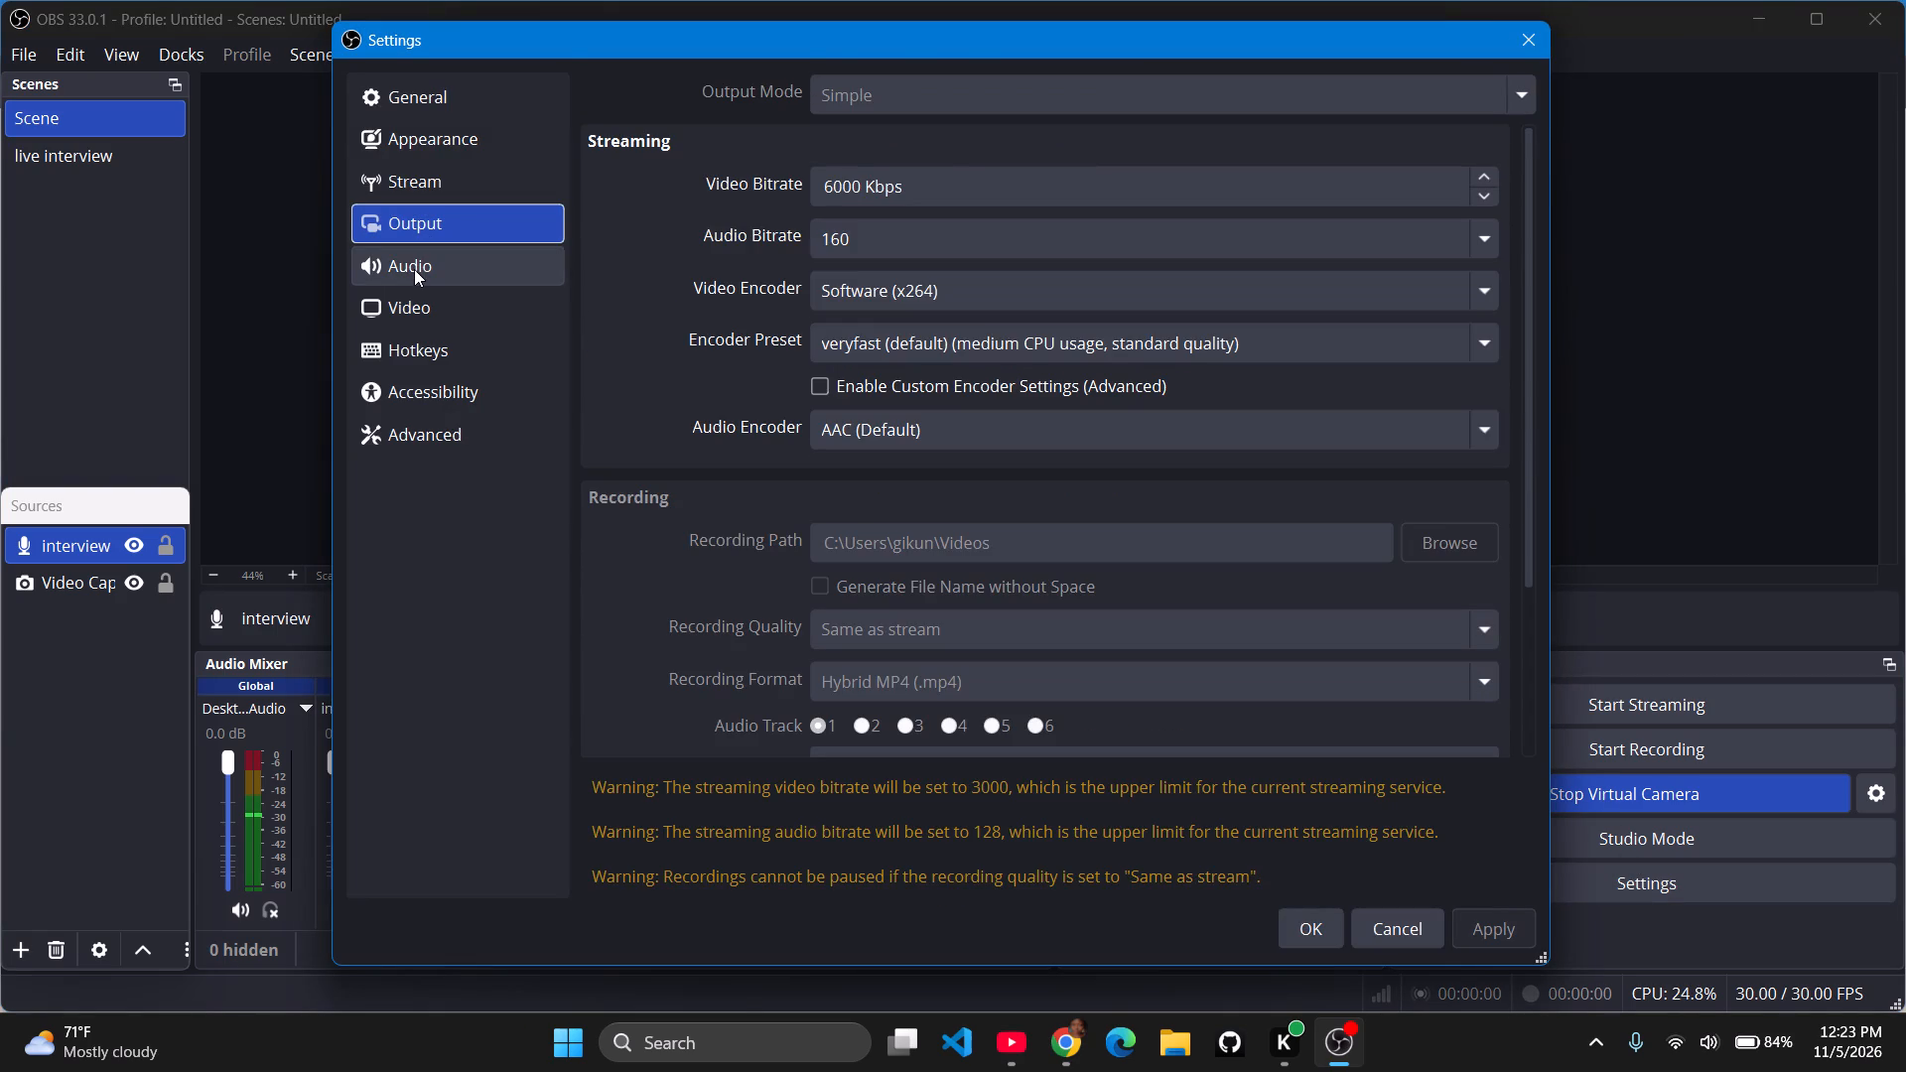
scroll(414, 269, "down", 2)
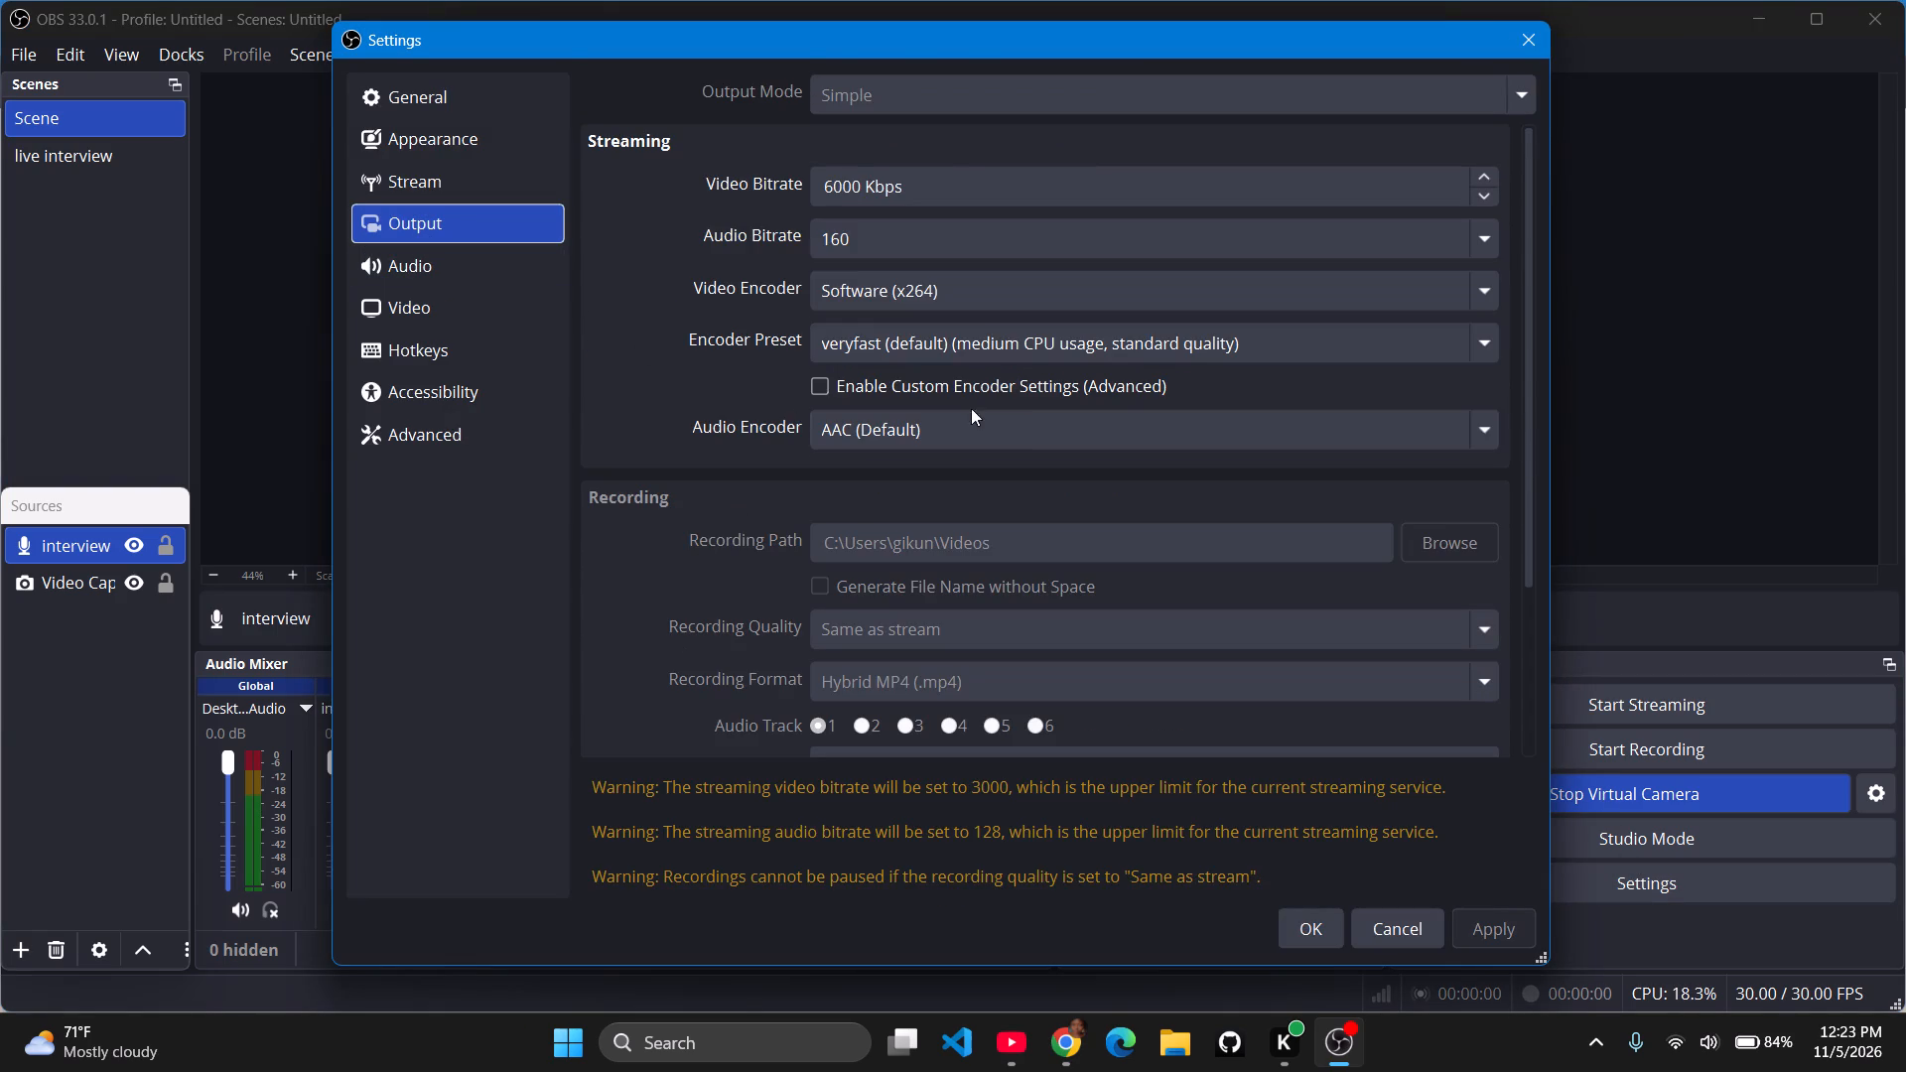
scroll(970, 591, "down", 1)
scroll(970, 591, "up", 3)
scroll(970, 591, "down", 1)
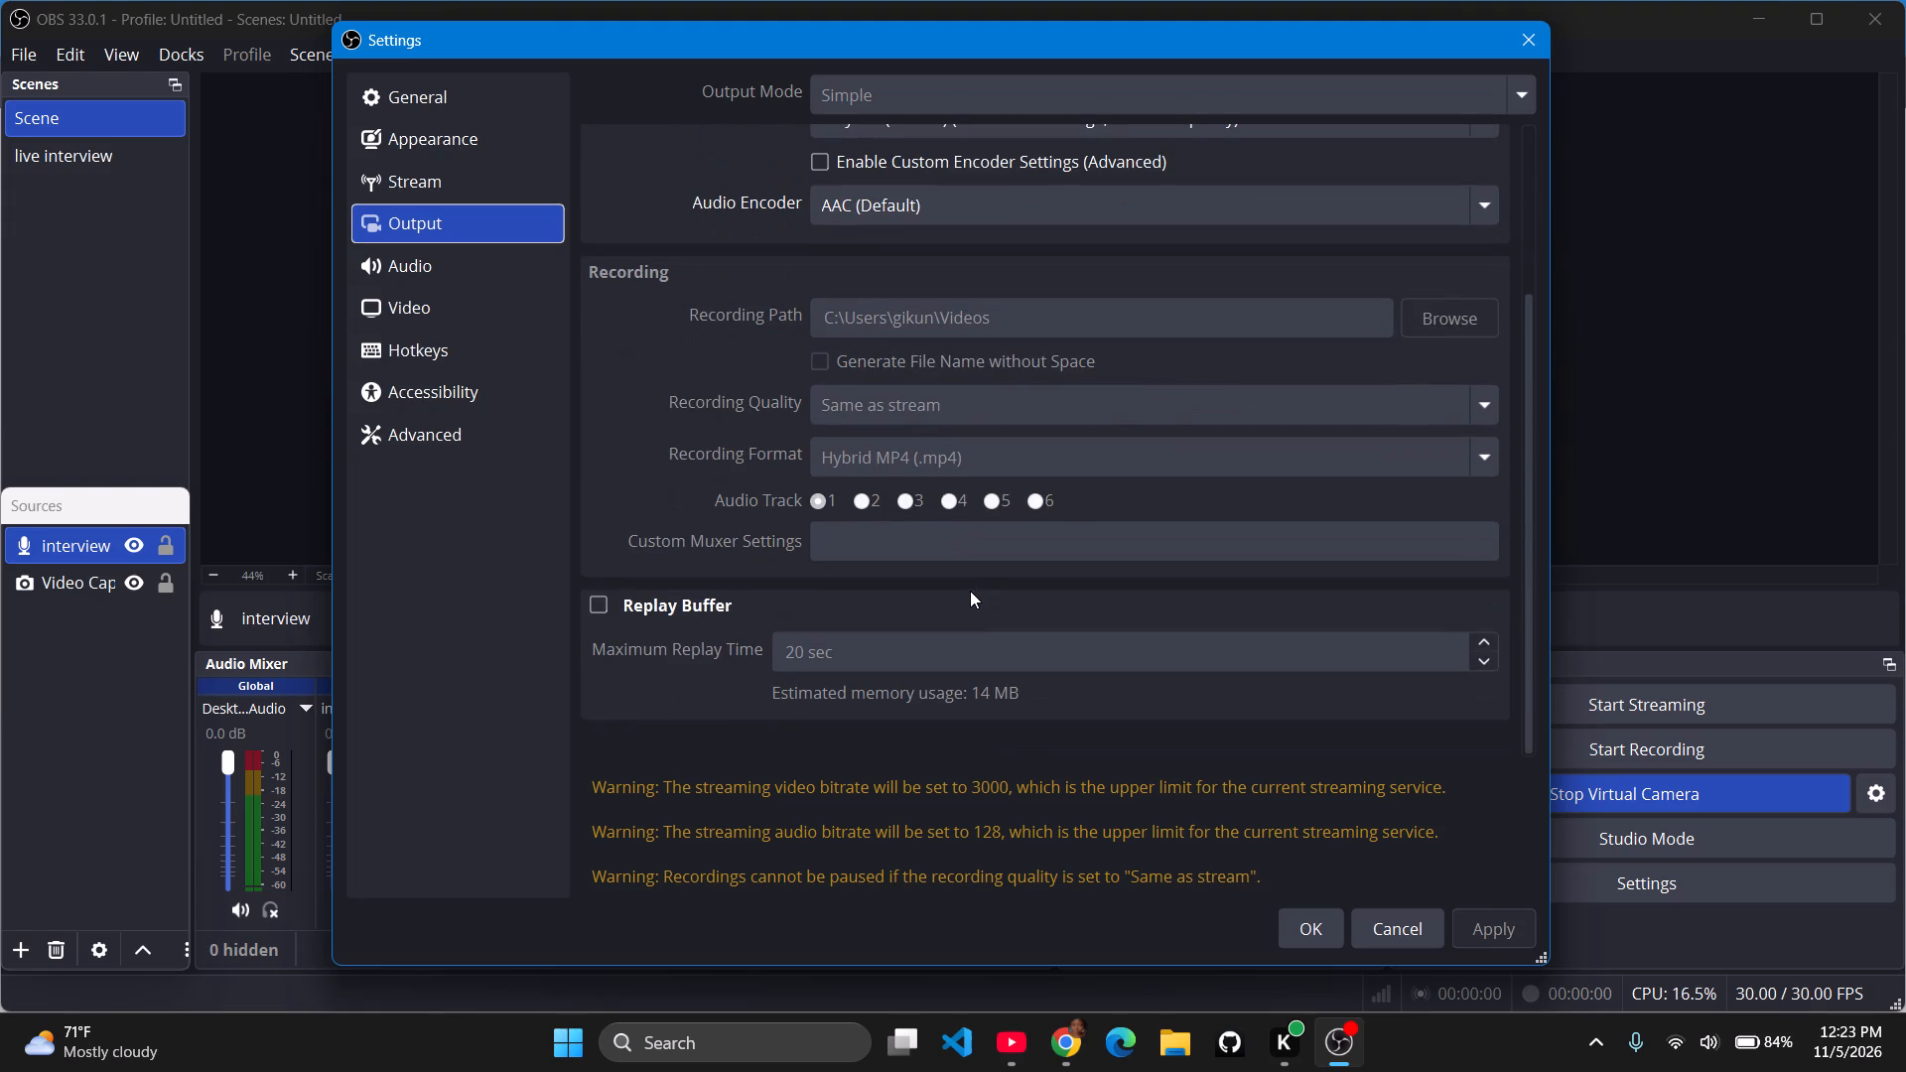
scroll(970, 591, "down", 1)
scroll(686, 494, "up", 3)
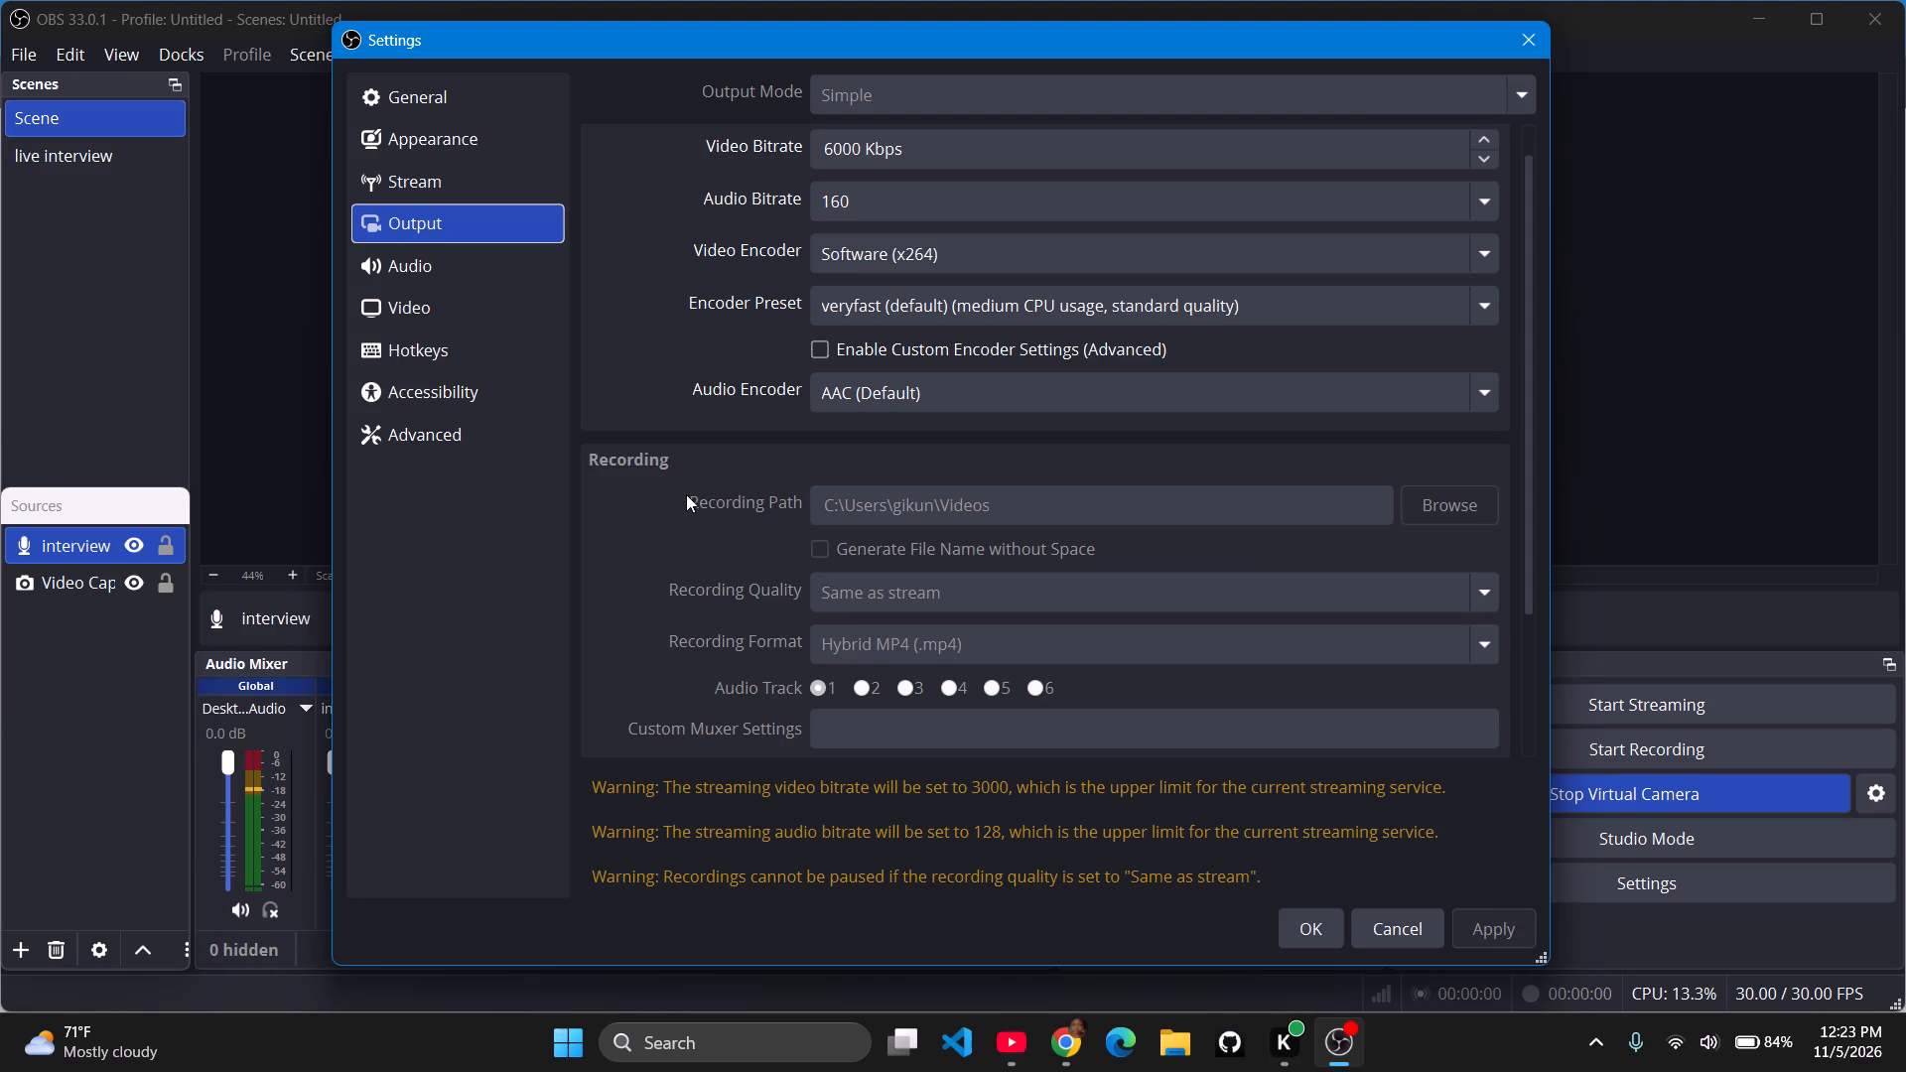
left_click(401, 317)
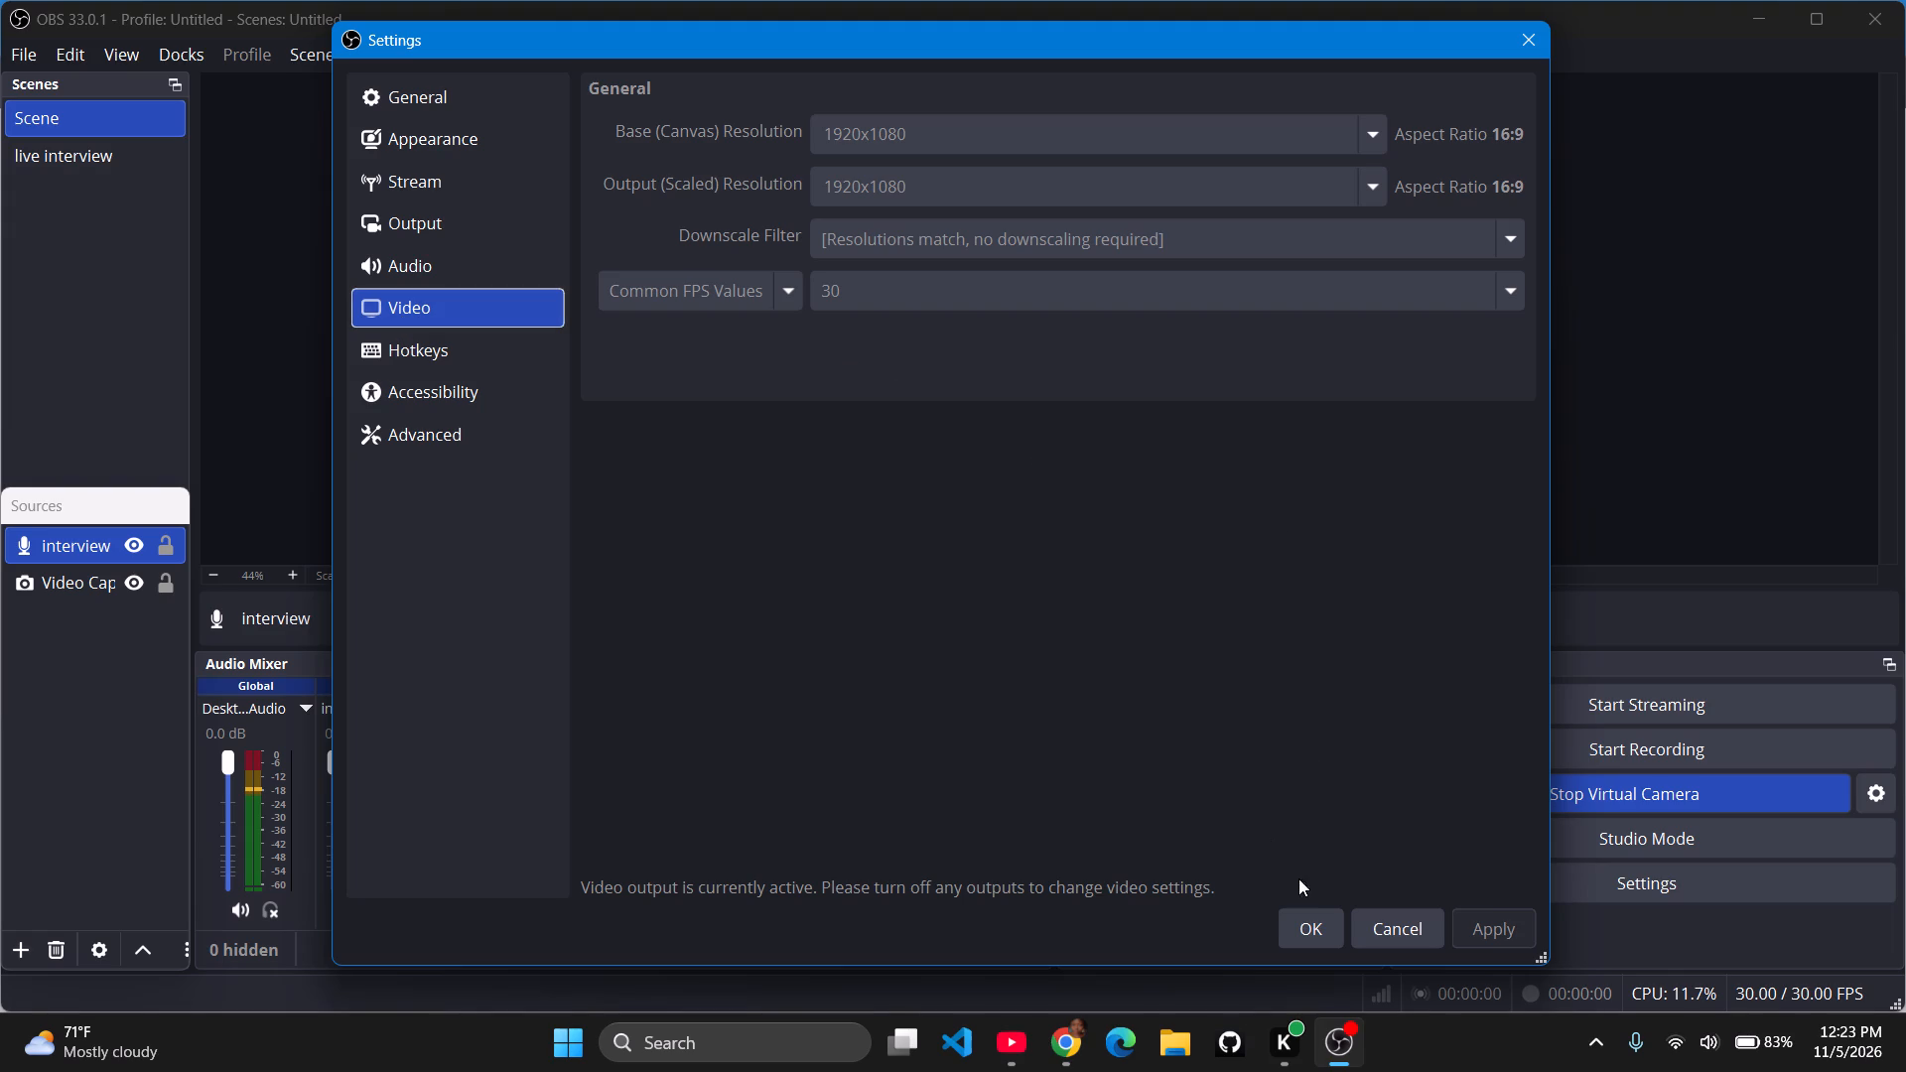
left_click(1317, 933)
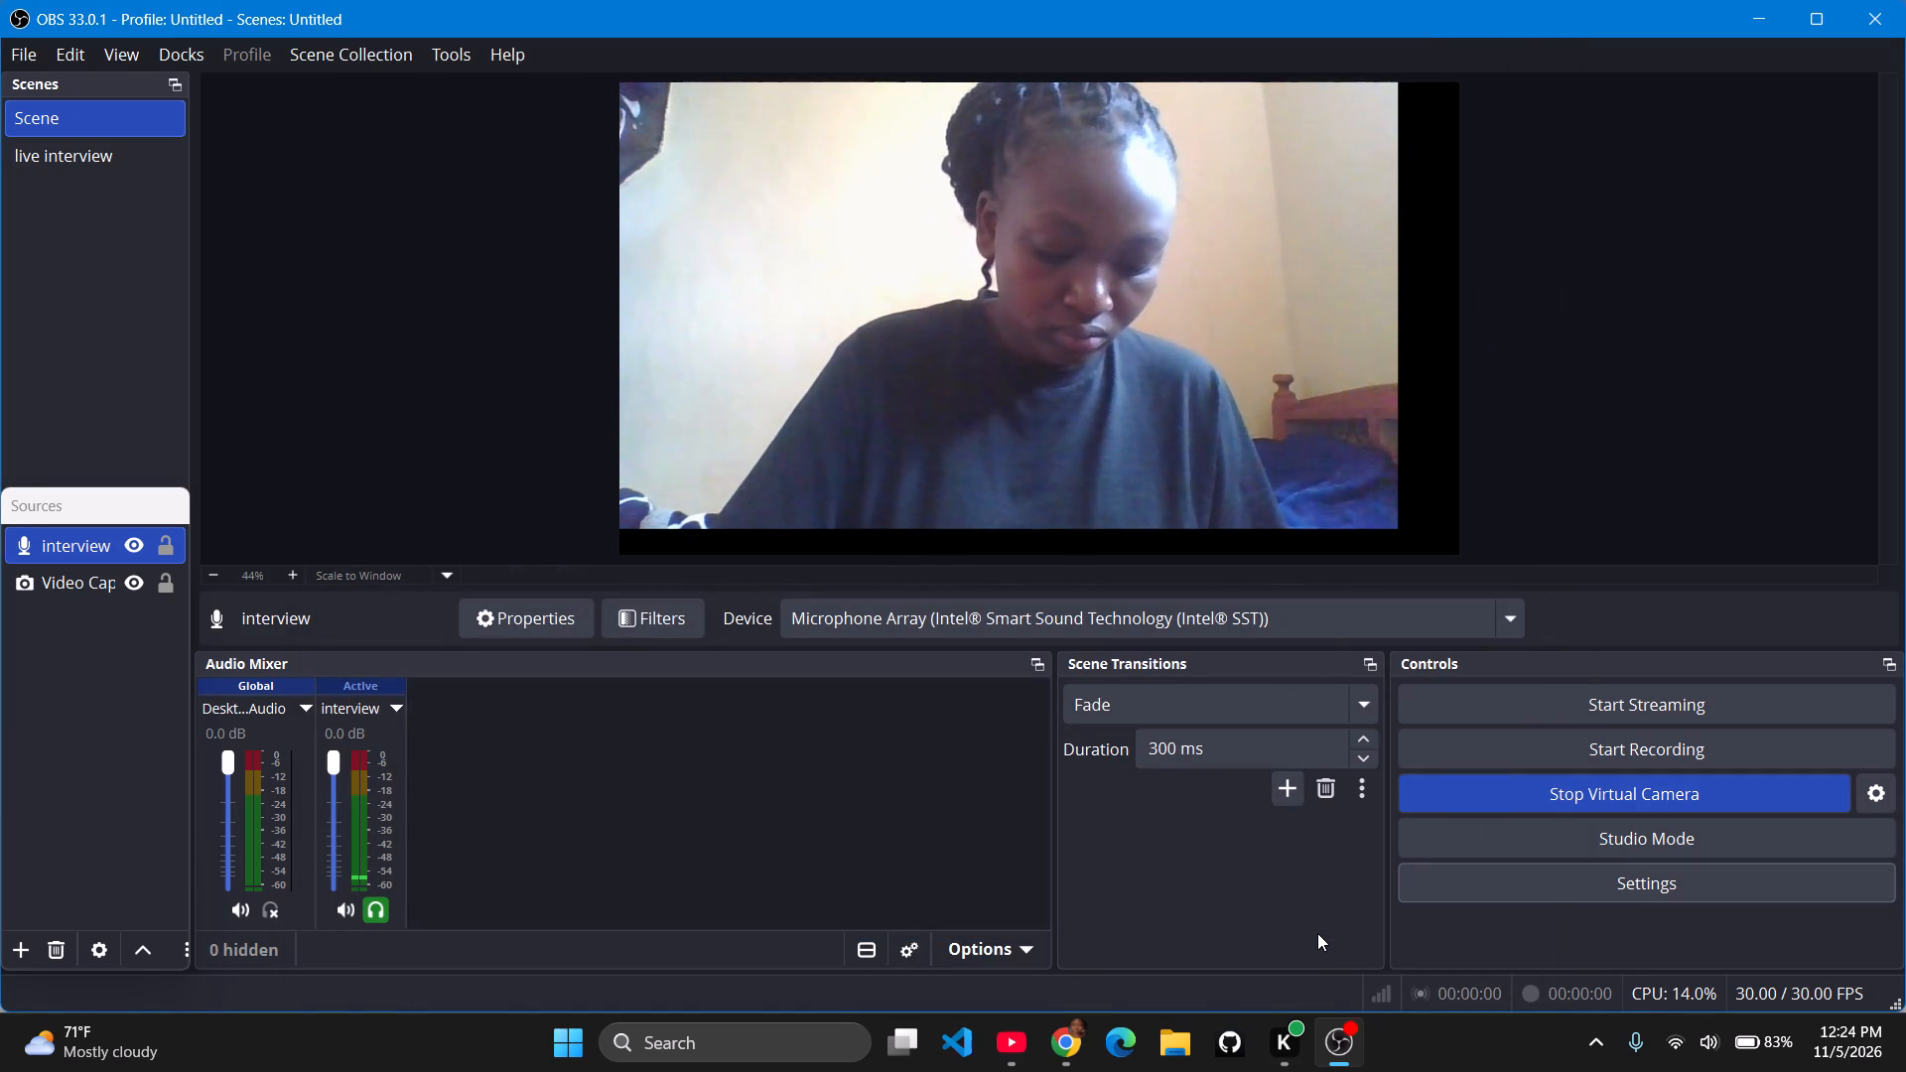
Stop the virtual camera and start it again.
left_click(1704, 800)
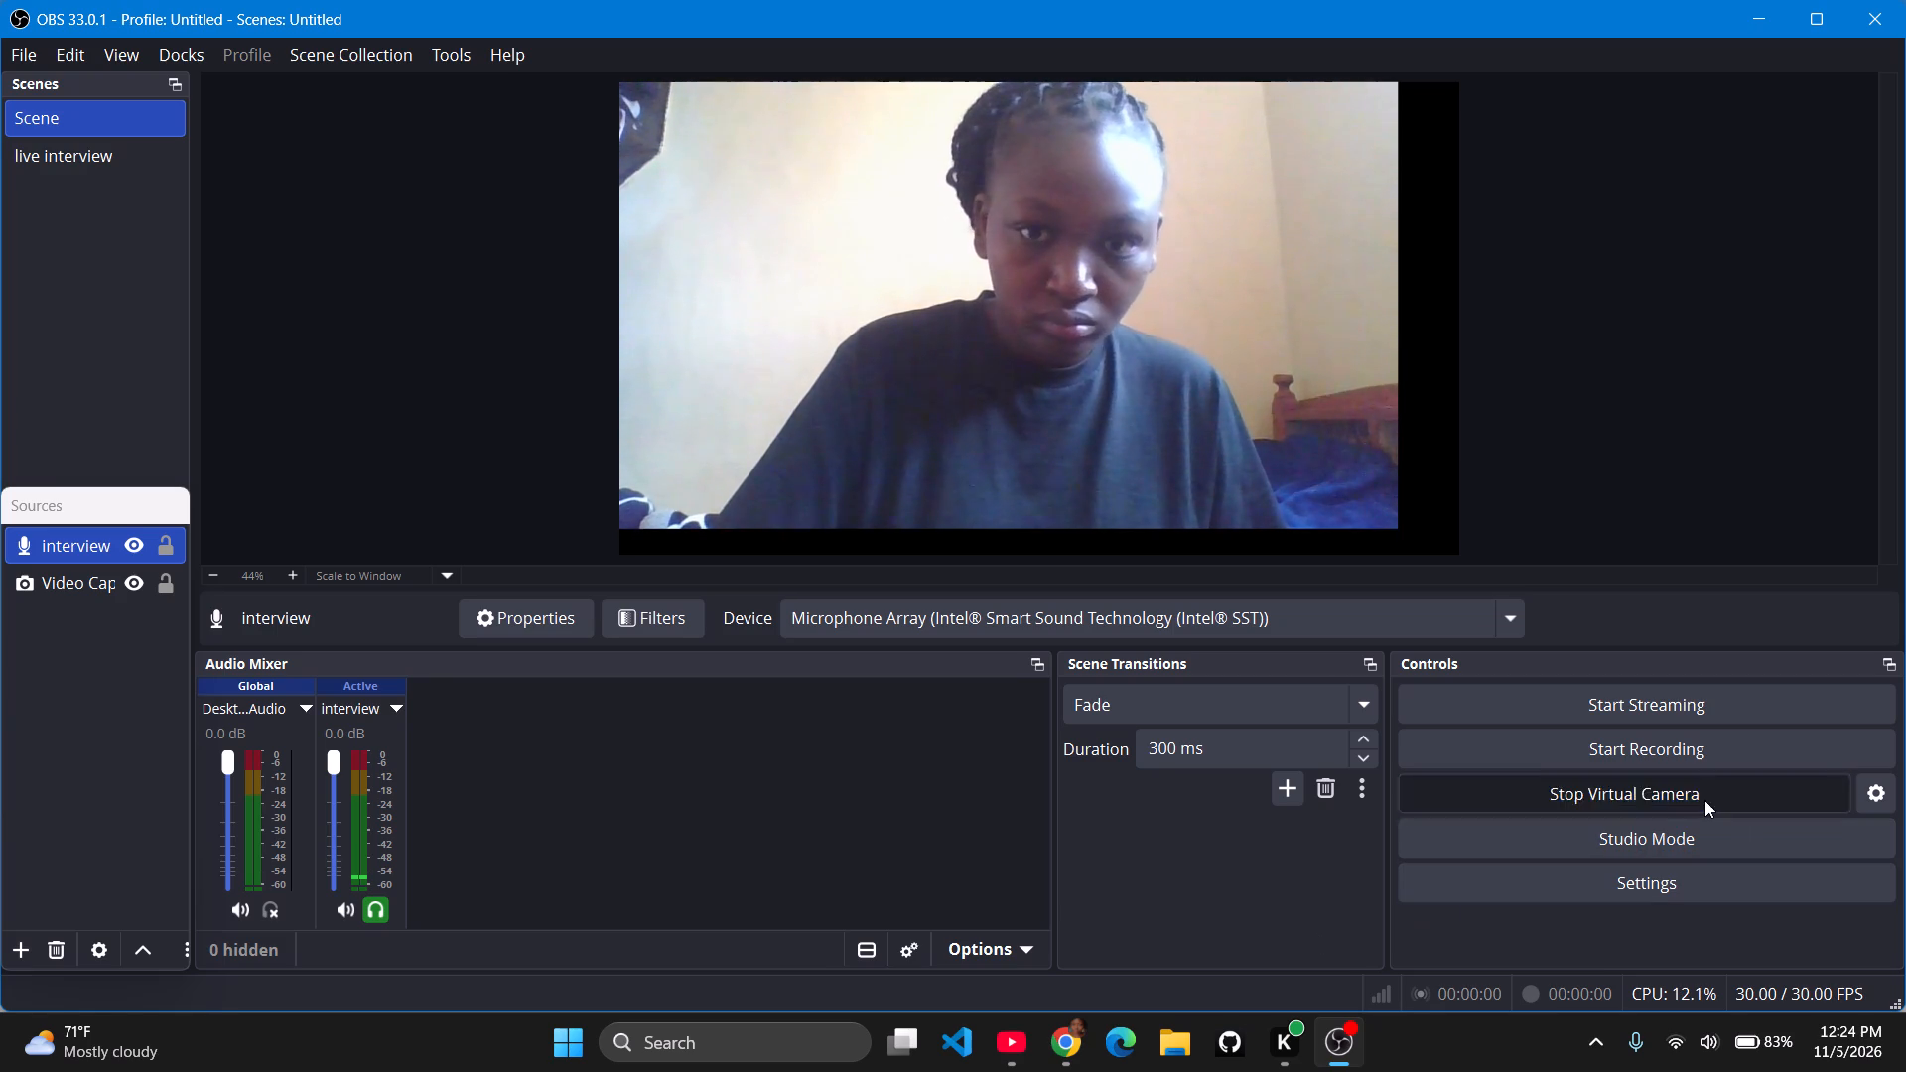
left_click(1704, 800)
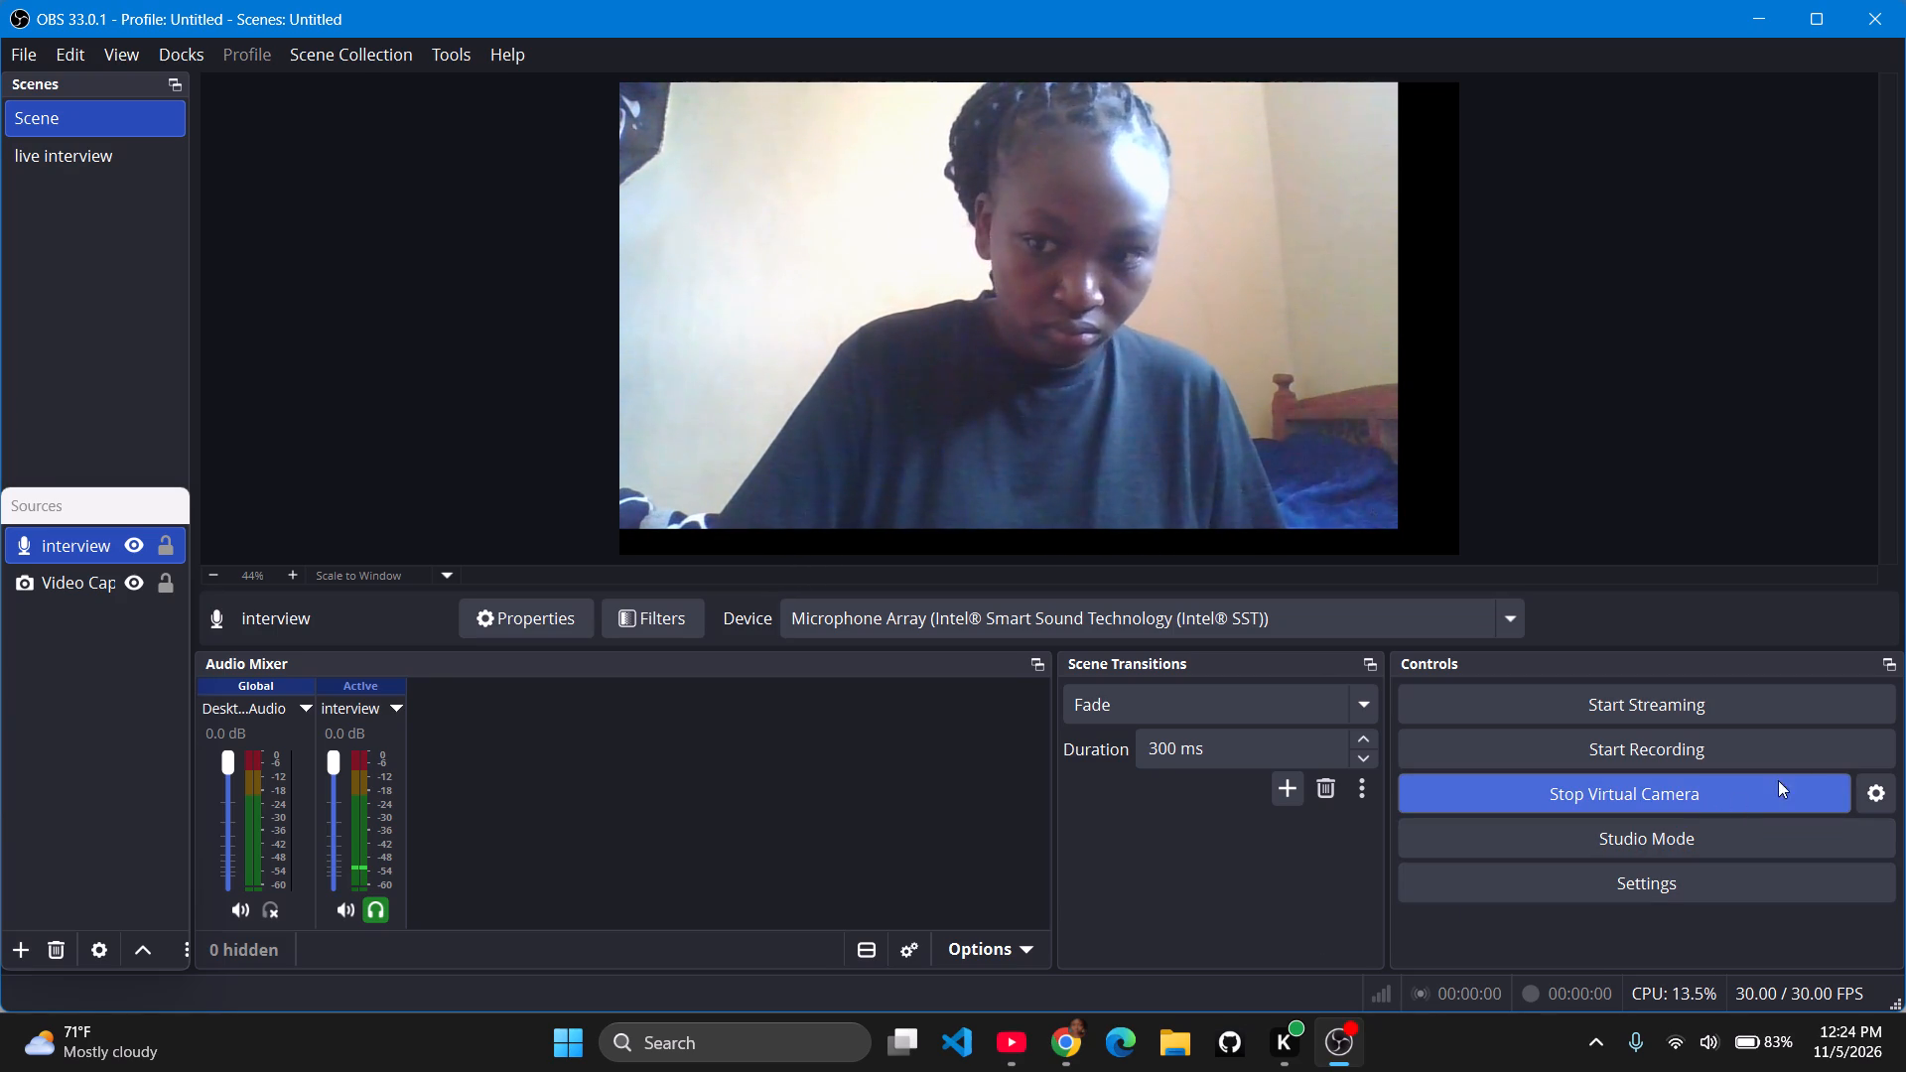
Open the virtual camera's output configuration.
left_click(1884, 789)
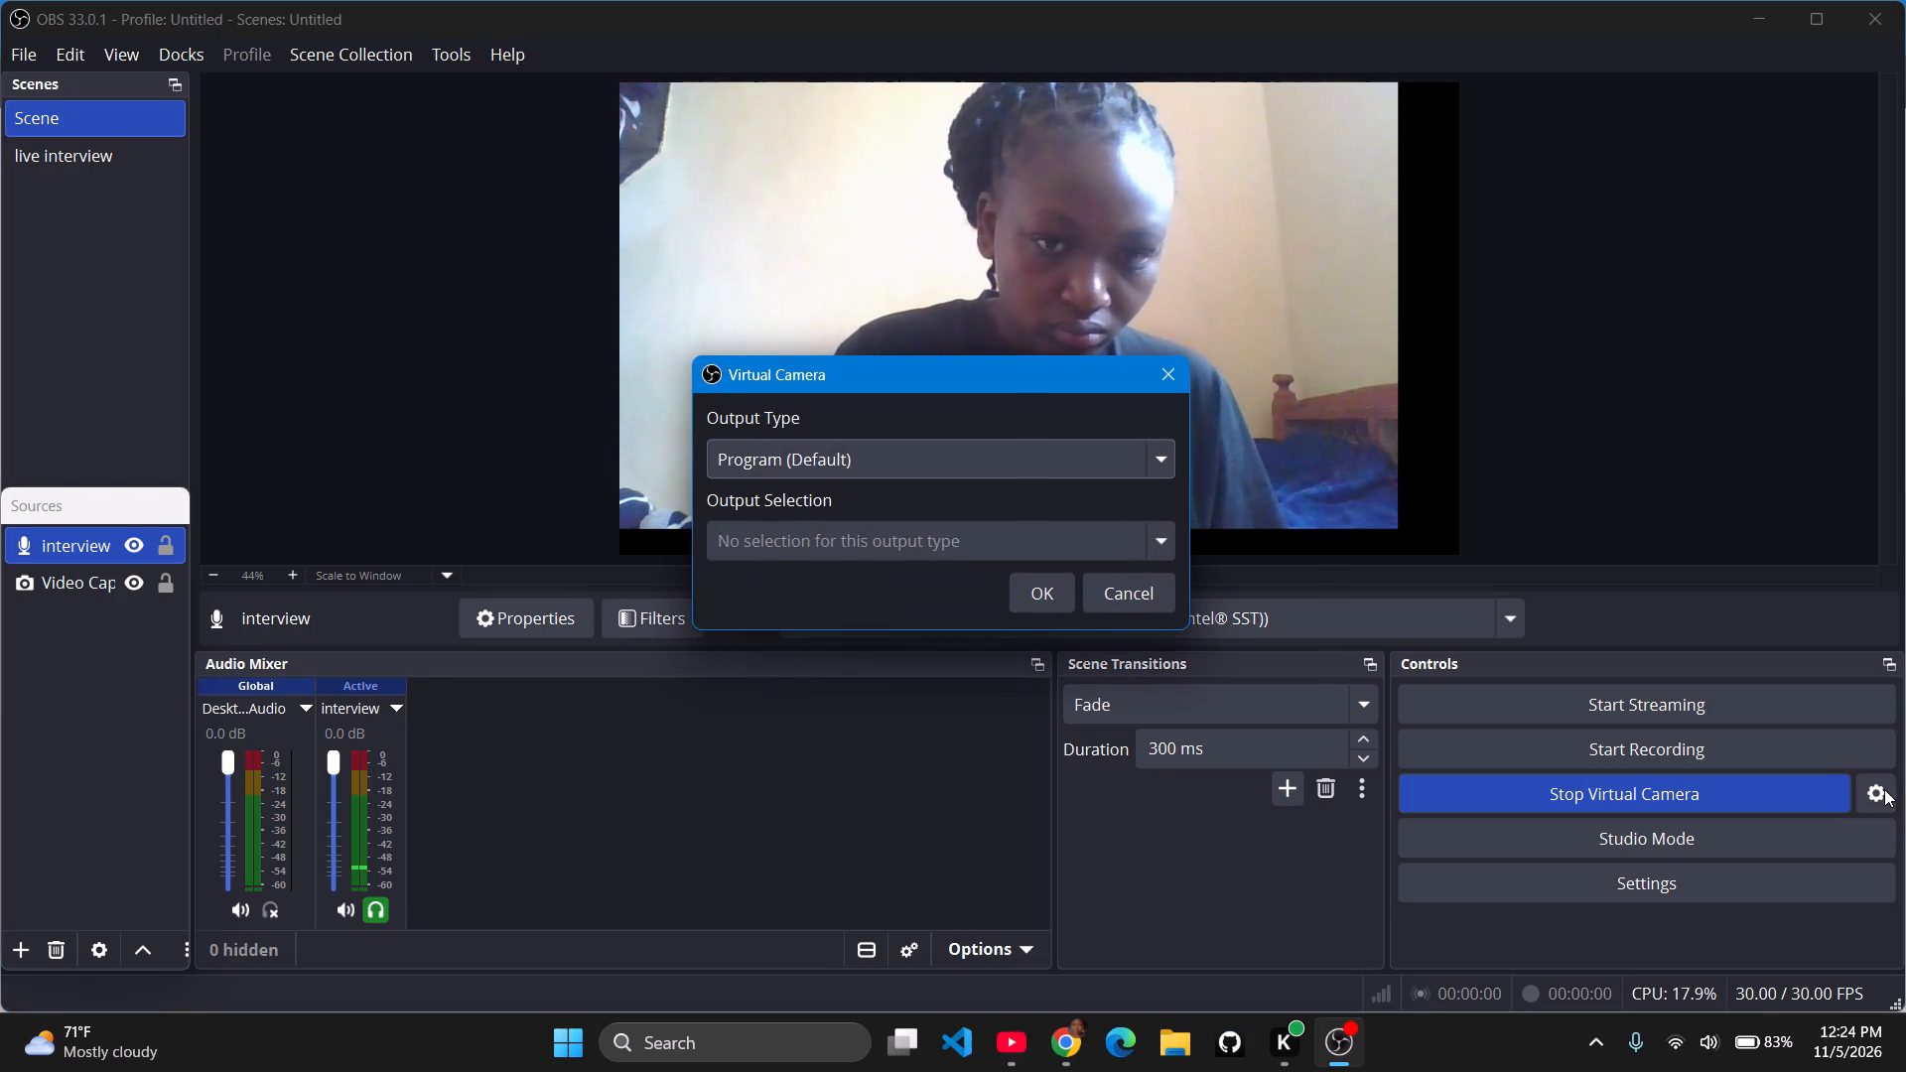
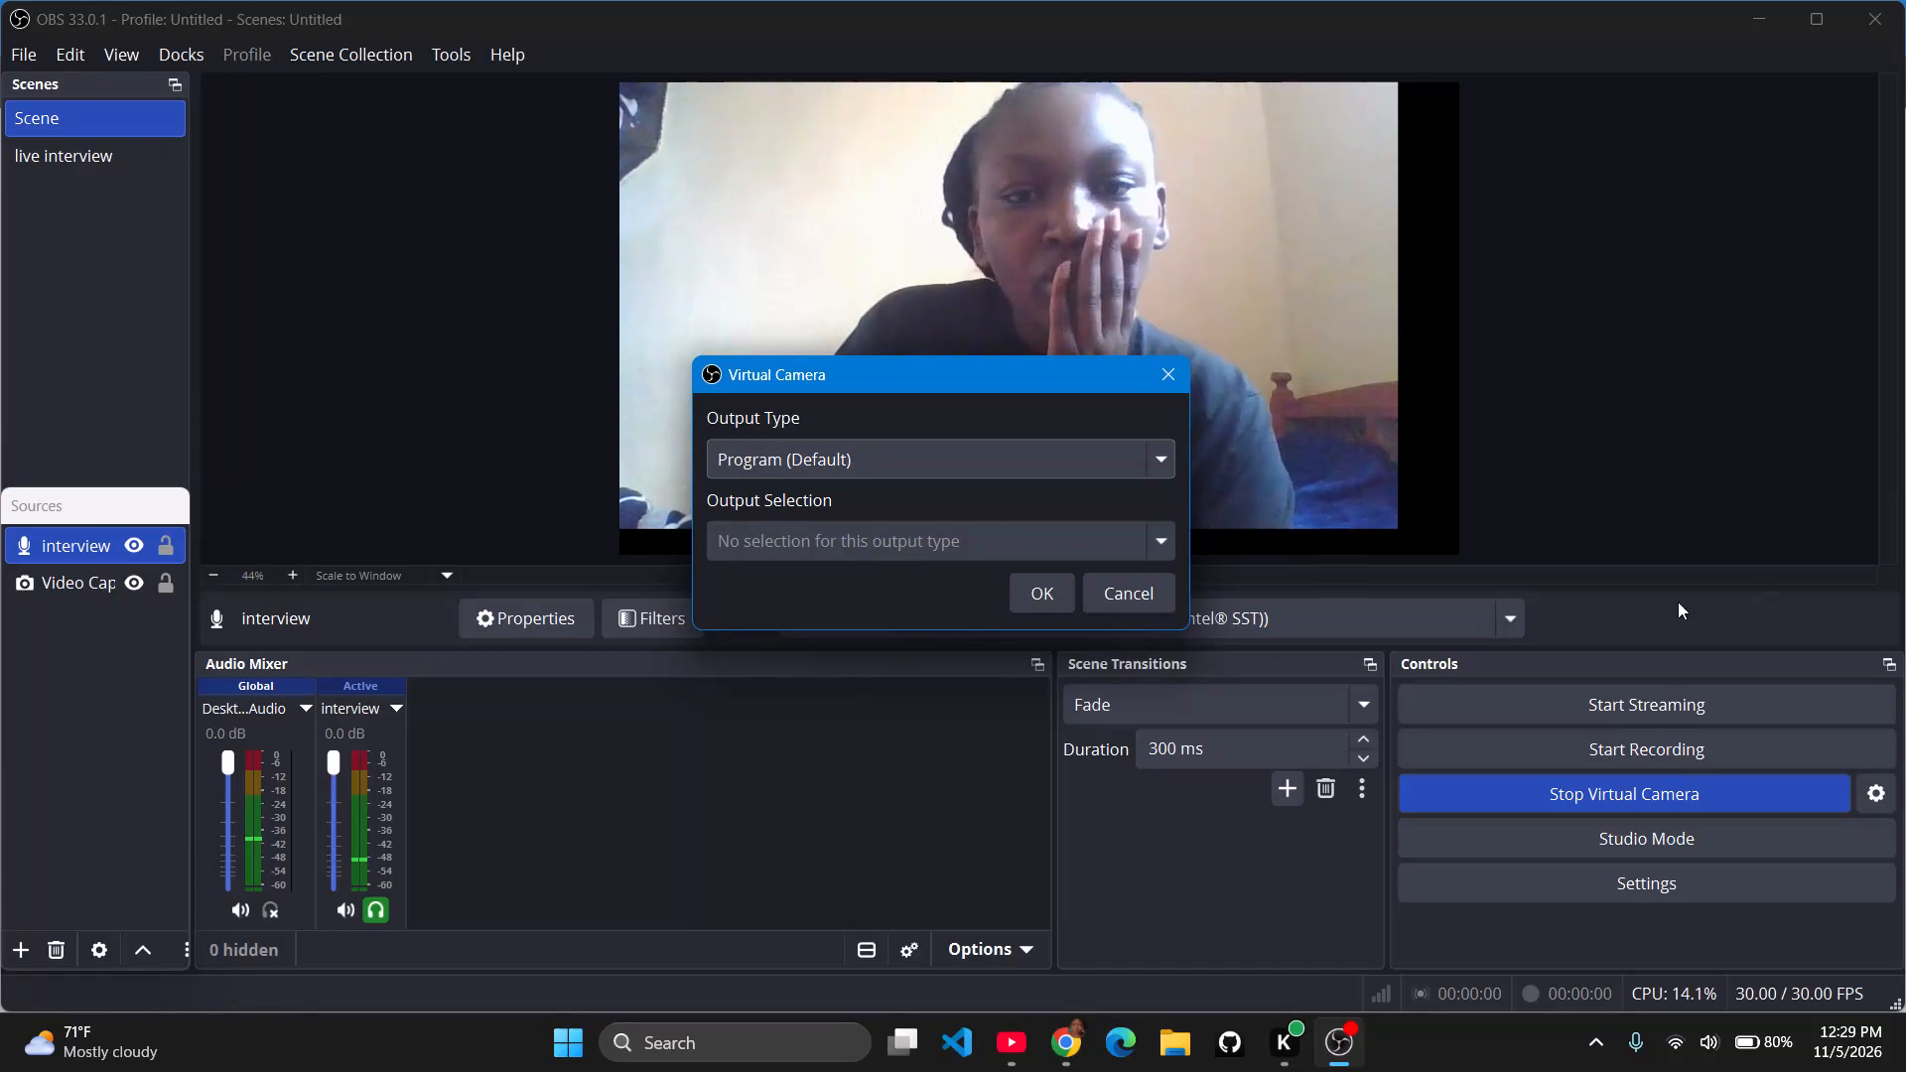
Close the virtual camera's output configuration without changing it.
left_click(1160, 377)
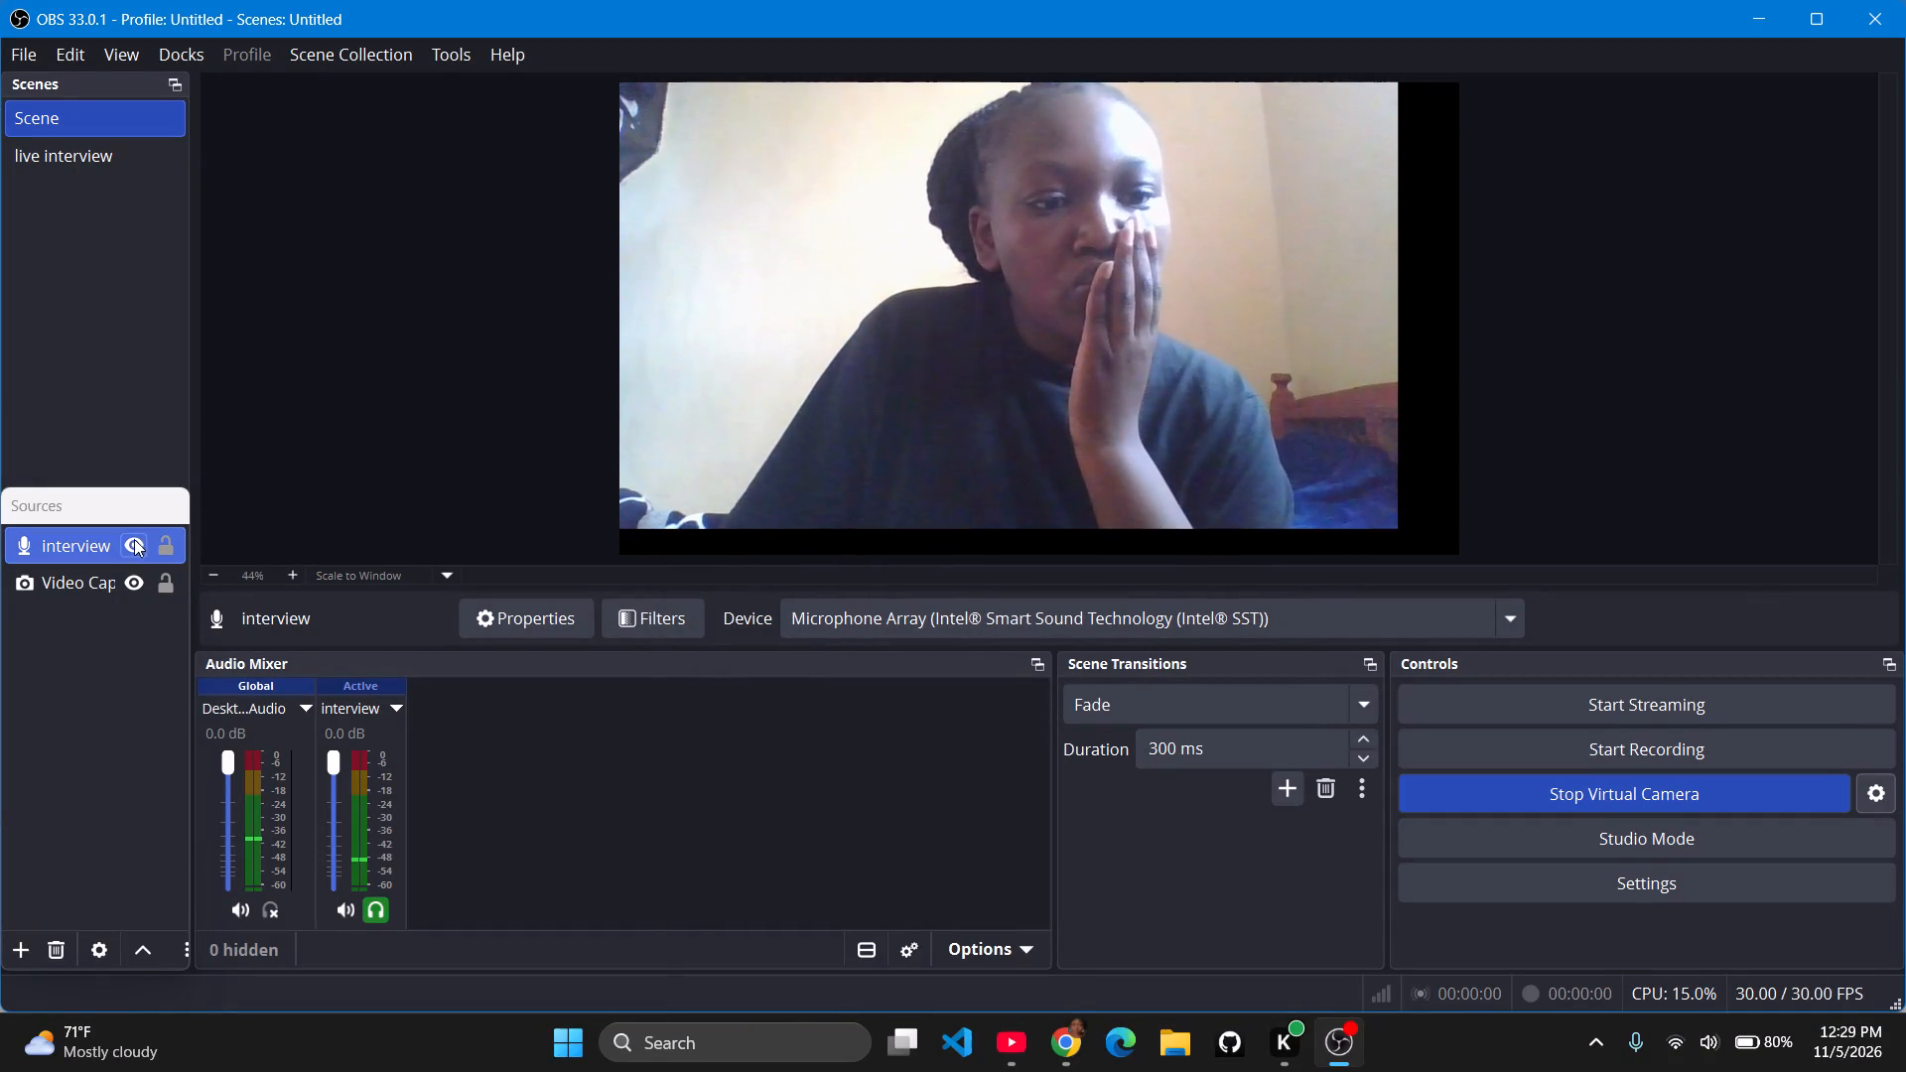
Deactivate the Video Capture Device source in the scene named Scene.
left_click(101, 579)
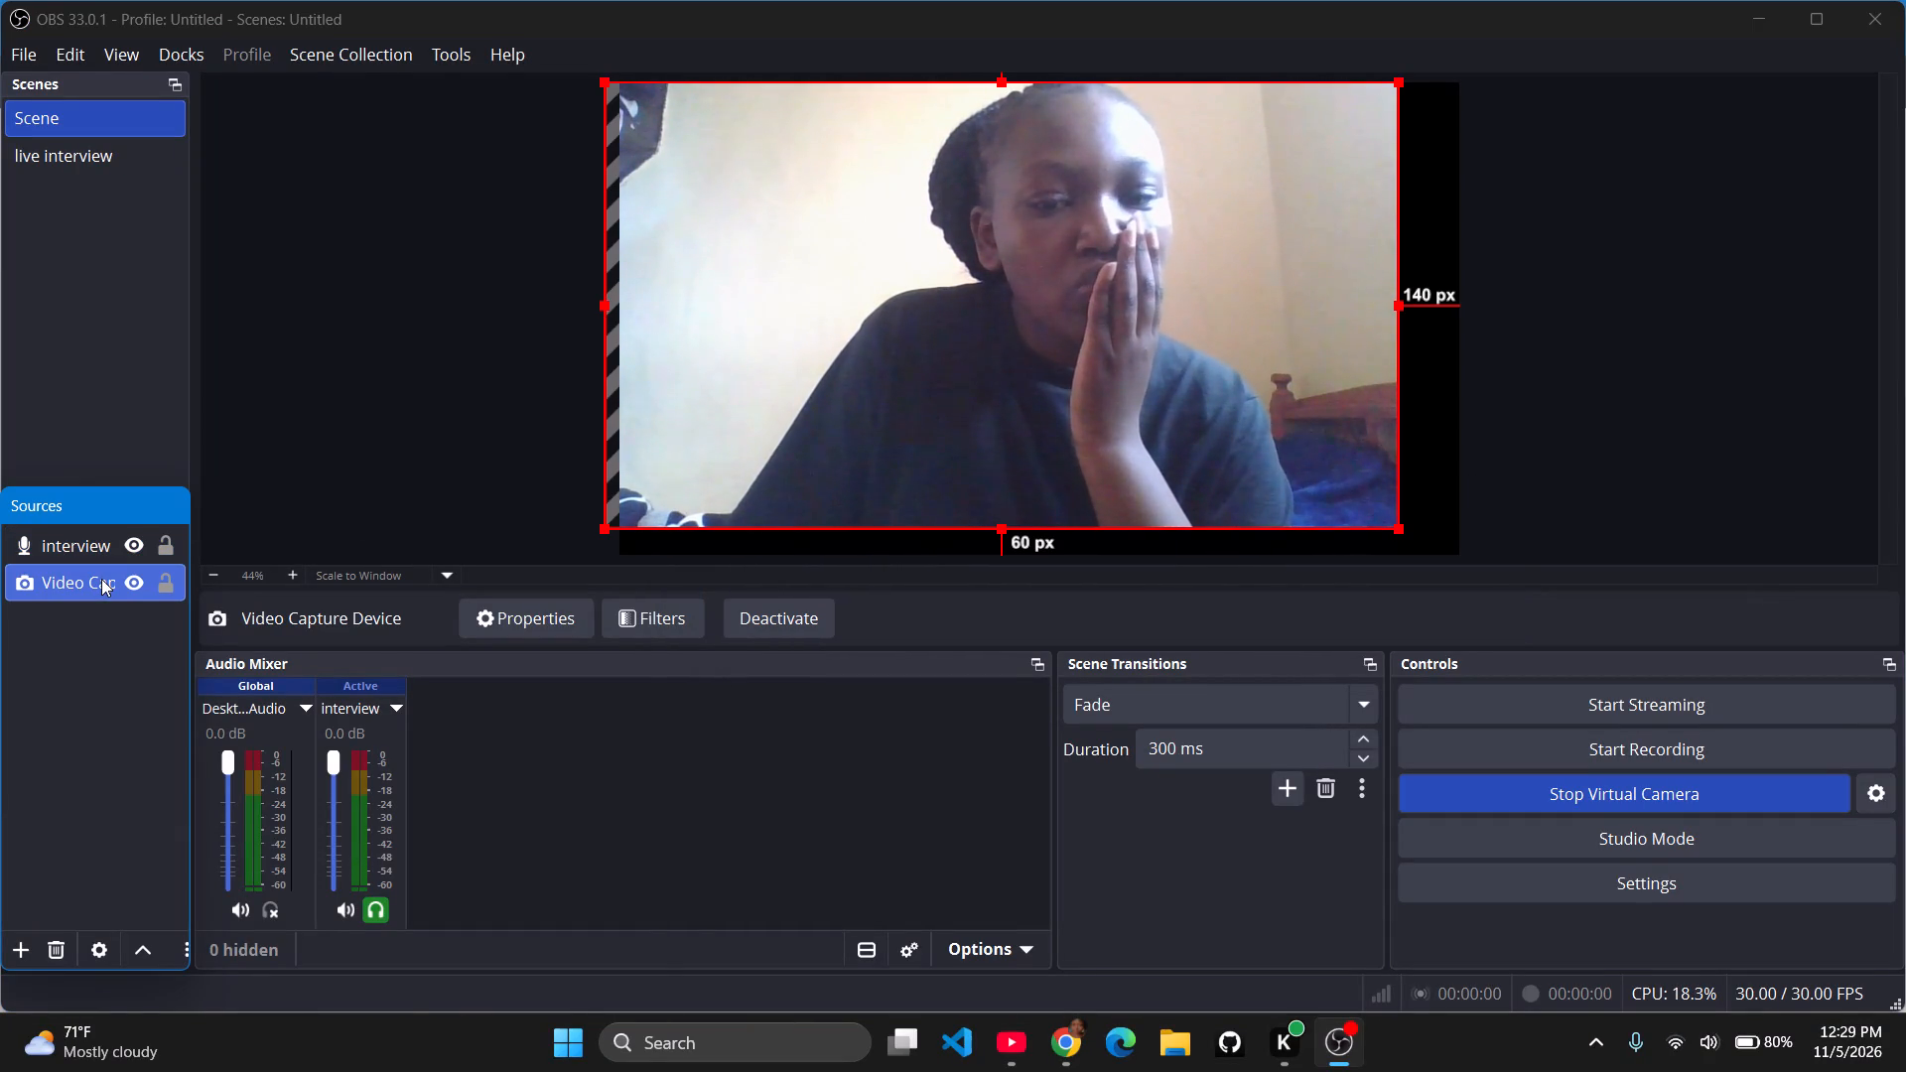
left_click(777, 629)
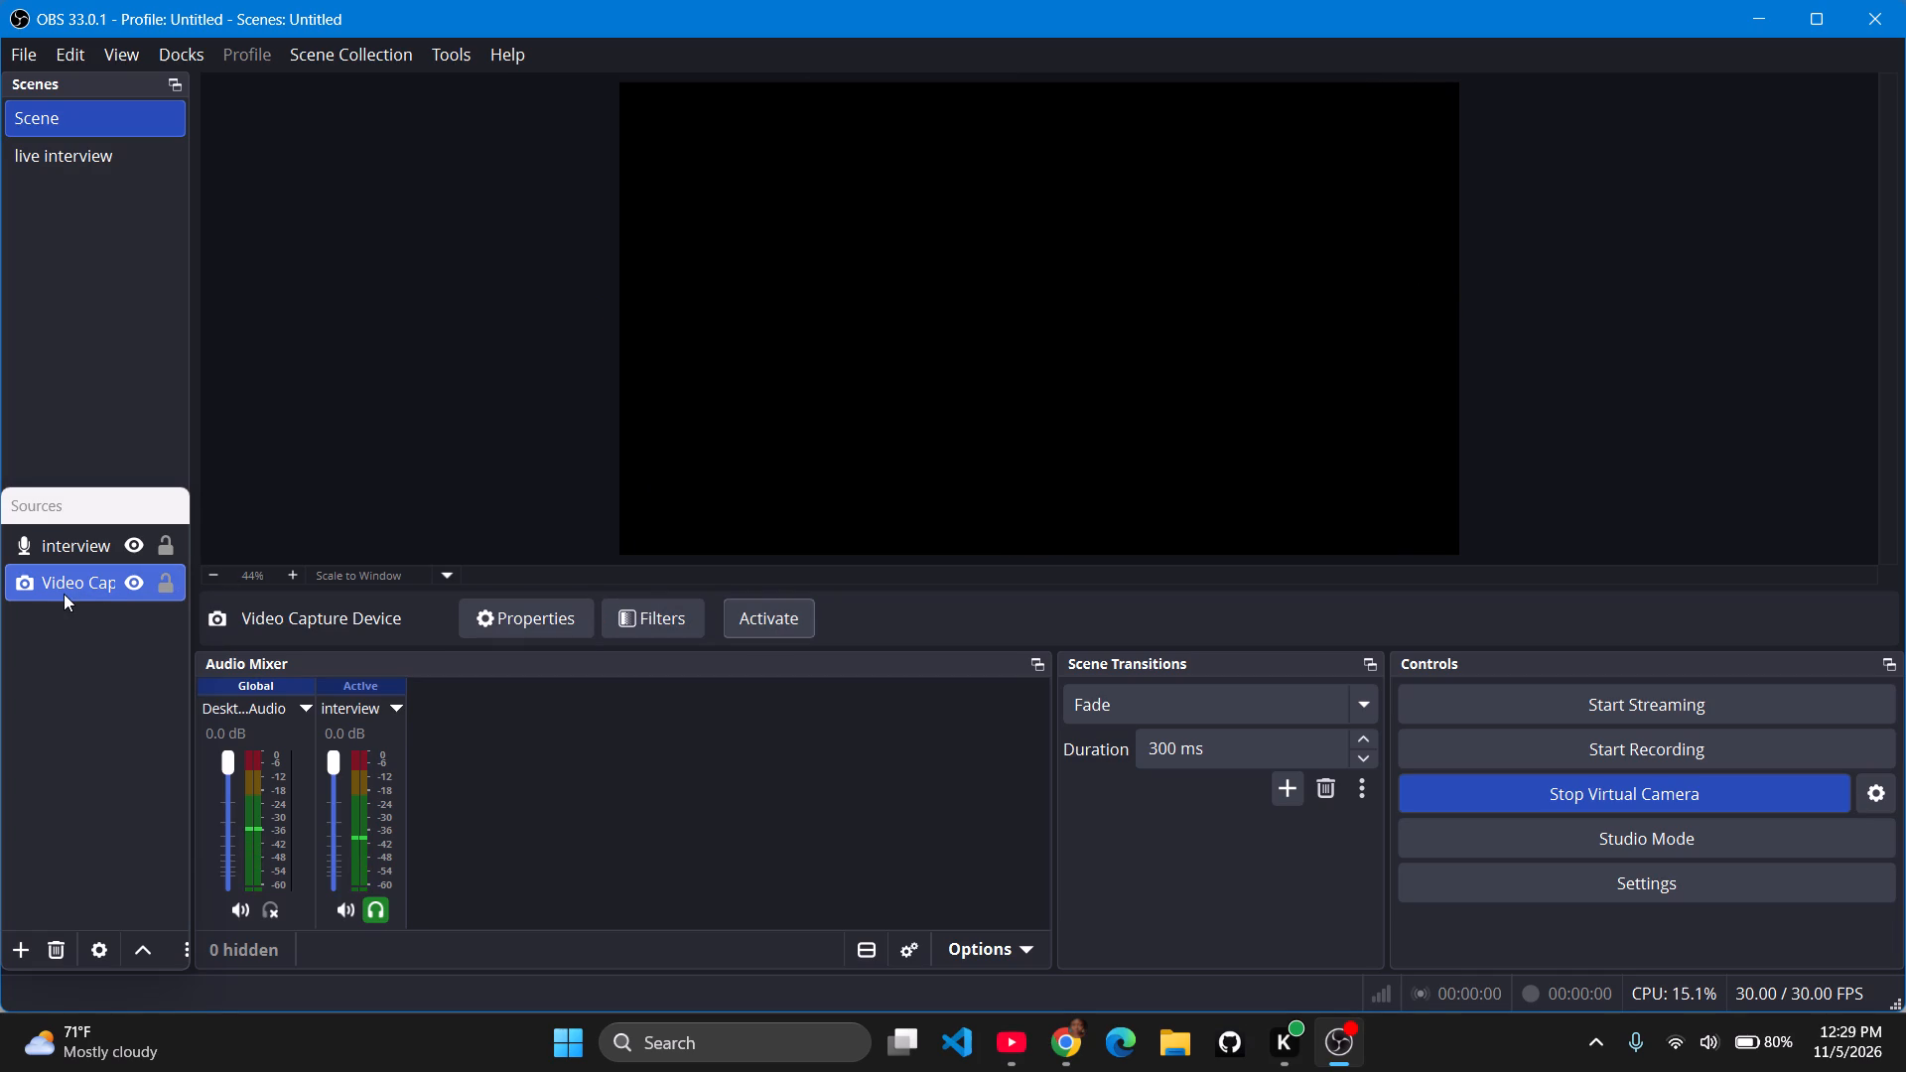
left_click(64, 594)
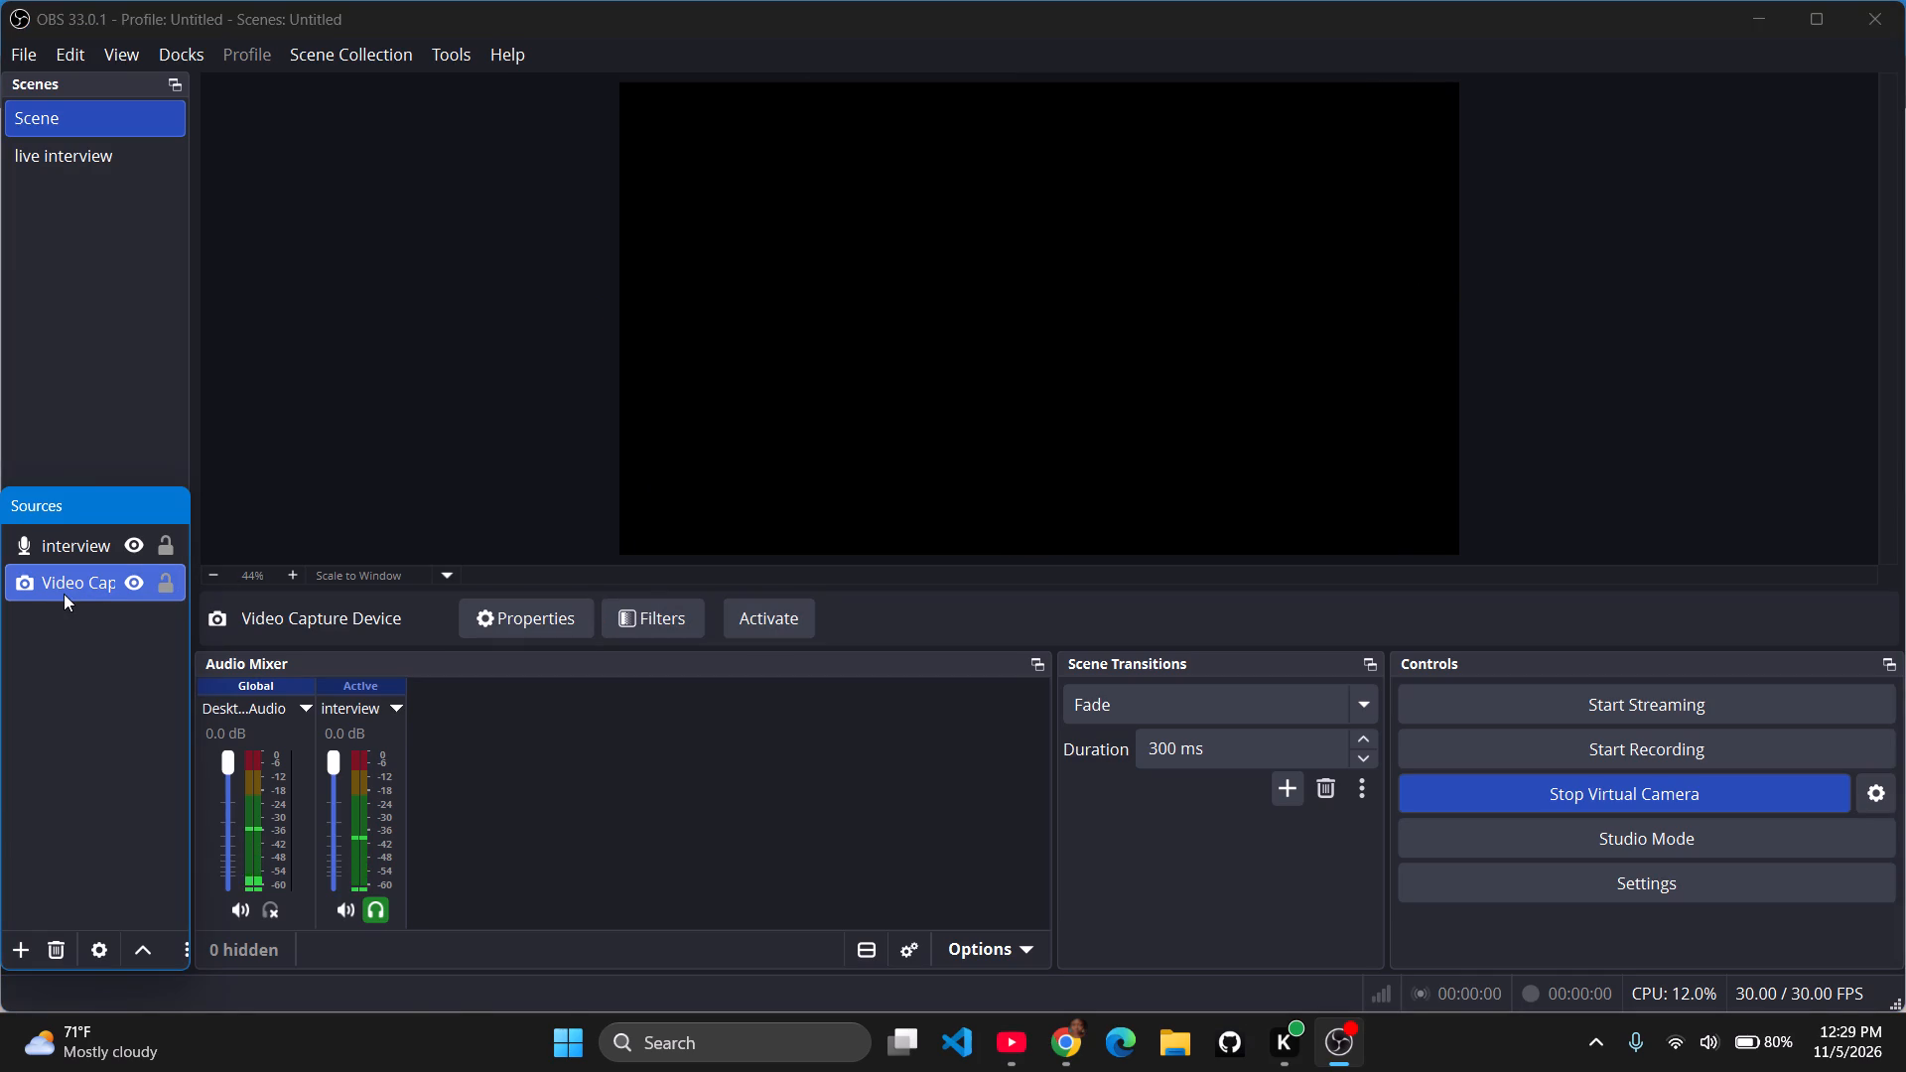
Add a new Media source to the scene named Scene, with the source set visible.
left_click(21, 962)
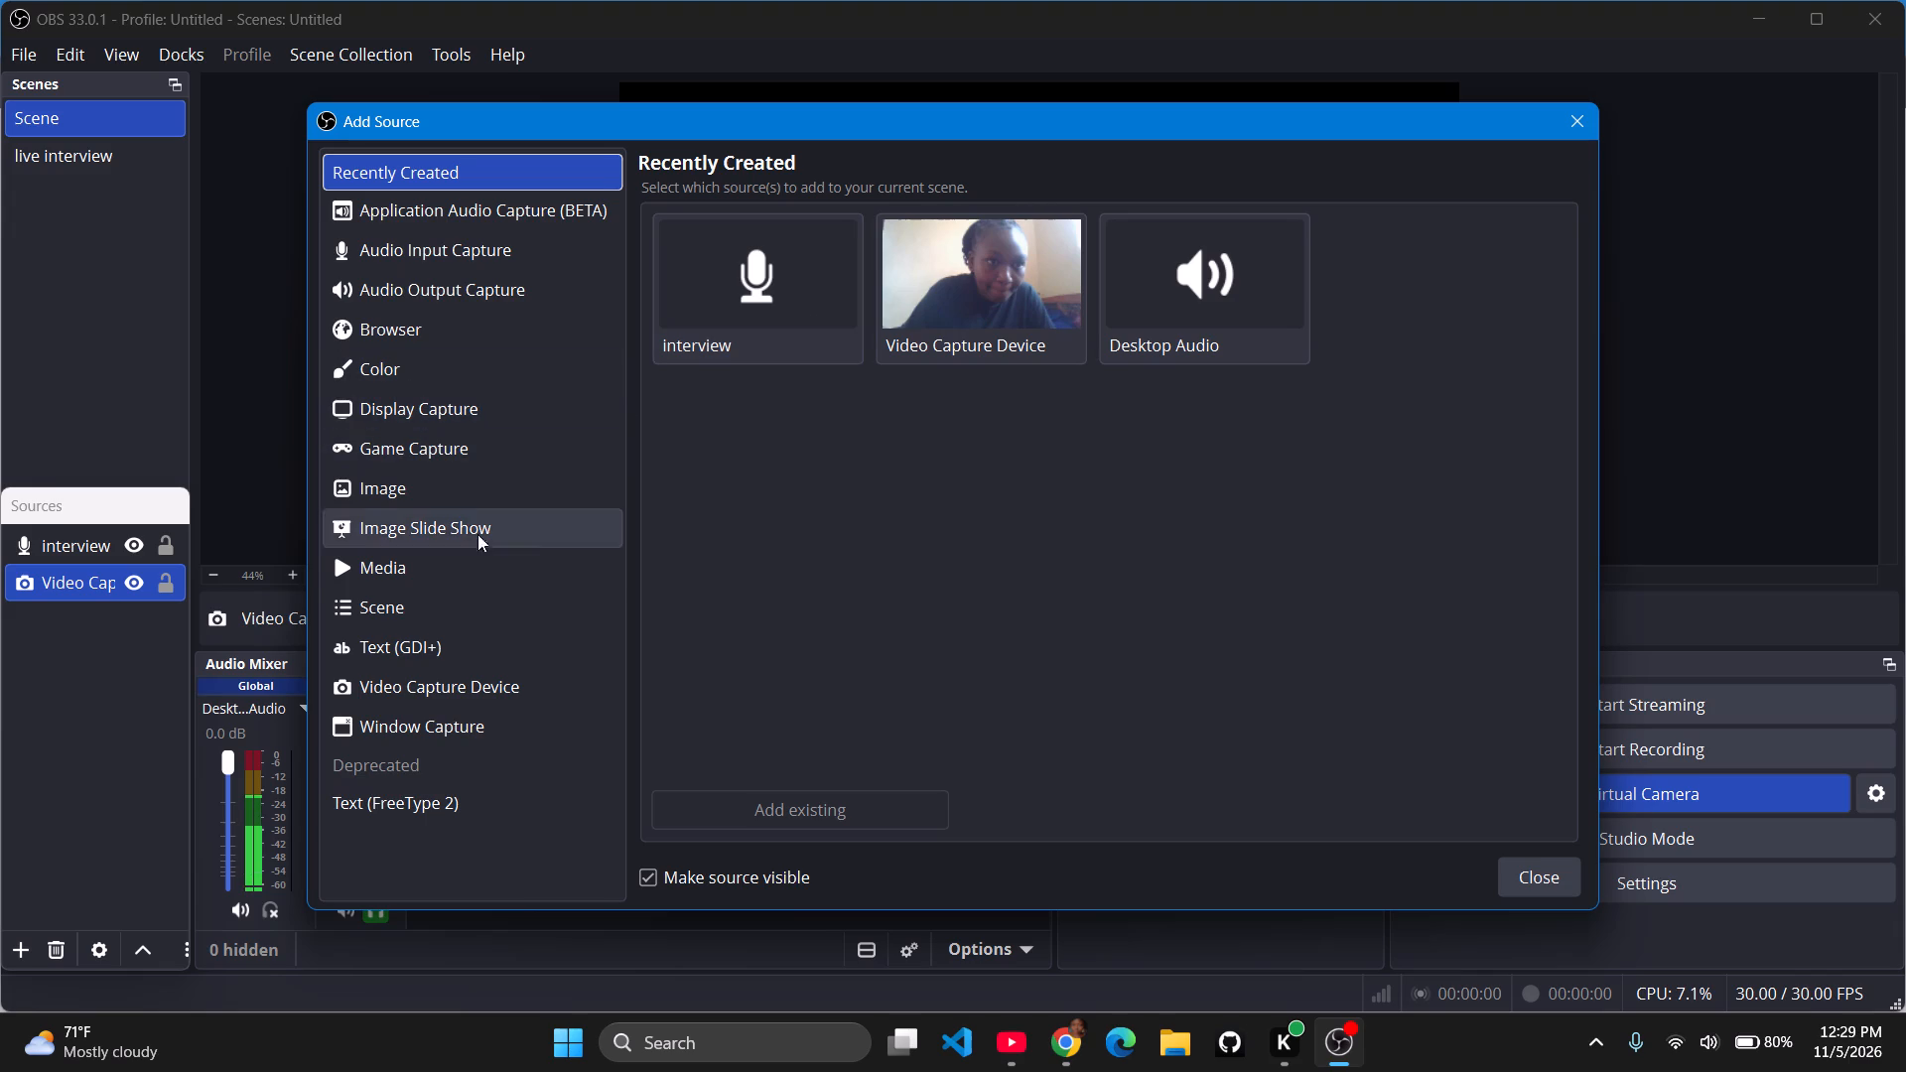
left_click(448, 575)
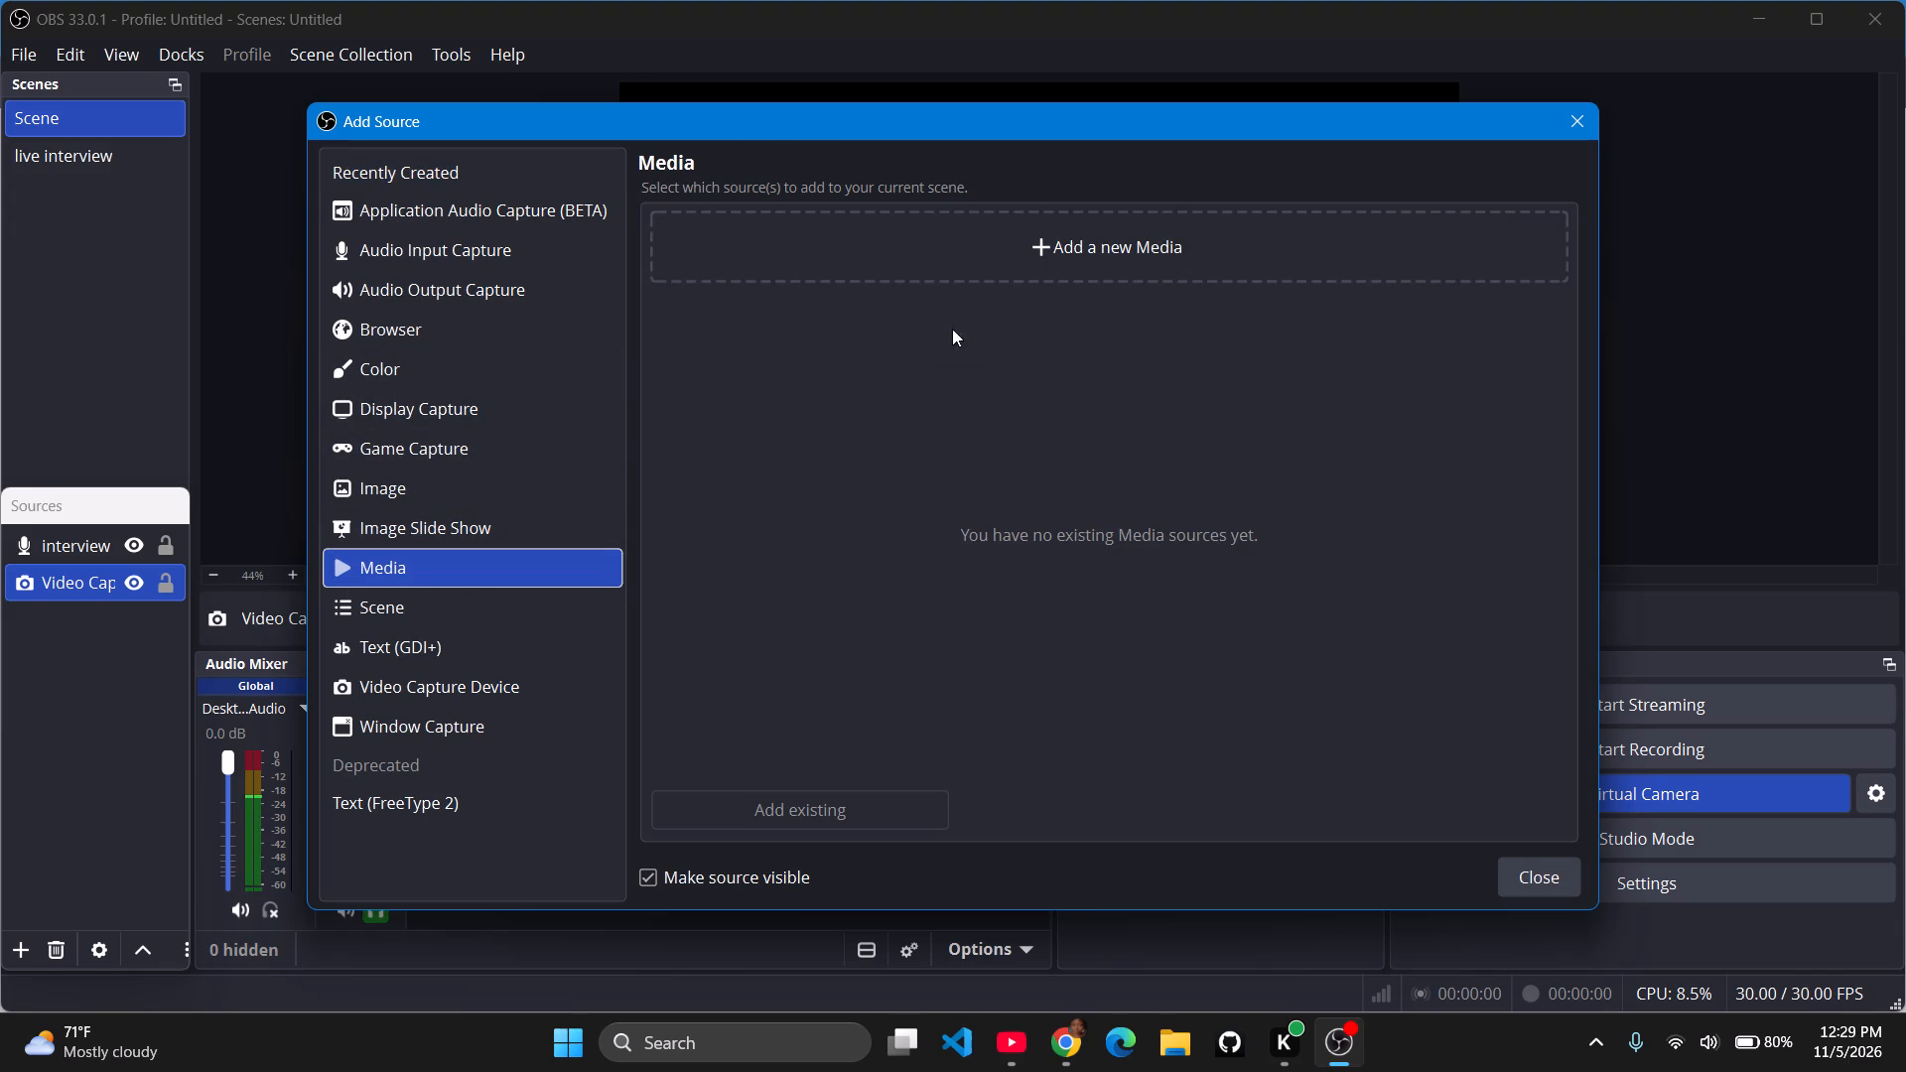
left_click(1055, 254)
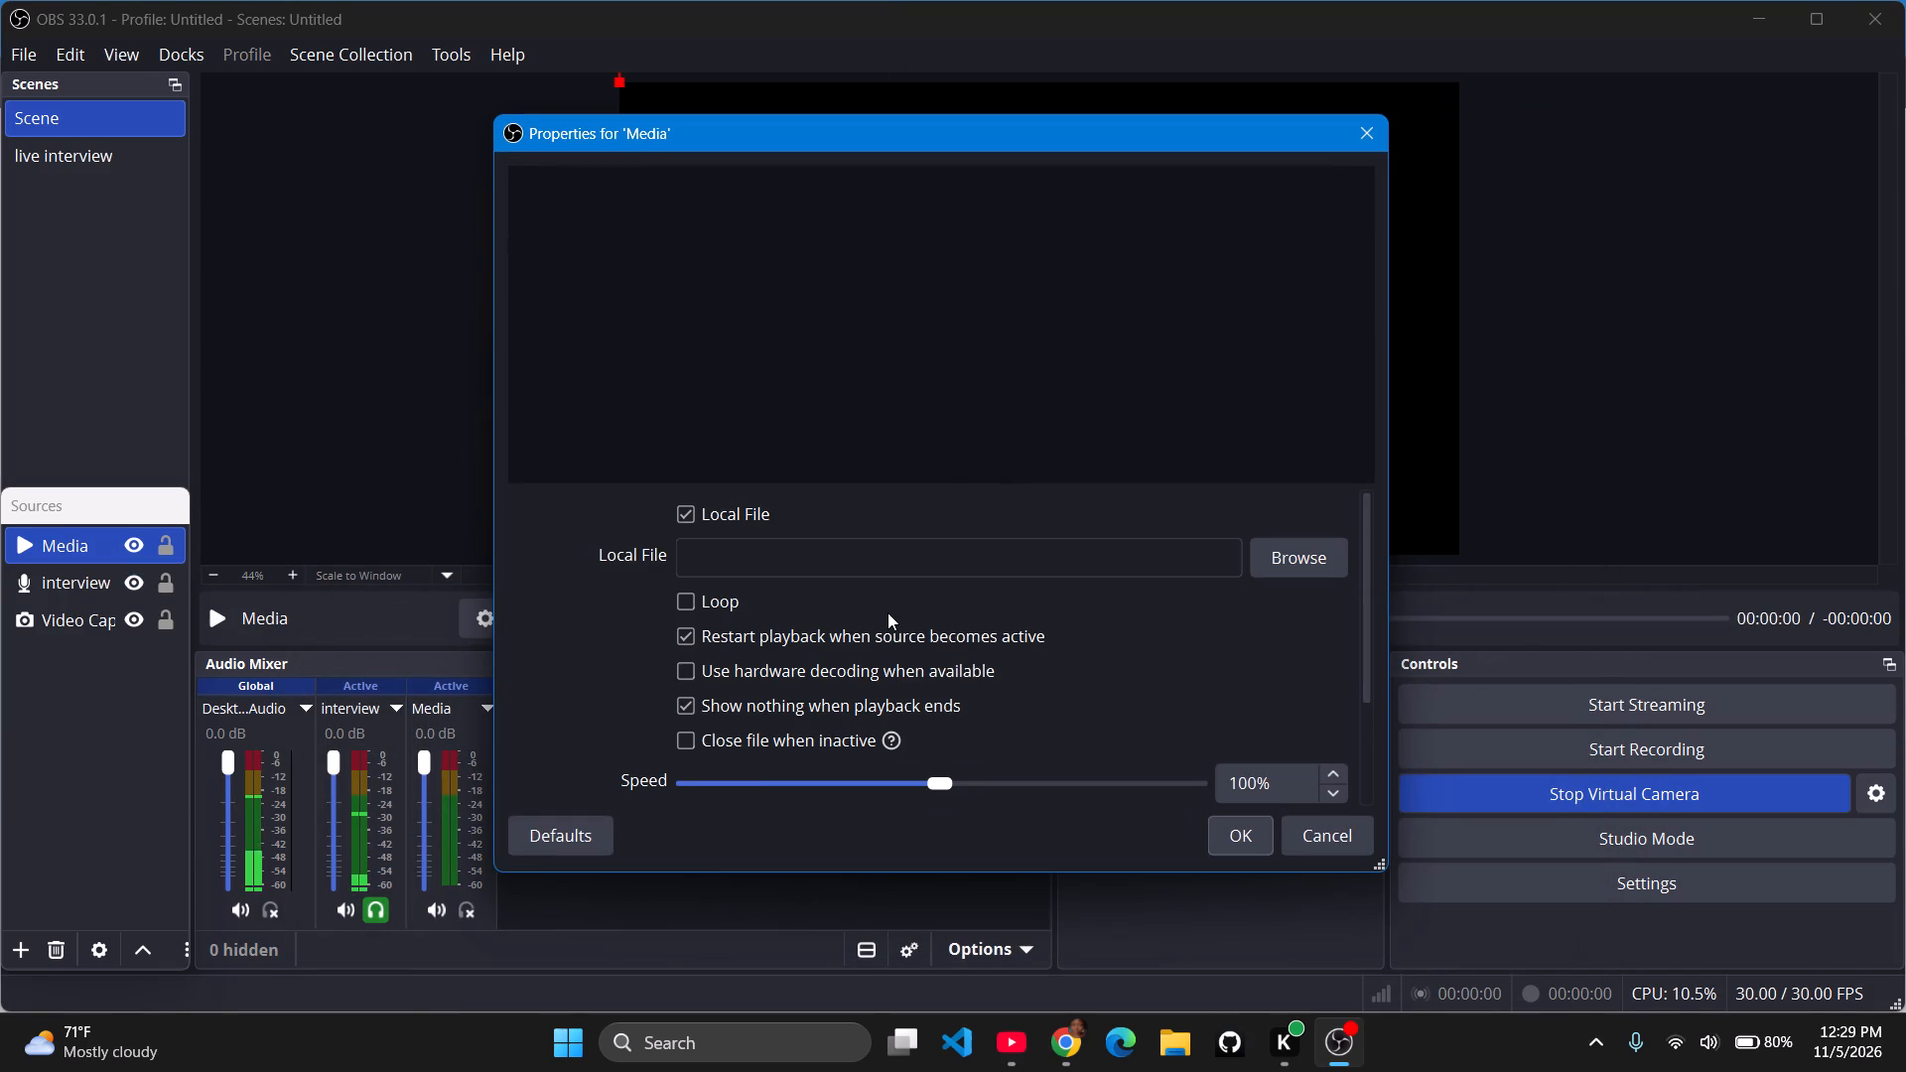
Search the computer for ixBrowser and launch it.
left_click(572, 1018)
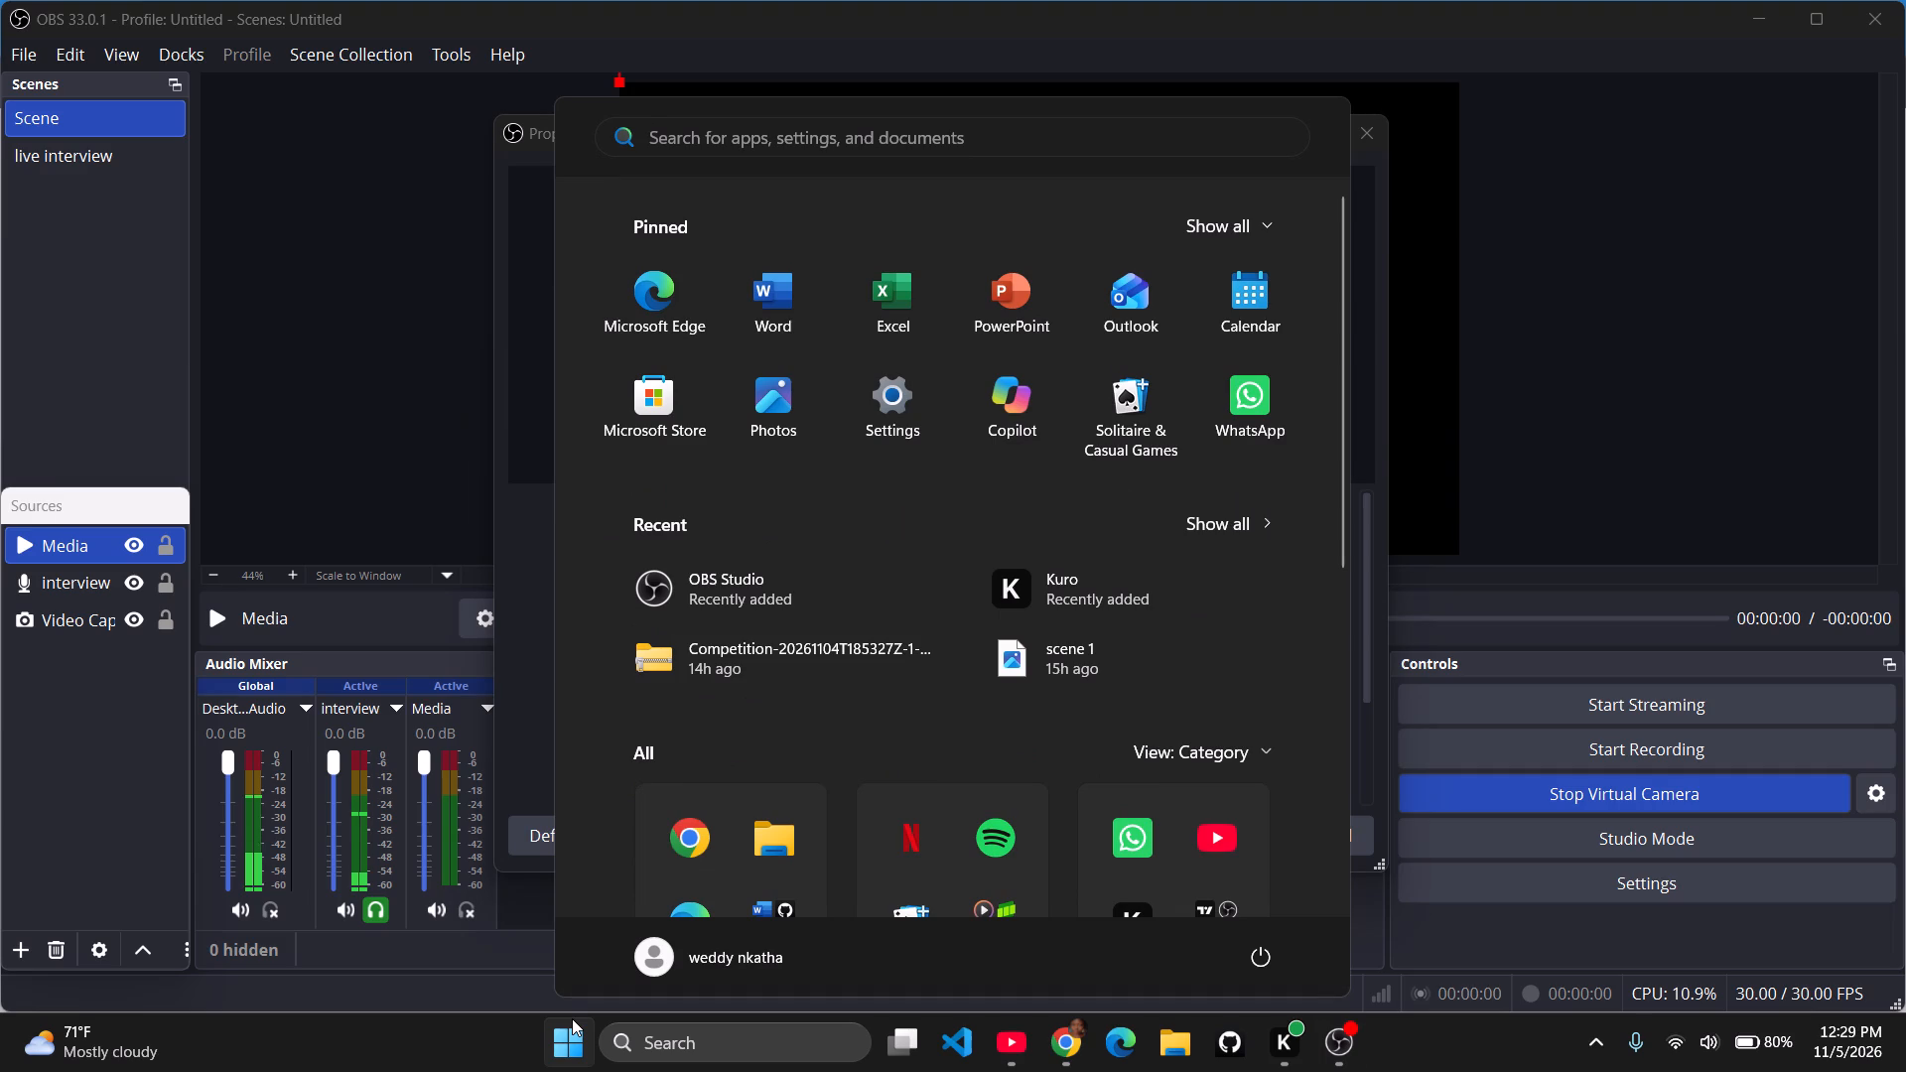
left_click(716, 156)
type("ix")
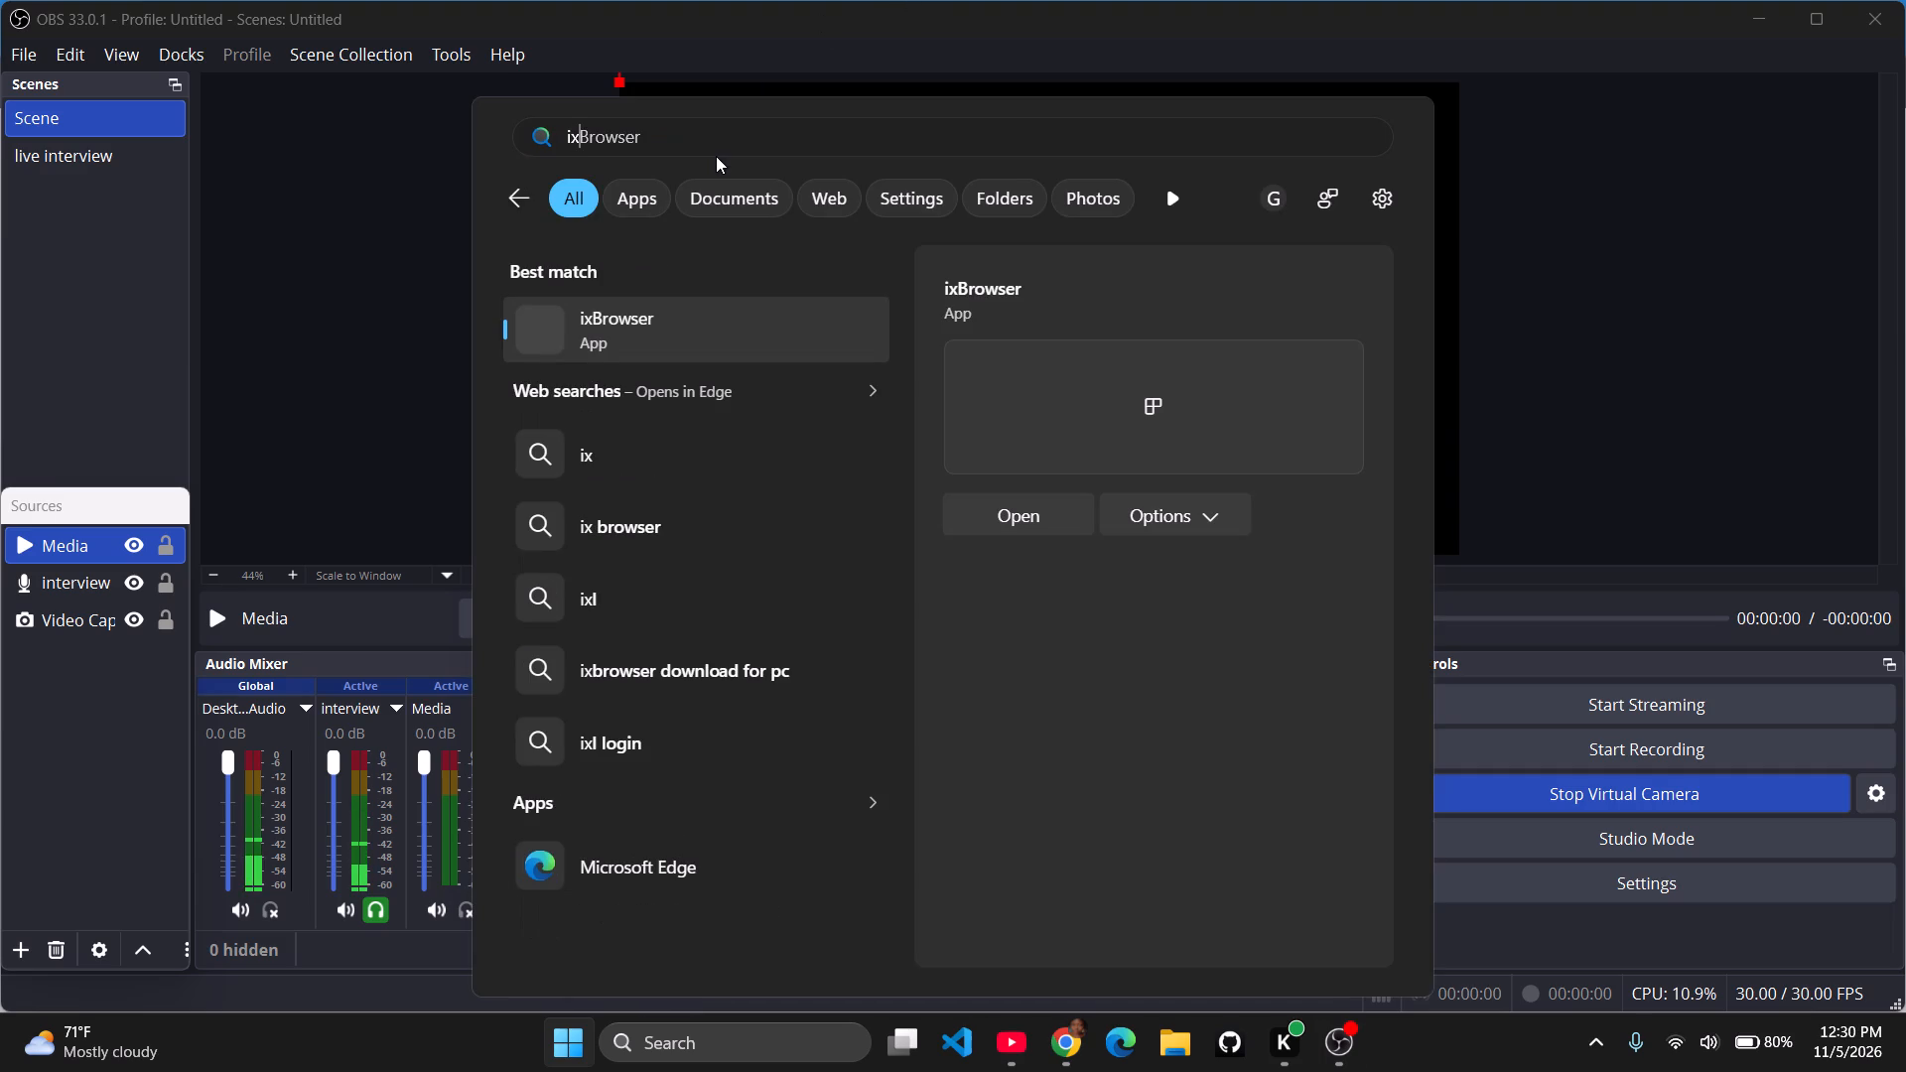
key("Right")
key("Return")
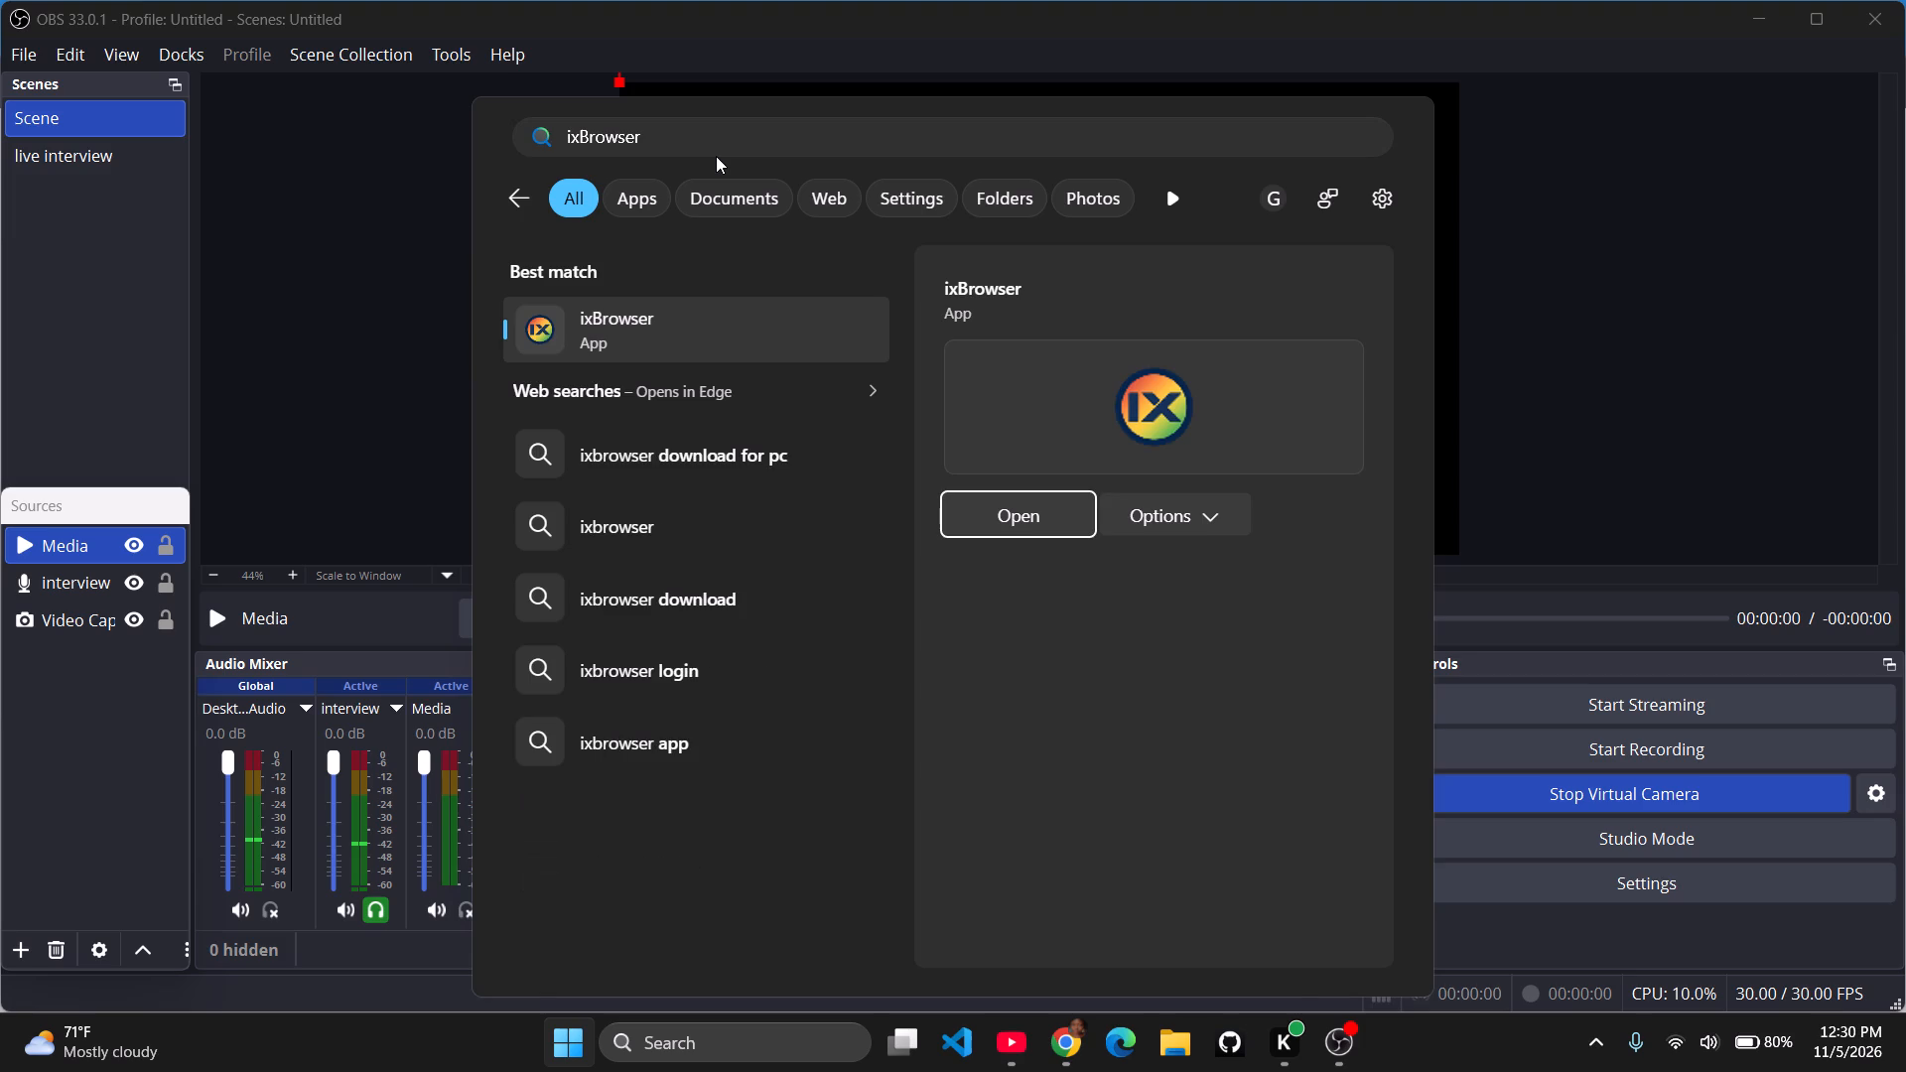